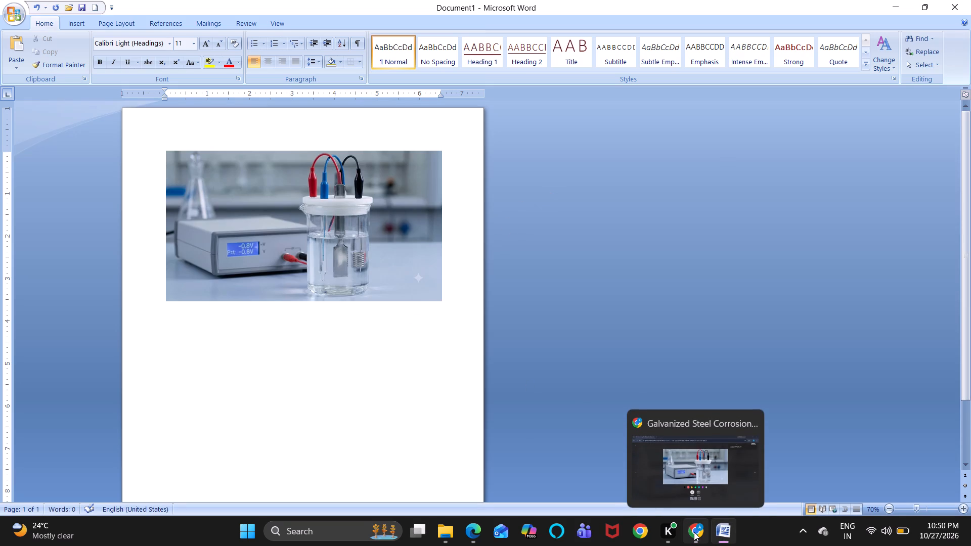
Return to the Gemini chat, copy the Tafel plot image, and paste it into the Word document alongside the setup picture.
left_click(685, 452)
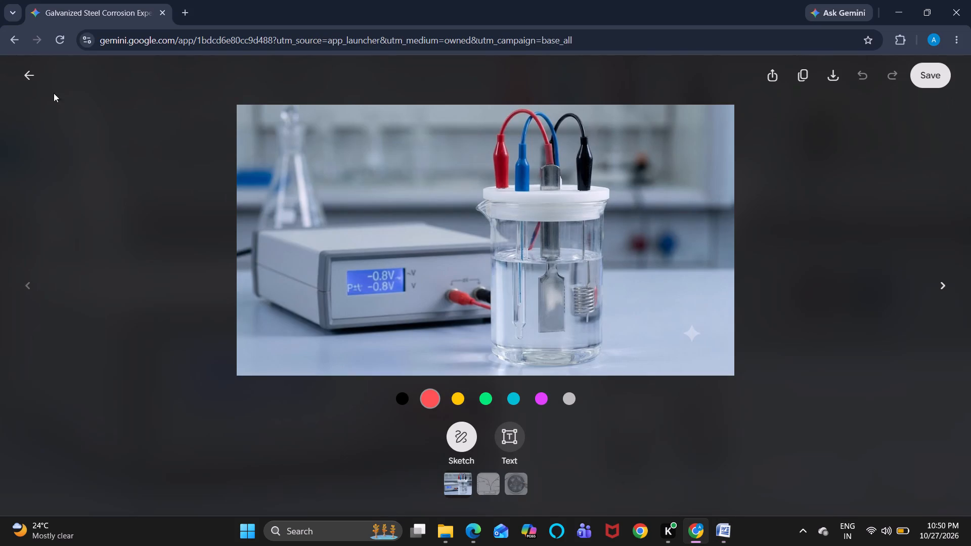
left_click(26, 71)
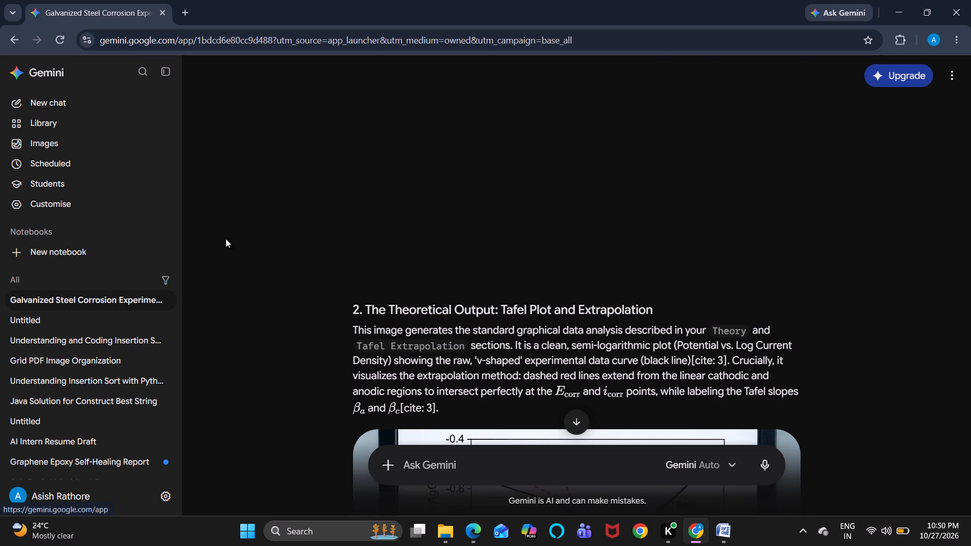
scroll(391, 307, "down", 4)
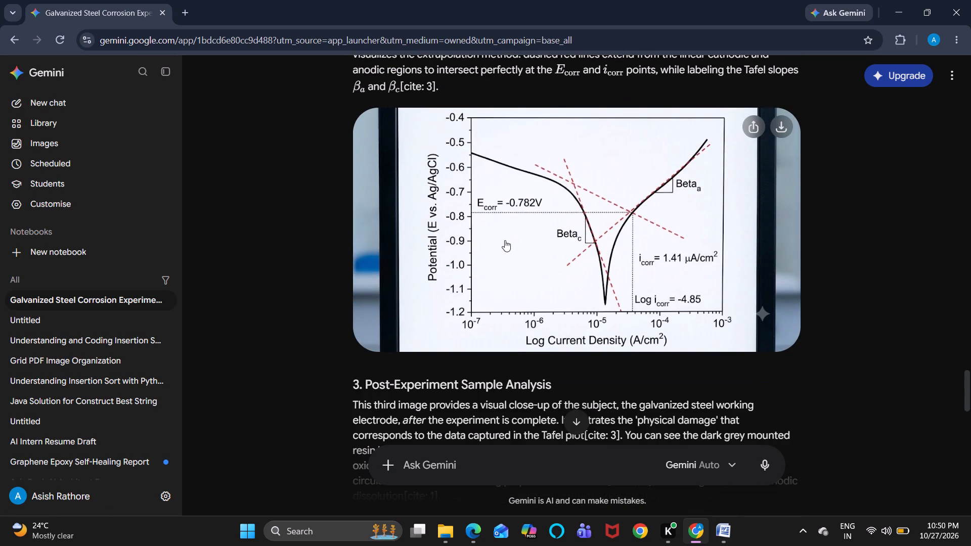
left_click(505, 240)
double_click(505, 240)
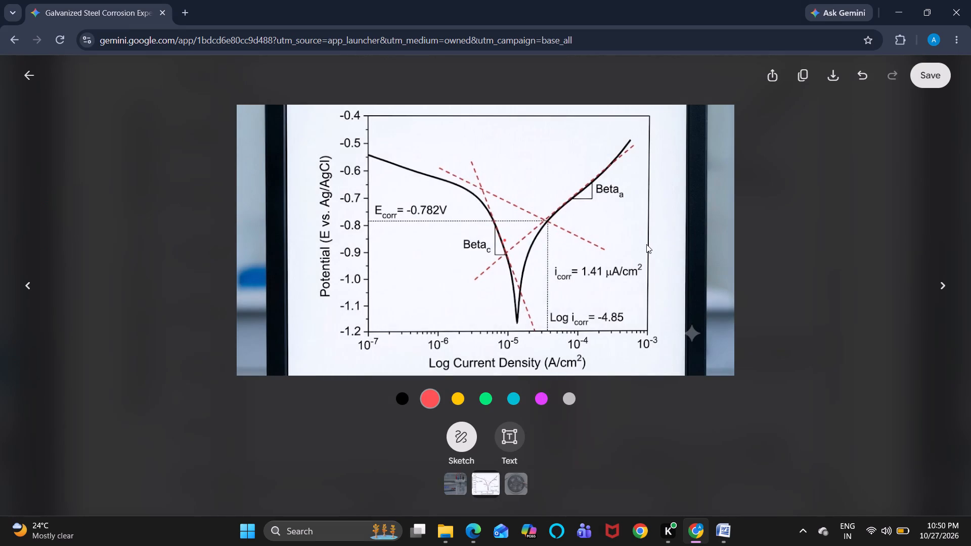
left_click(803, 78)
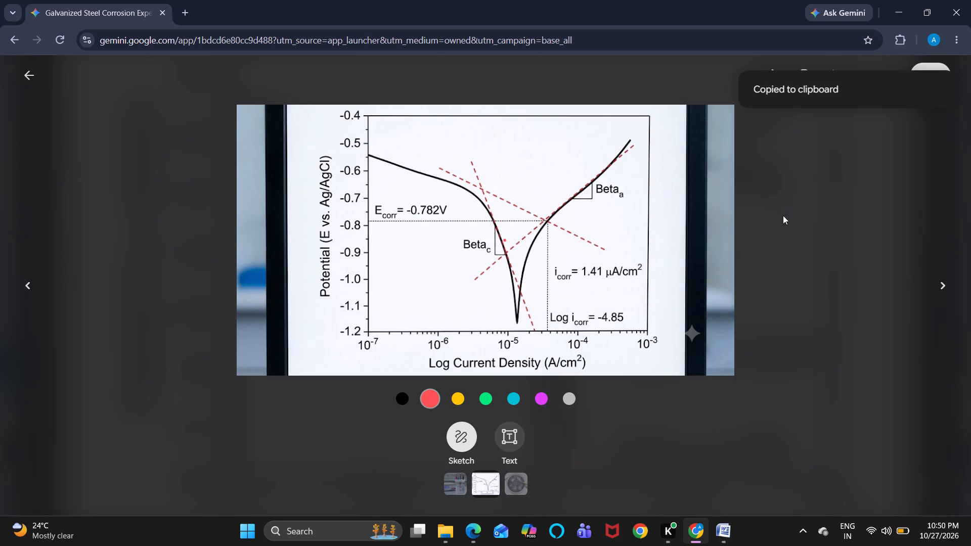
left_click(720, 527)
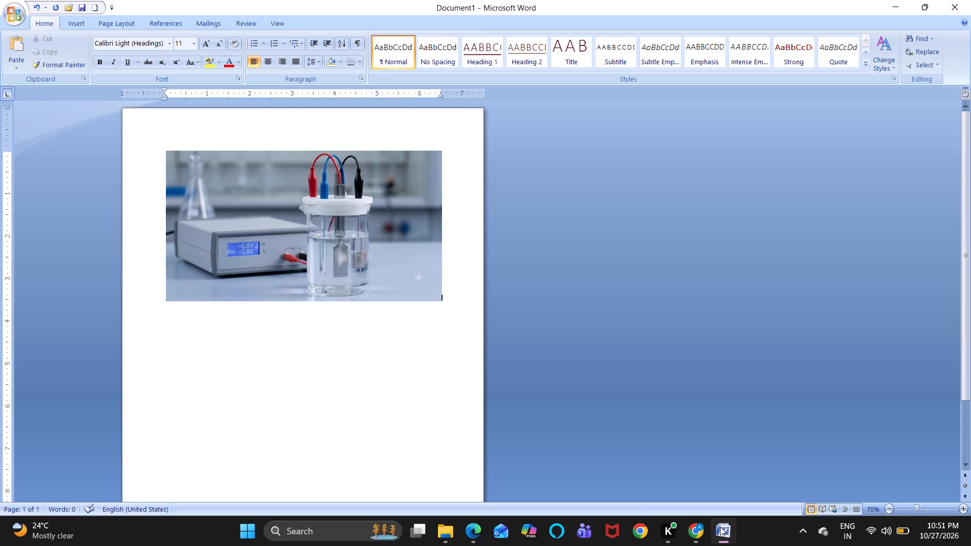
left_click(323, 399)
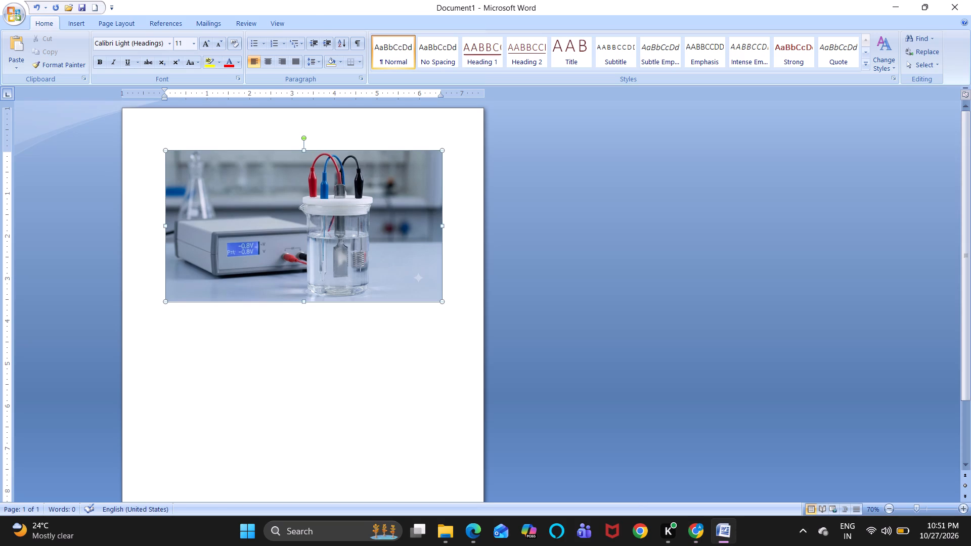
left_click(323, 399)
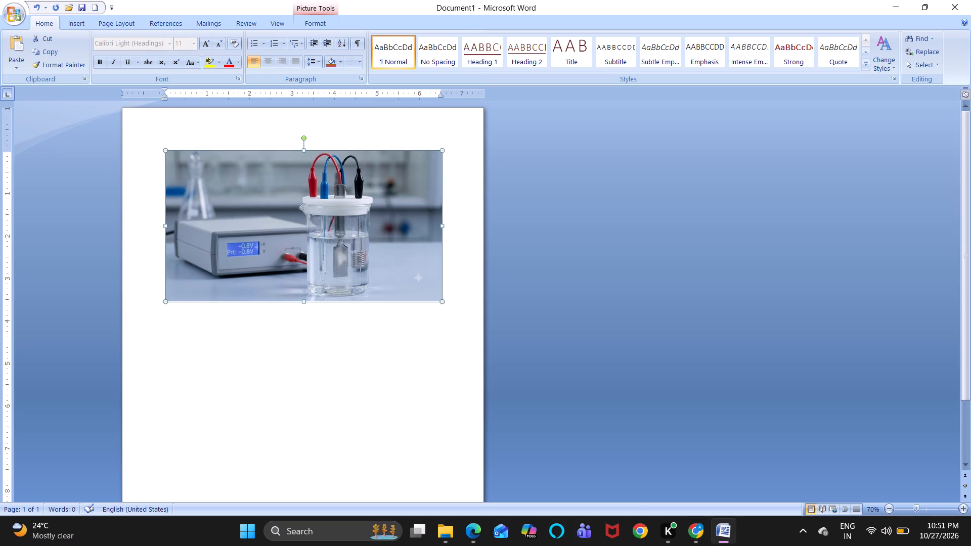
left_click(323, 399)
key("ctrl+v")
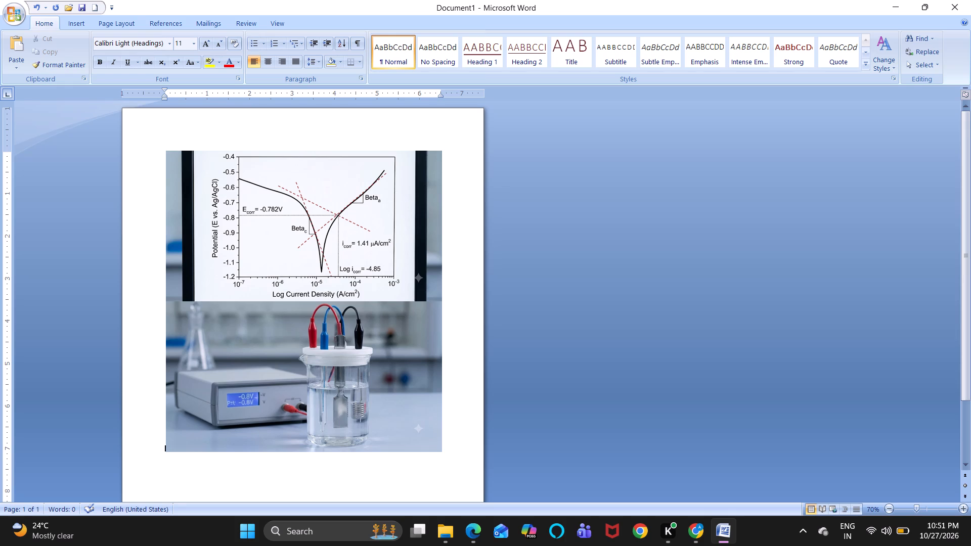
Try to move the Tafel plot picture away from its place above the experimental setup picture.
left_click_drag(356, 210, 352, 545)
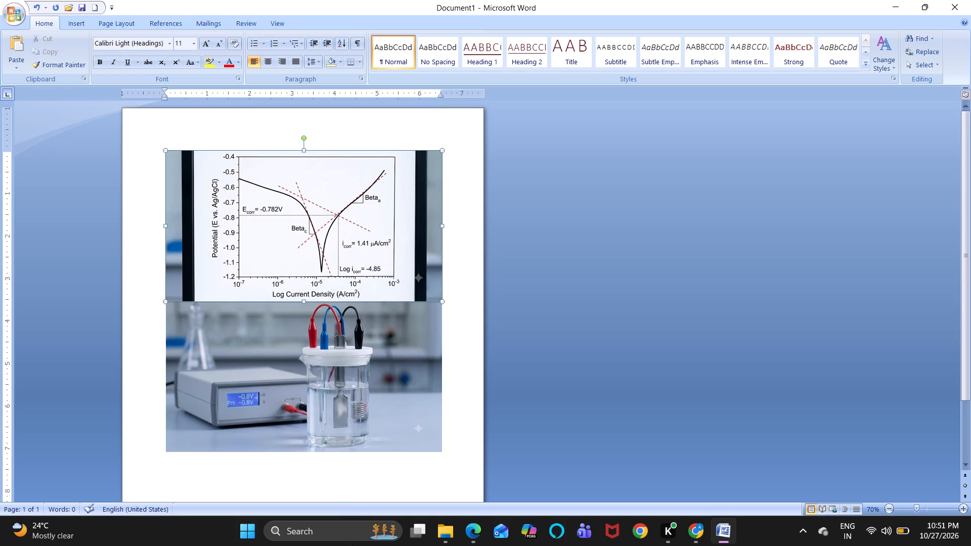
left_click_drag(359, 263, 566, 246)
Insert five paragraph breaks between the Tafel plot and the experimental setup picture to space them apart.
scroll(294, 347, "up", 3, "ctrl")
scroll(294, 347, "down", 3)
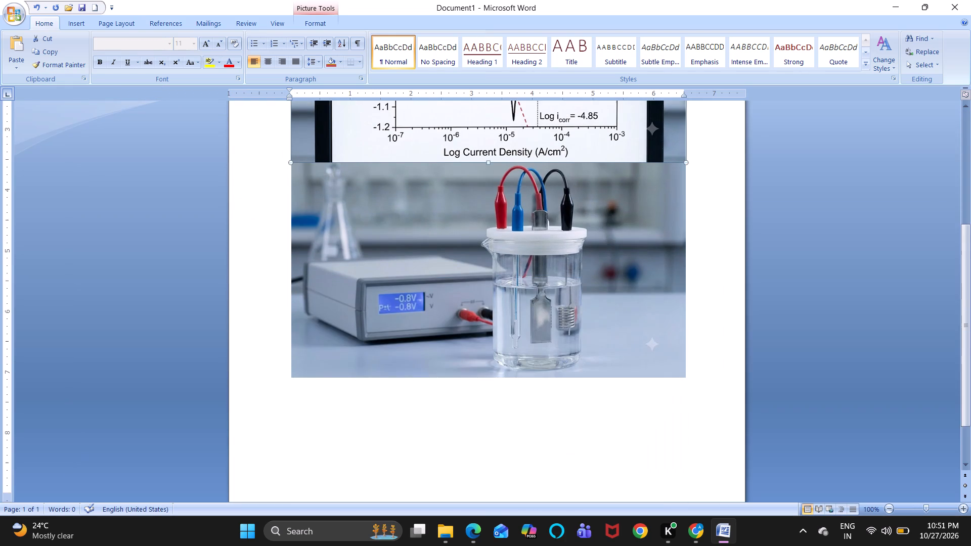
scroll(294, 347, "down", 1)
left_click(432, 412)
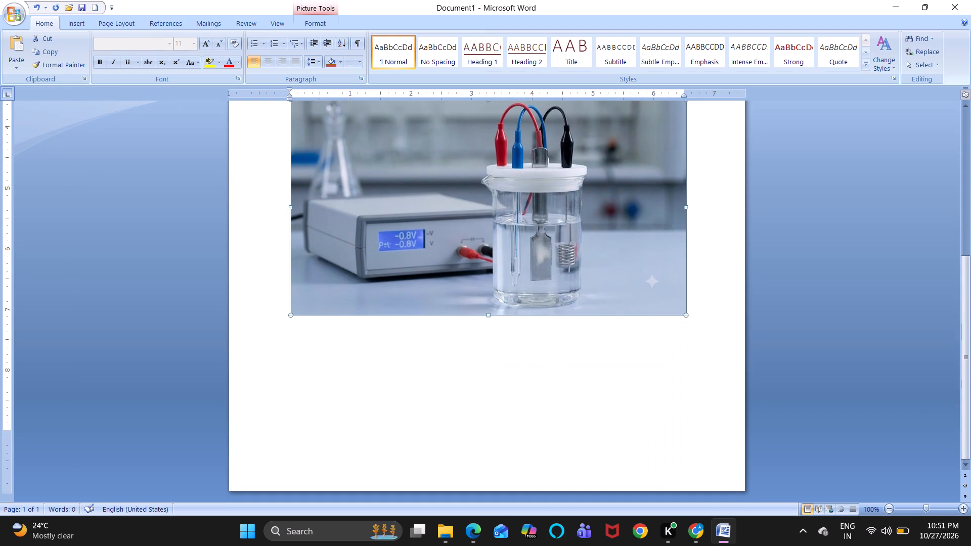
left_click(432, 412)
key("Return")
key("Return")
key("Return")
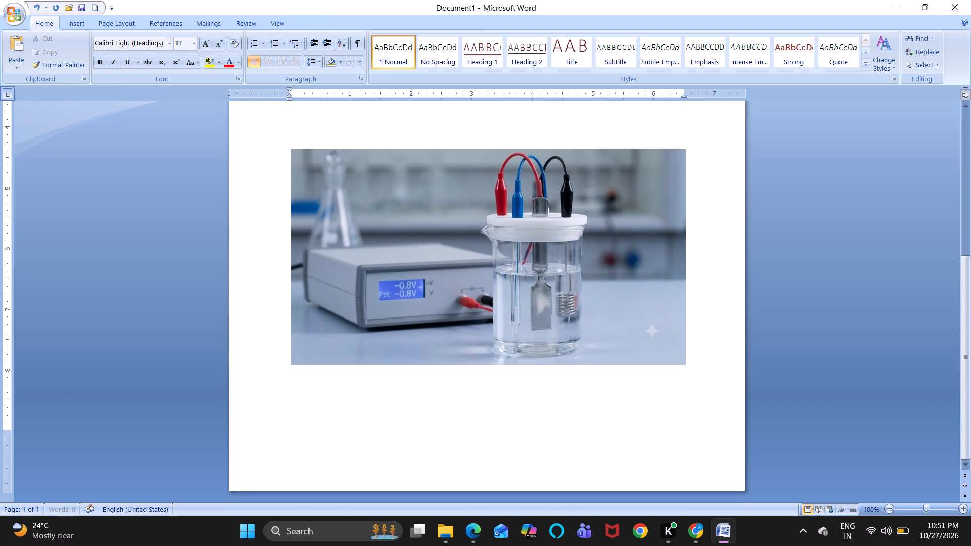
key("Return")
key("Return")
scroll(432, 412, "up", 4)
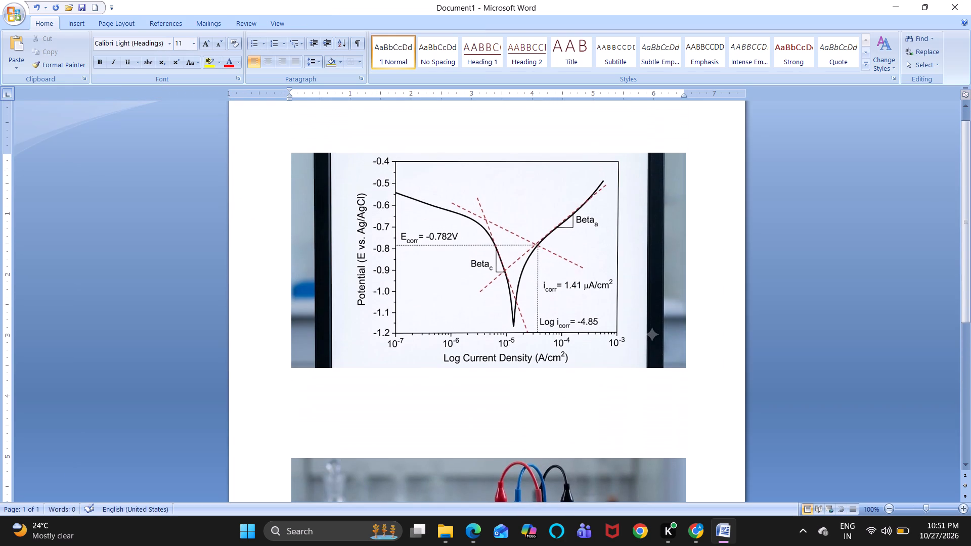
scroll(556, 335, "down", 5)
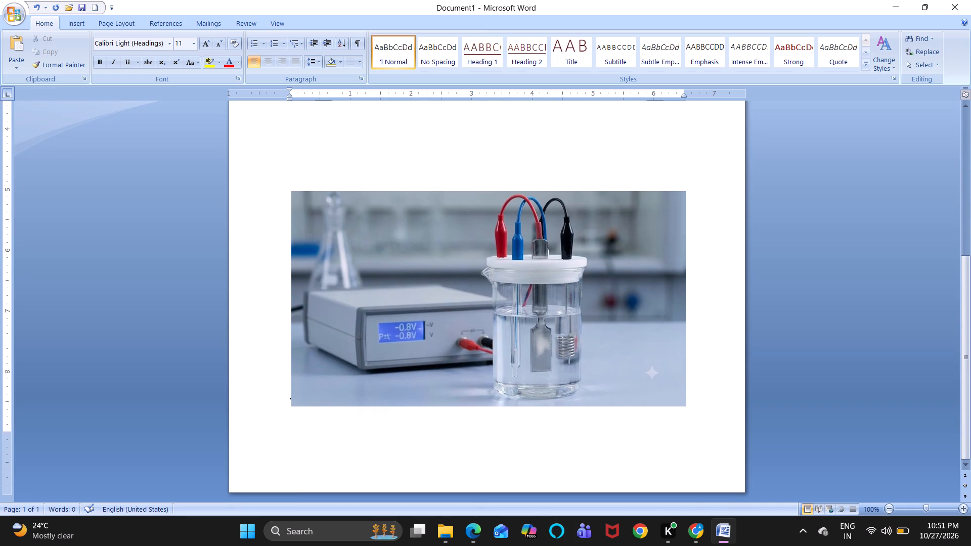
Open the page header above the Tafel plot and enter the title "Galvanized steel Corrosion in NaCl slotion of 3.5wt% solution".
scroll(591, 349, "up", 2)
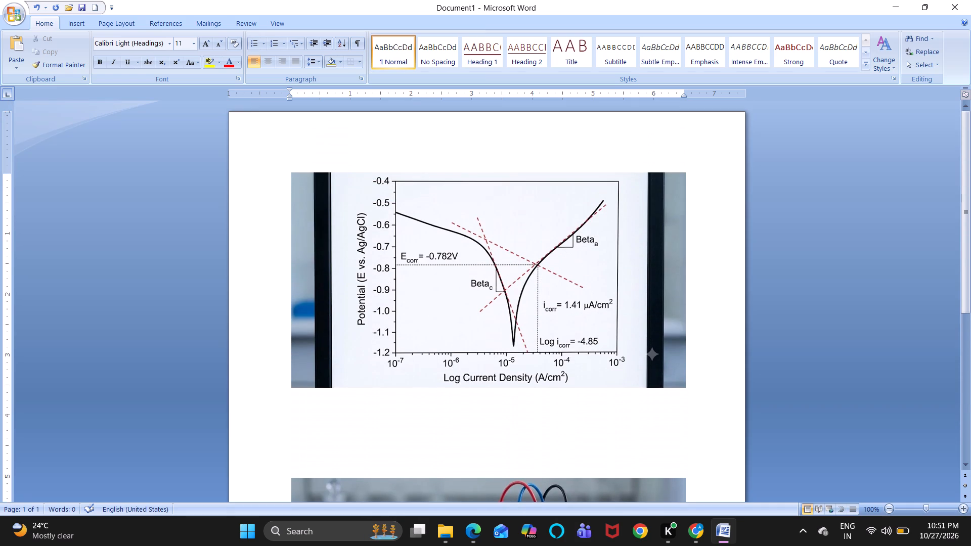
scroll(591, 349, "up", 1)
left_click(492, 143)
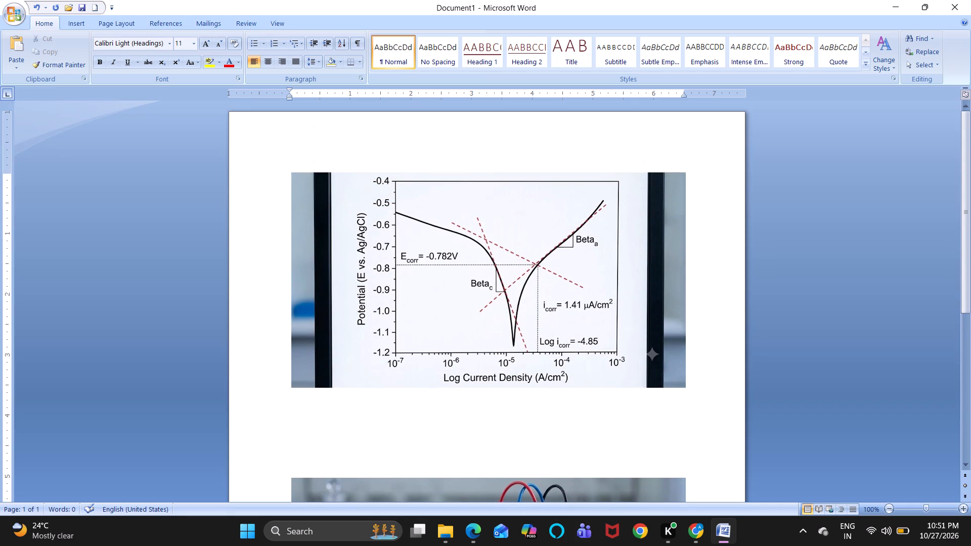
triple_click(404, 123)
left_click(404, 123)
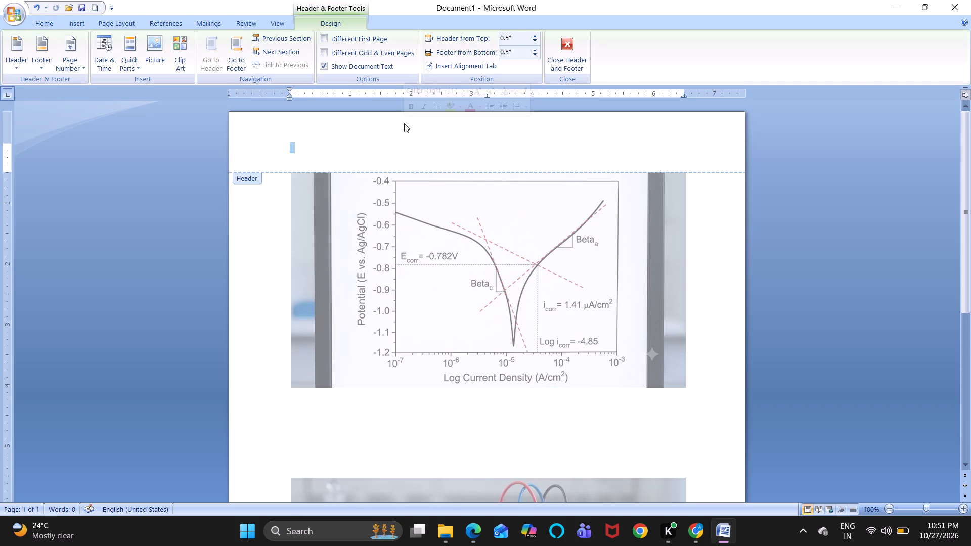
type("Gal")
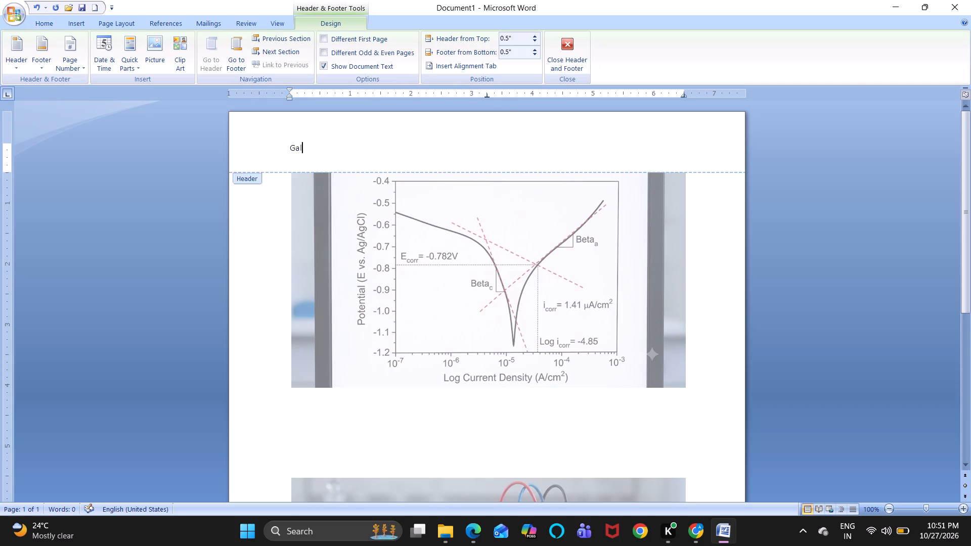
type("vanized")
key("space")
type("stee")
type("ll")
key("space")
key("shift+c")
type("orrosion")
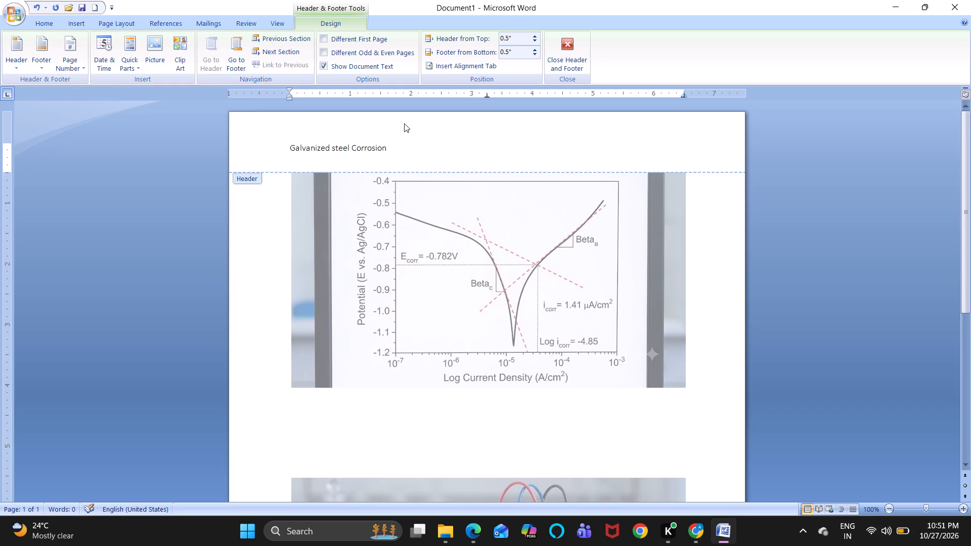
key("space")
key("shift+i")
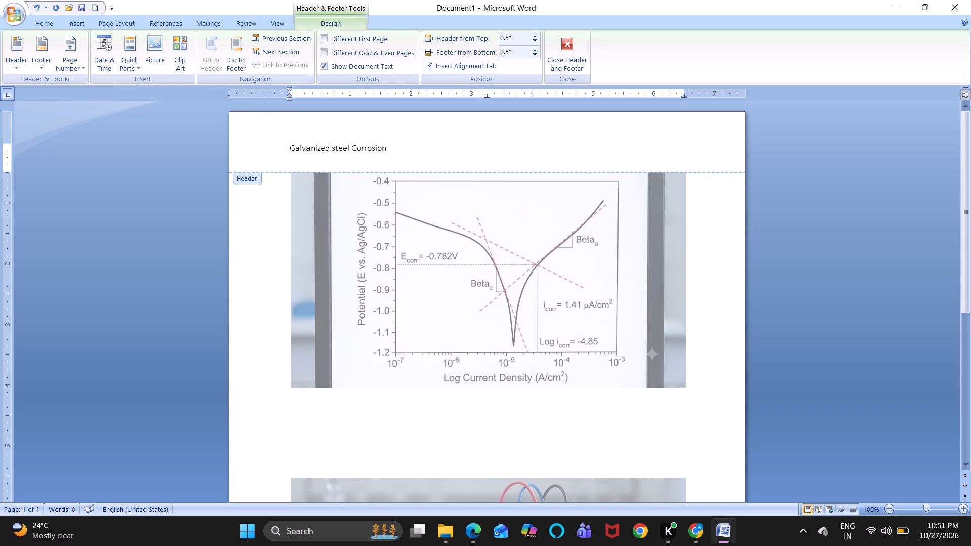
key("BackSpace")
type("in N")
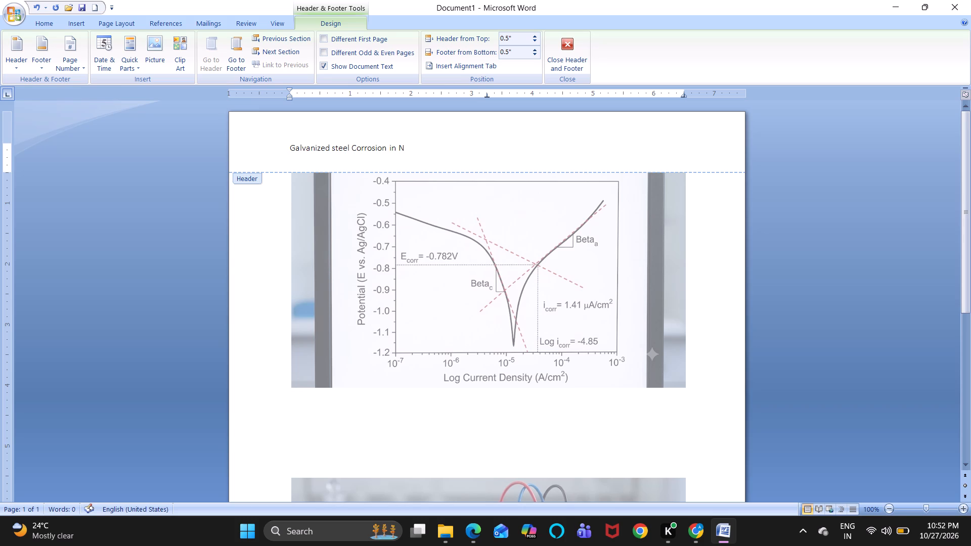
key("a")
type("Cl")
key("space")
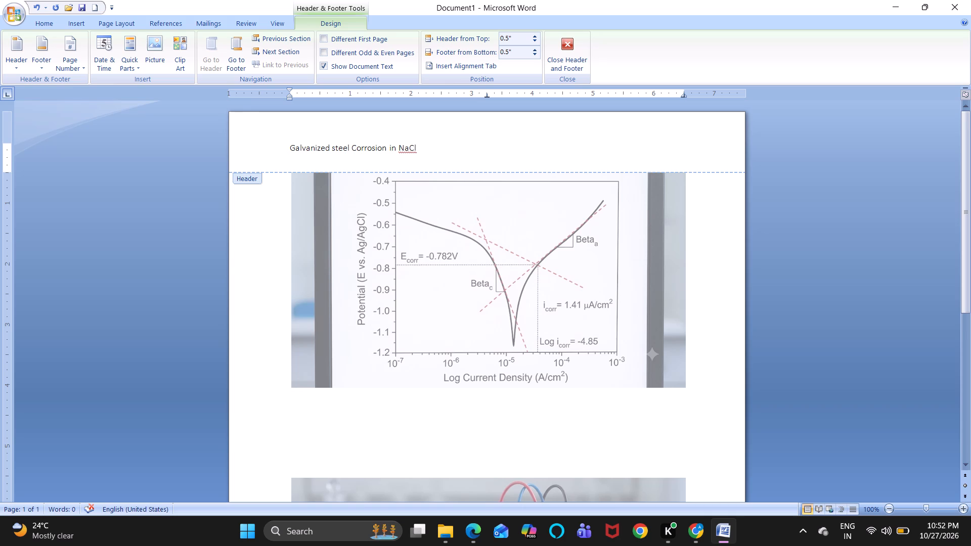
type("slotion")
key("space")
type("of")
key("space")
type("3.5")
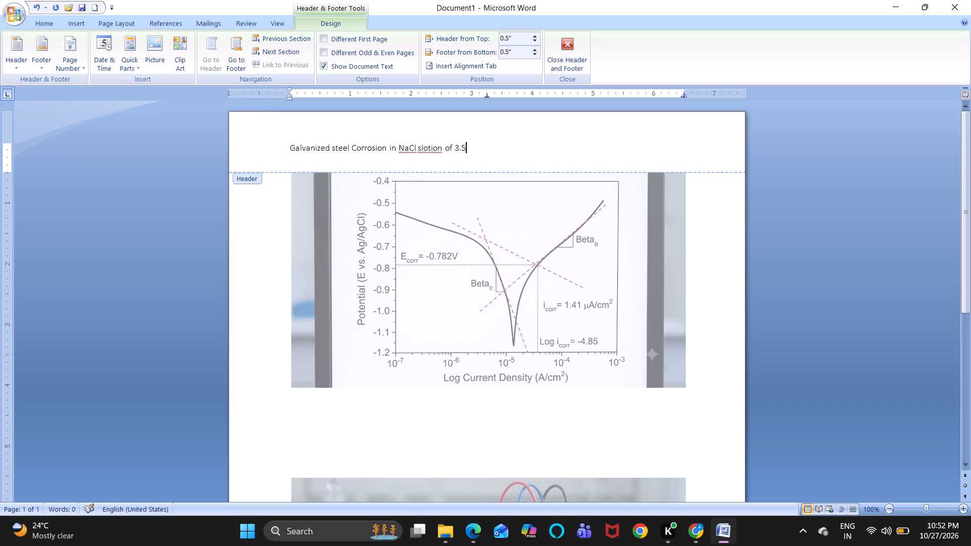
type("wt")
type("%")
key("space")
type("sol")
type("ution")
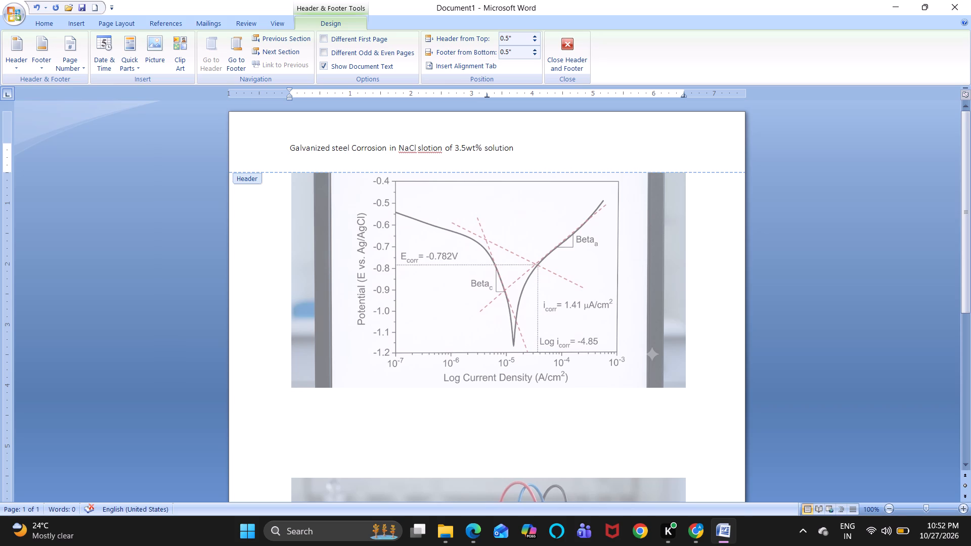
Centre the whole header title on the page.
left_click_drag(290, 146, 527, 145)
left_click(54, 21)
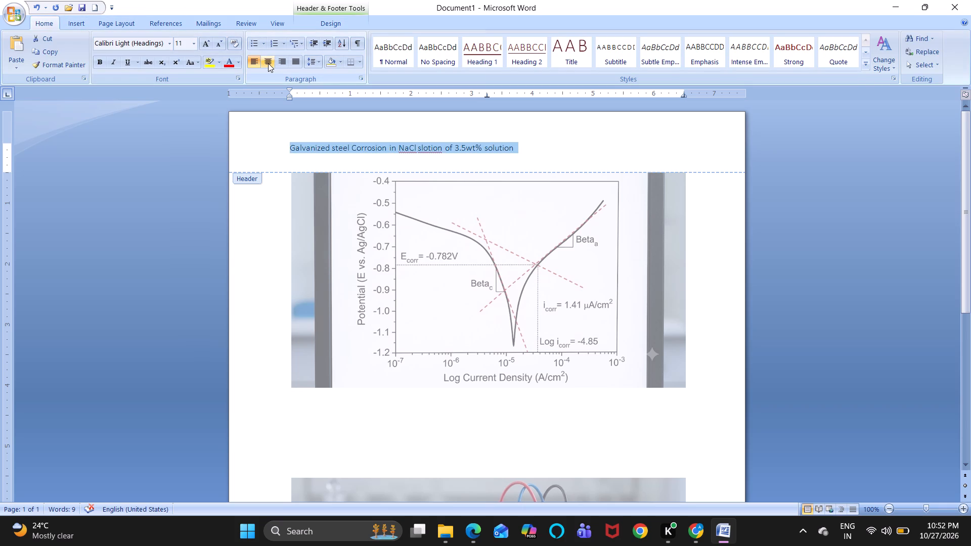
left_click(268, 63)
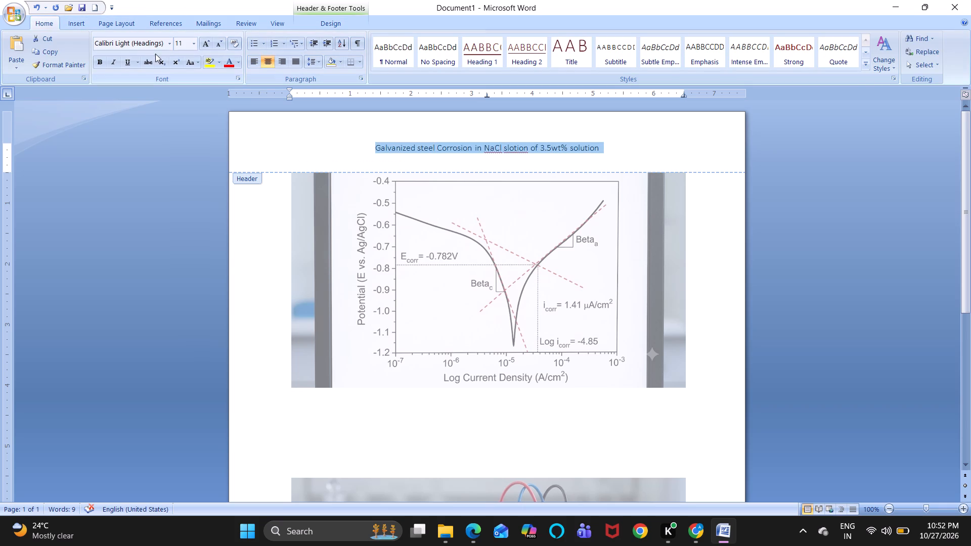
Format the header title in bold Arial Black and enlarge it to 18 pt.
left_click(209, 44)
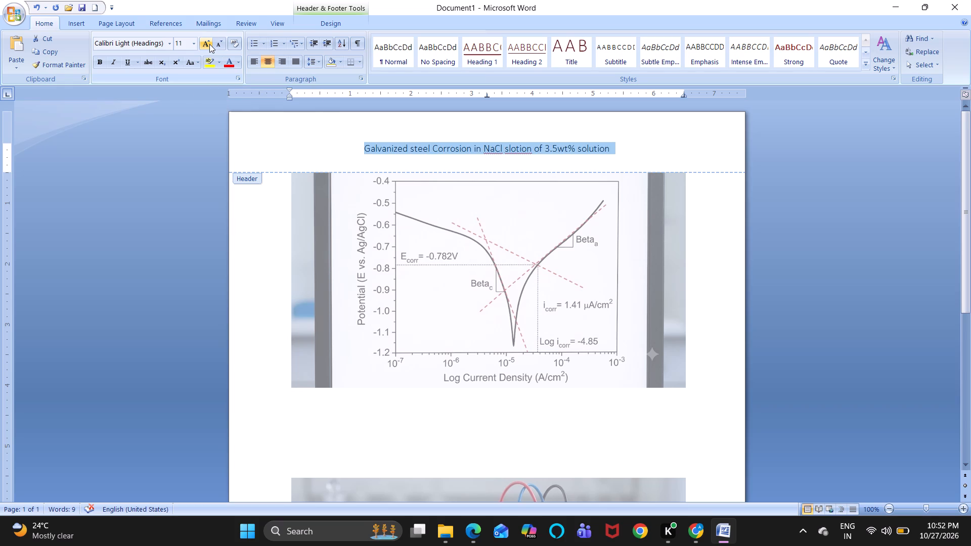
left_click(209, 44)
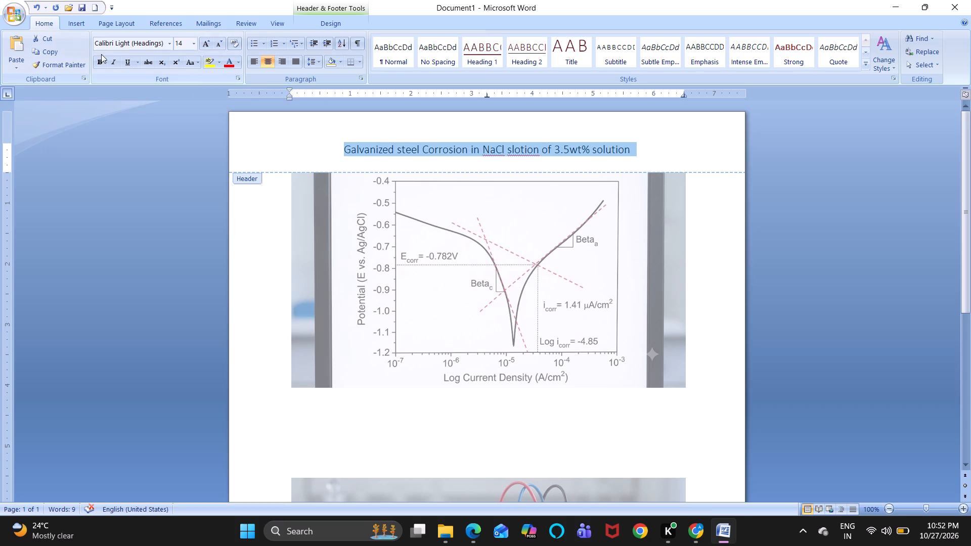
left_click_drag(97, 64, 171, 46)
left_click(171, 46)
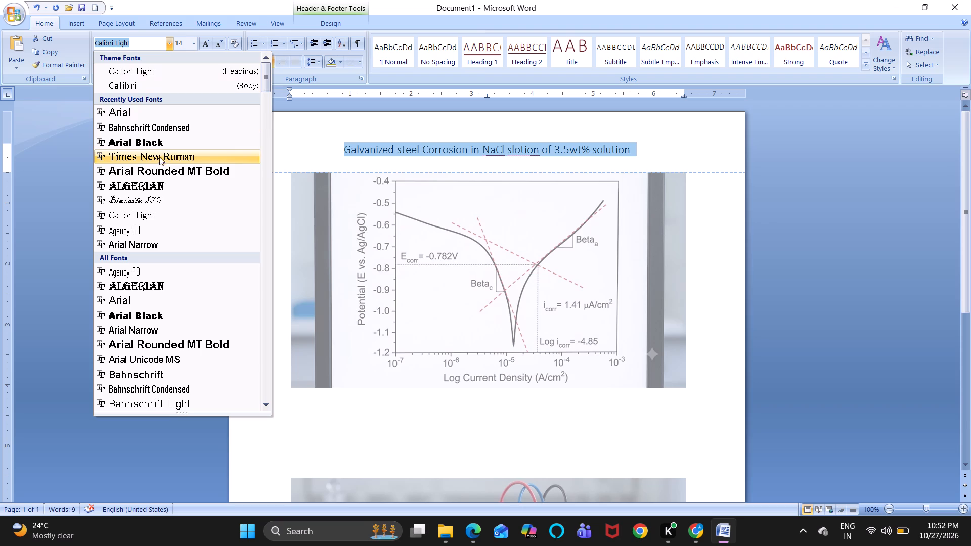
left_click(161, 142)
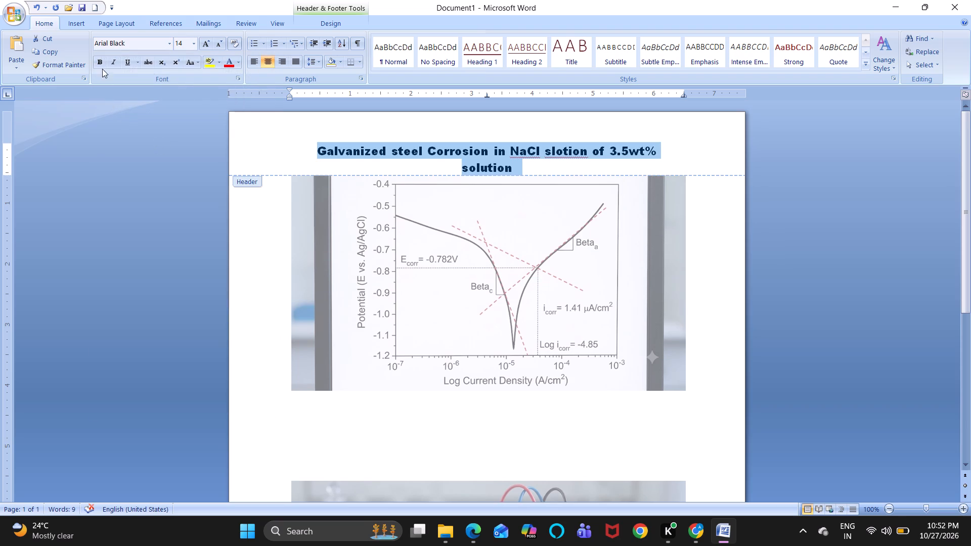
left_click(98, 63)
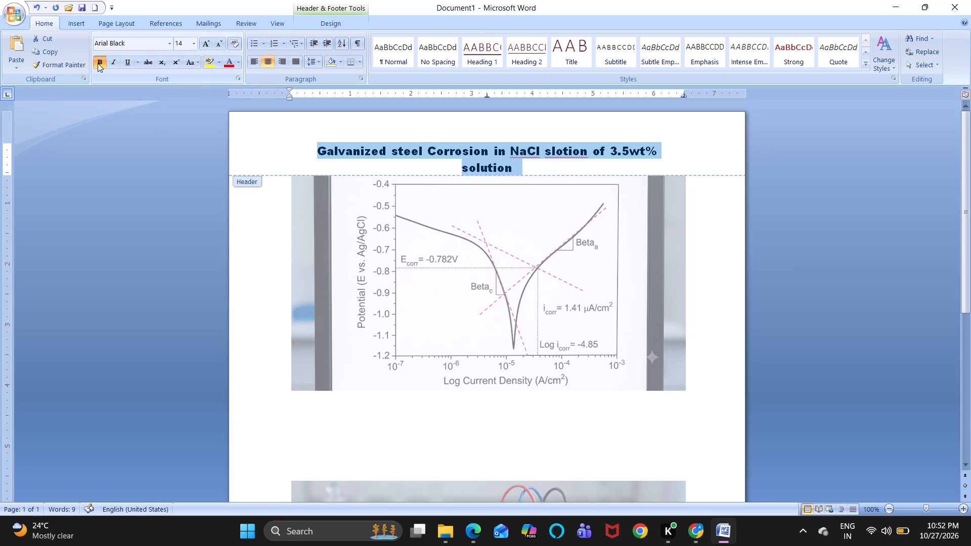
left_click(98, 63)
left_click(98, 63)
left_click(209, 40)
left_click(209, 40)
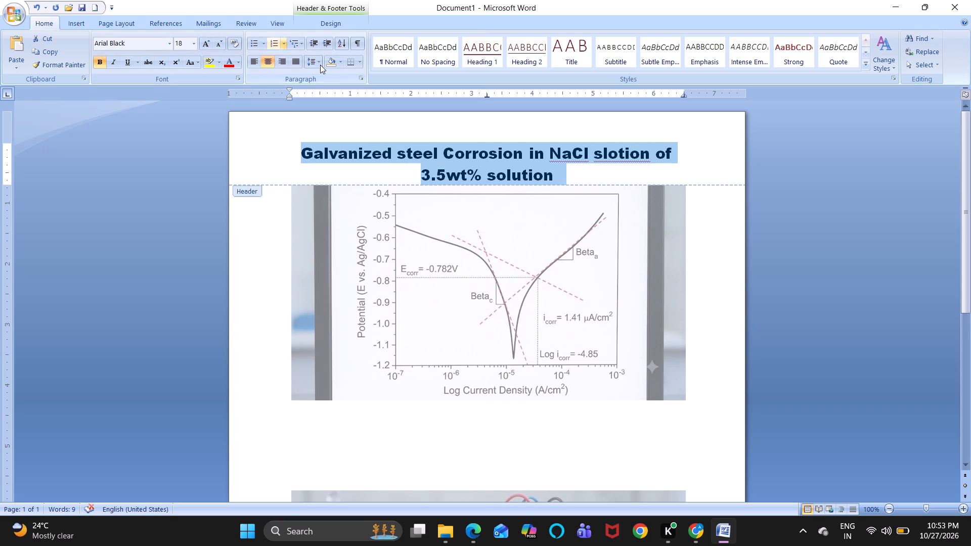
Apply the Heading 1 style to the header title, make it bold and enlarge it to 20 pt.
left_click(477, 61)
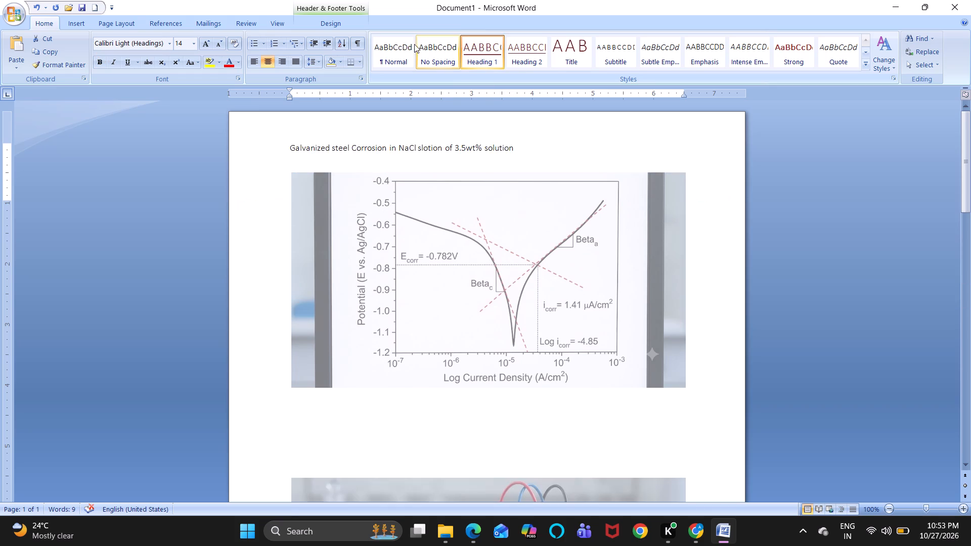
left_click(98, 61)
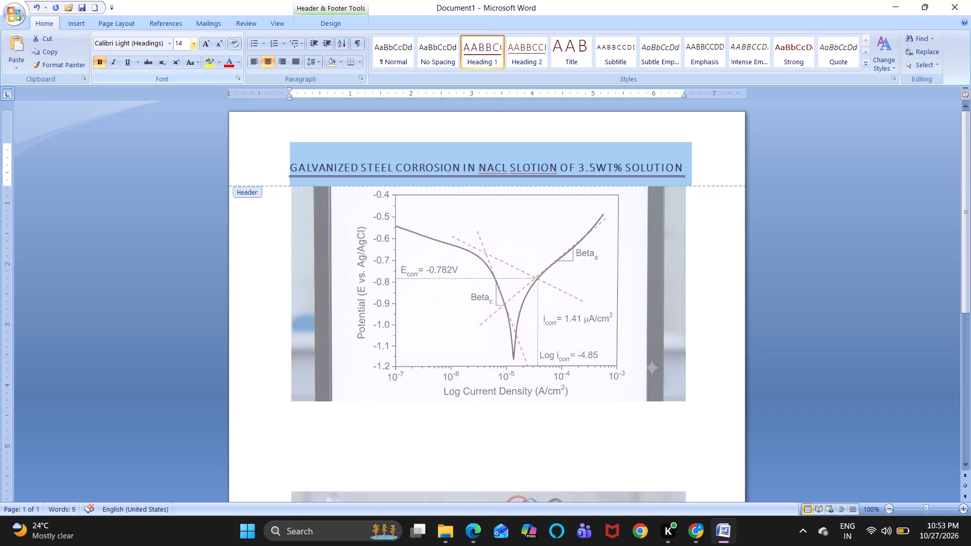
left_click(206, 41)
left_click(206, 41)
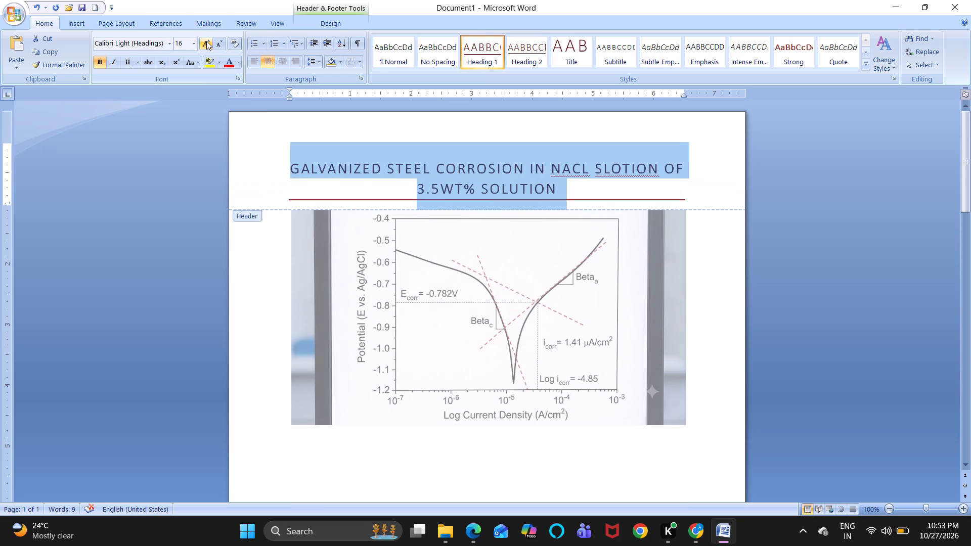
left_click(206, 41)
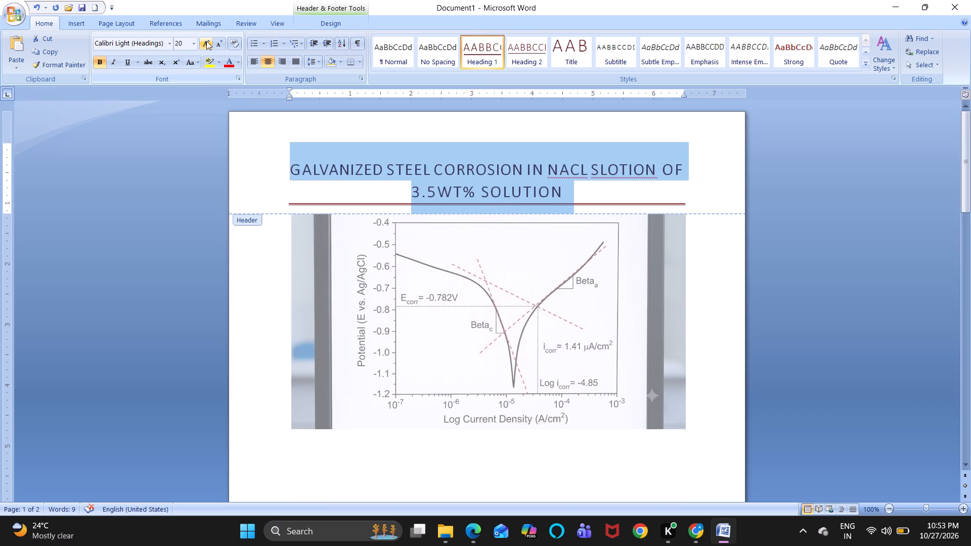
Change the header title's font to Algerian and deselect the text.
left_click(168, 44)
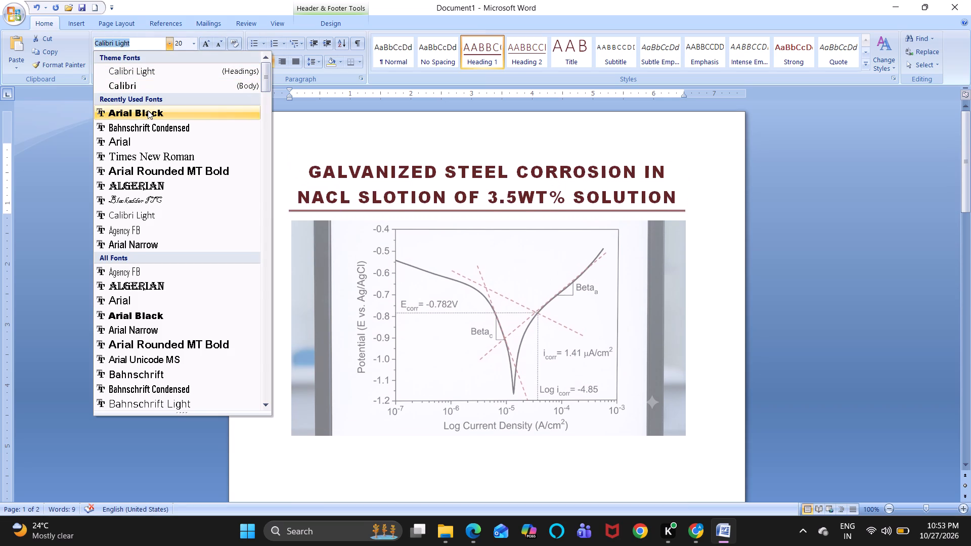
left_click(151, 182)
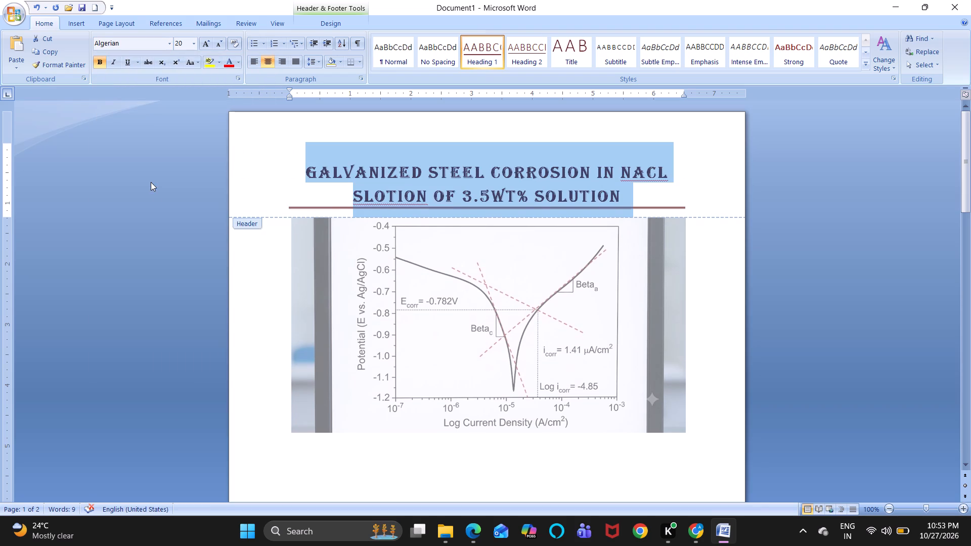
left_click(691, 197)
left_click(374, 275)
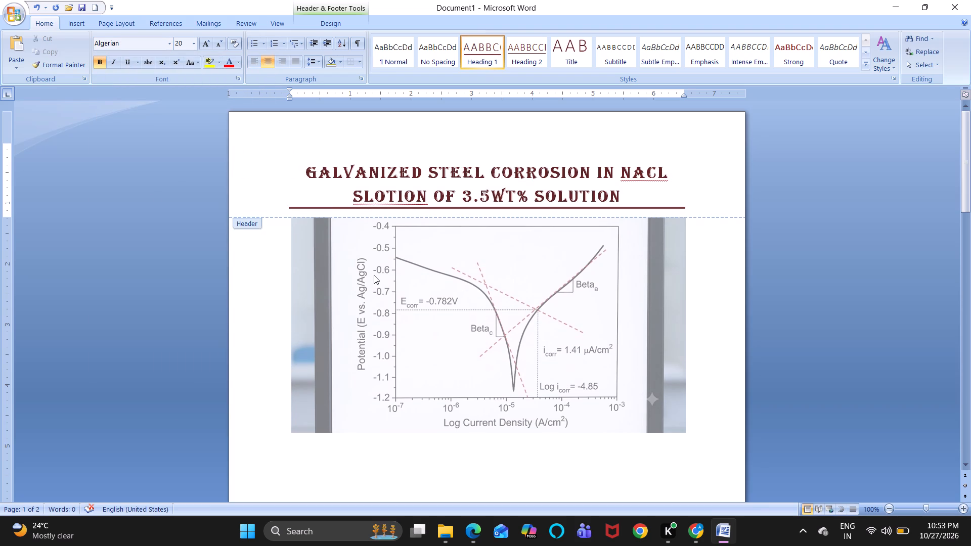
Leave the header and add two blank lines above the polarization graph image on the first page.
triple_click(256, 297)
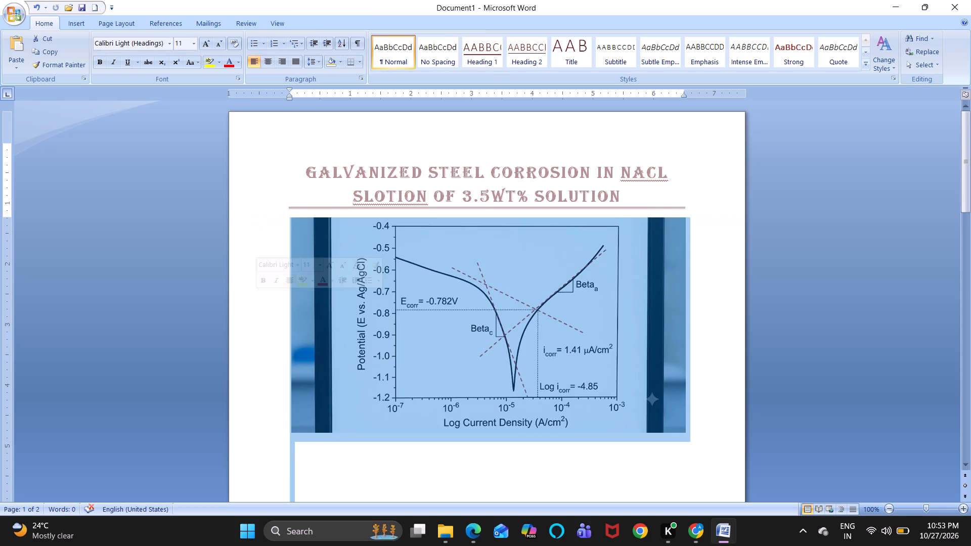
left_click(256, 297)
left_click(347, 305)
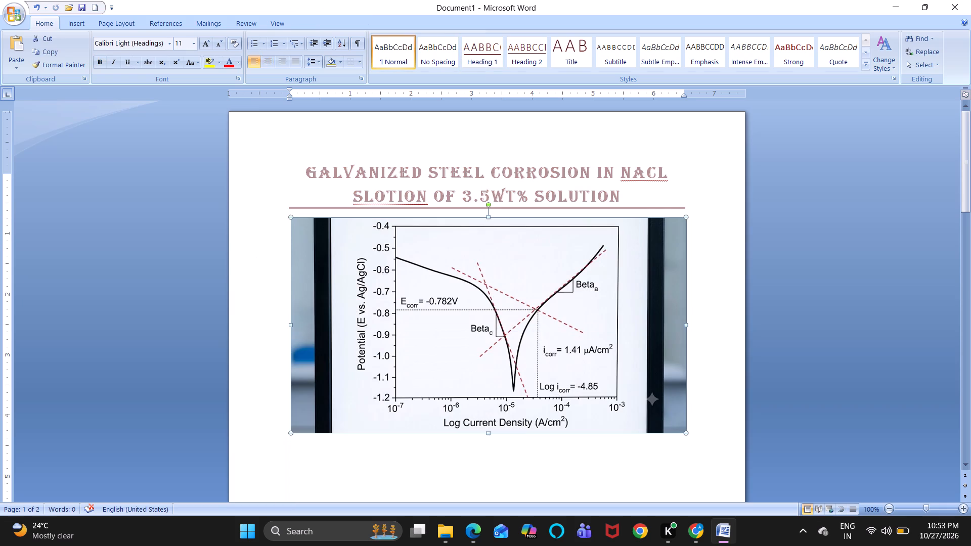
key("Return")
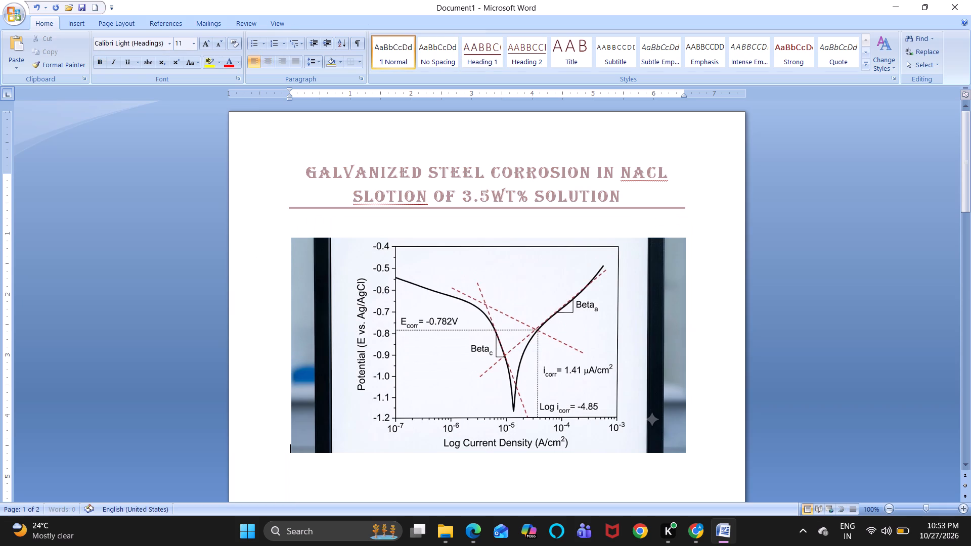
key("Return")
left_click(258, 301)
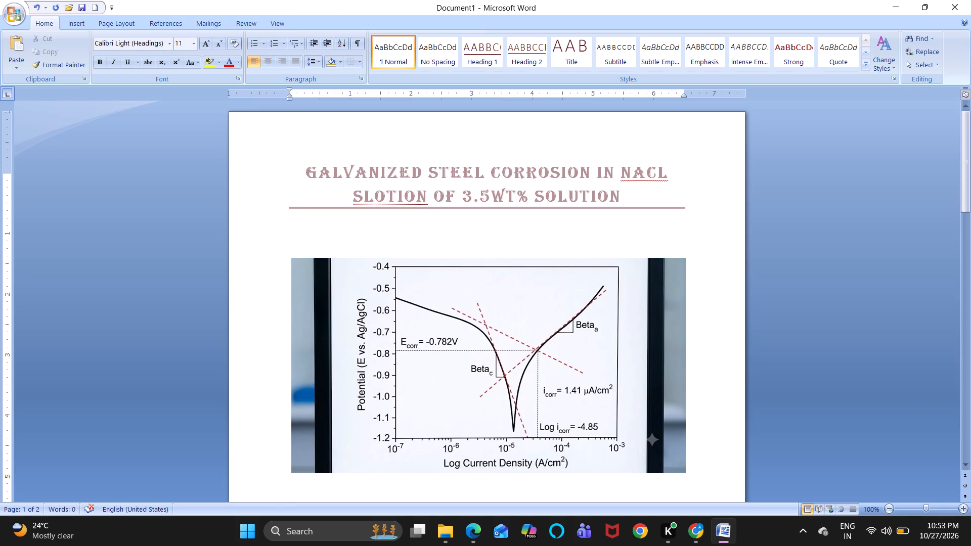
Look through both pages to examine the header and the placement of the images.
scroll(258, 301, "down", 8)
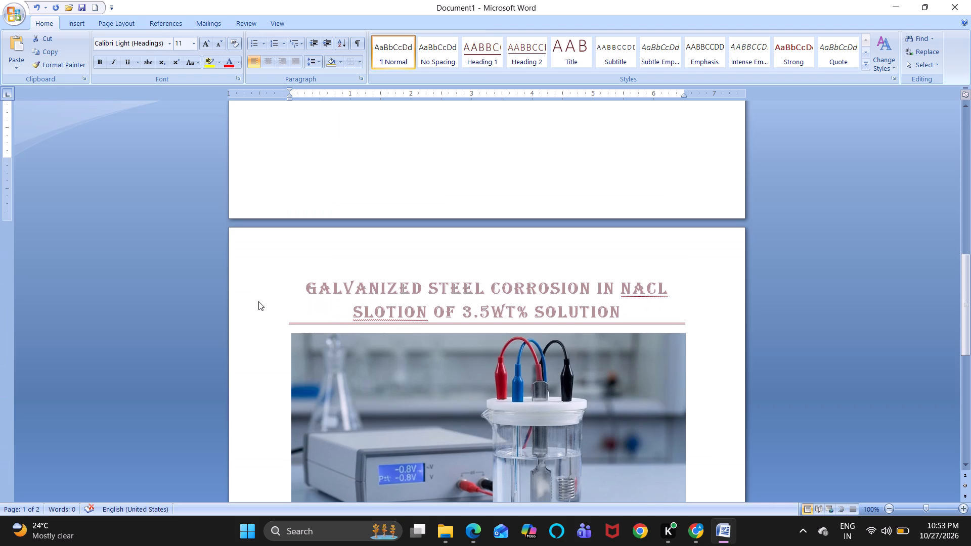
scroll(258, 301, "up", 1)
scroll(258, 301, "right", 2)
scroll(258, 301, "down", 1)
scroll(258, 301, "up", 2)
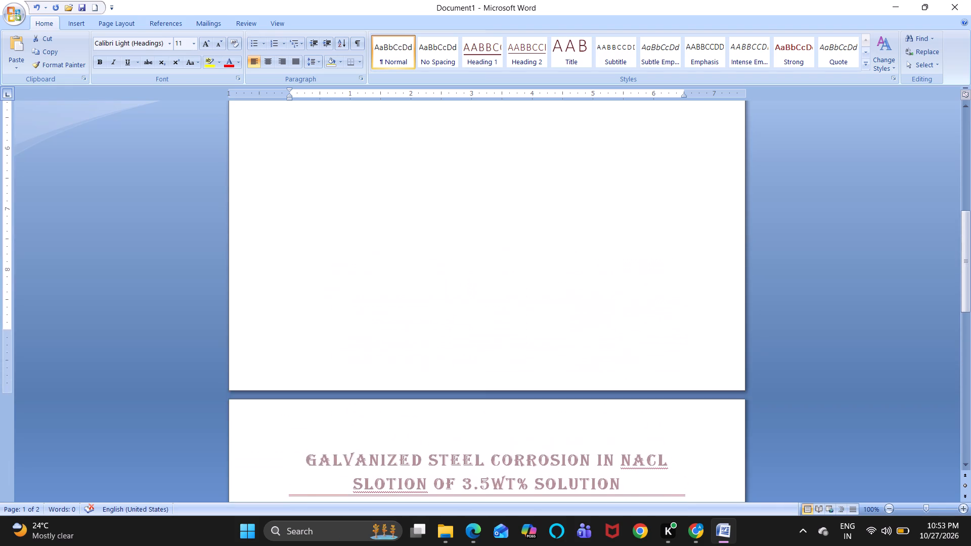
scroll(258, 301, "up", 4)
scroll(258, 301, "down", 6)
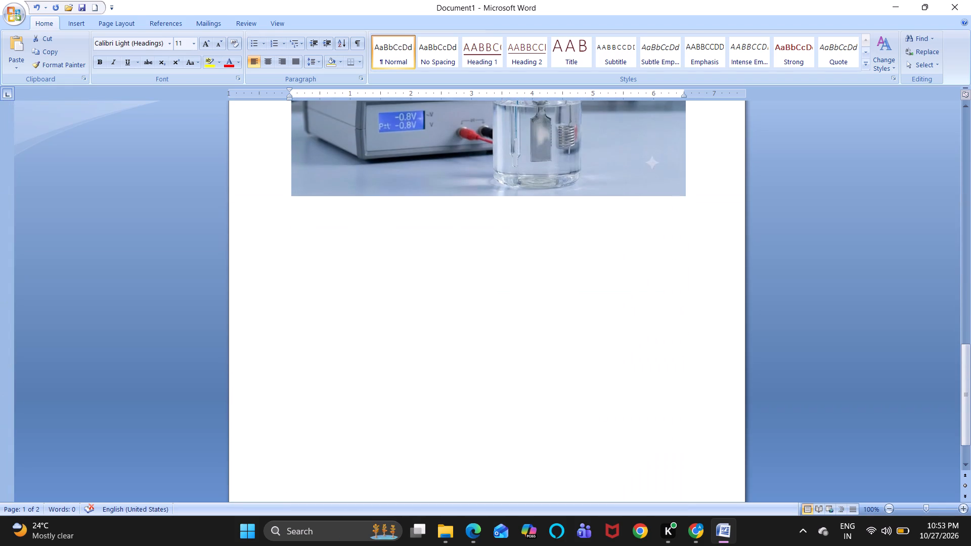
scroll(258, 301, "down", 2)
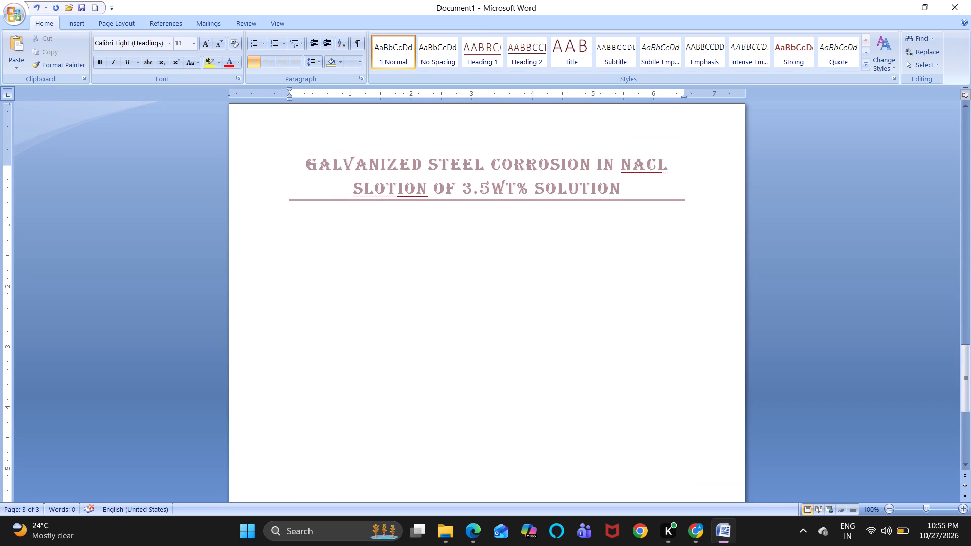
key("ctrl+v")
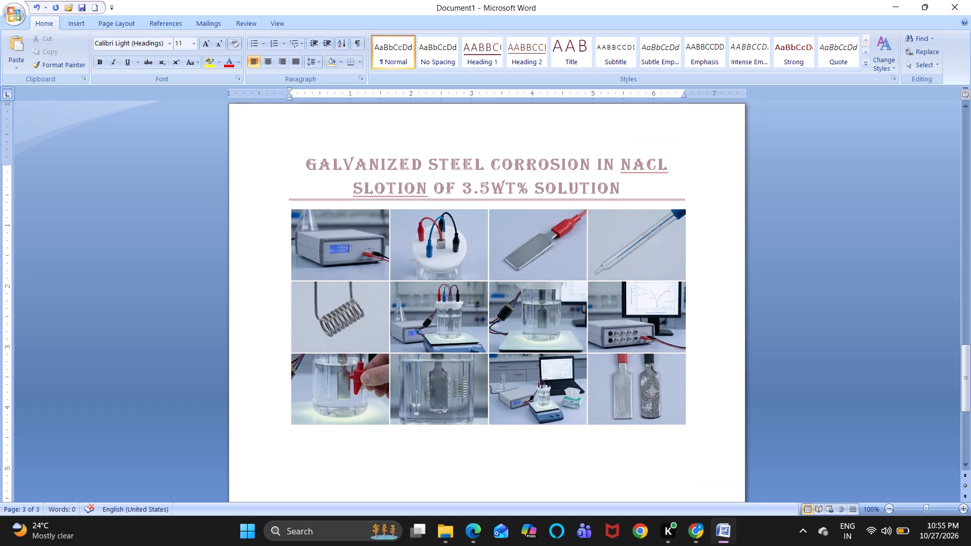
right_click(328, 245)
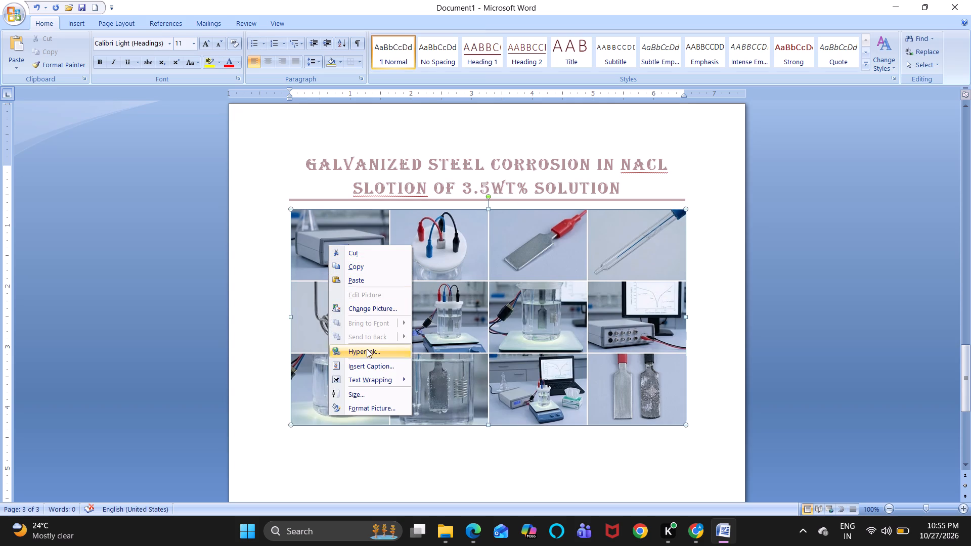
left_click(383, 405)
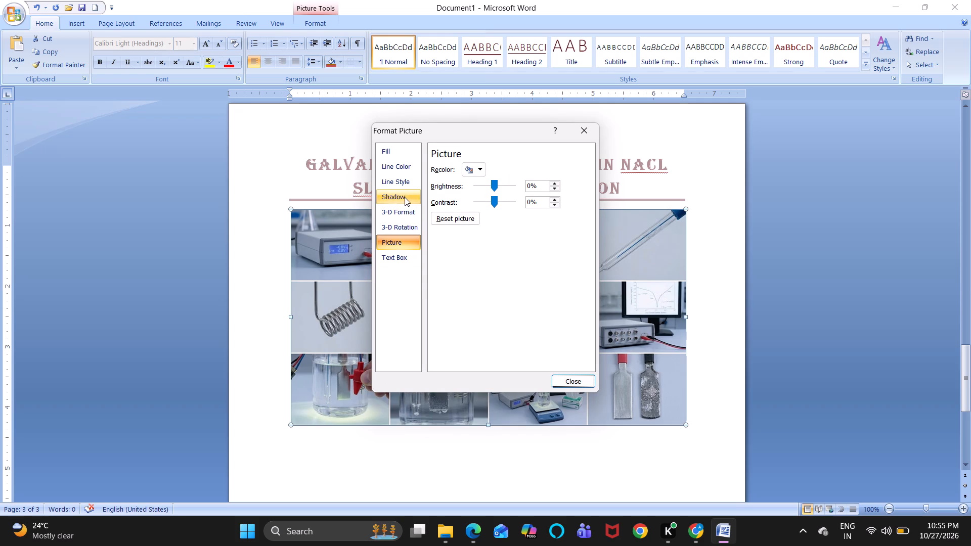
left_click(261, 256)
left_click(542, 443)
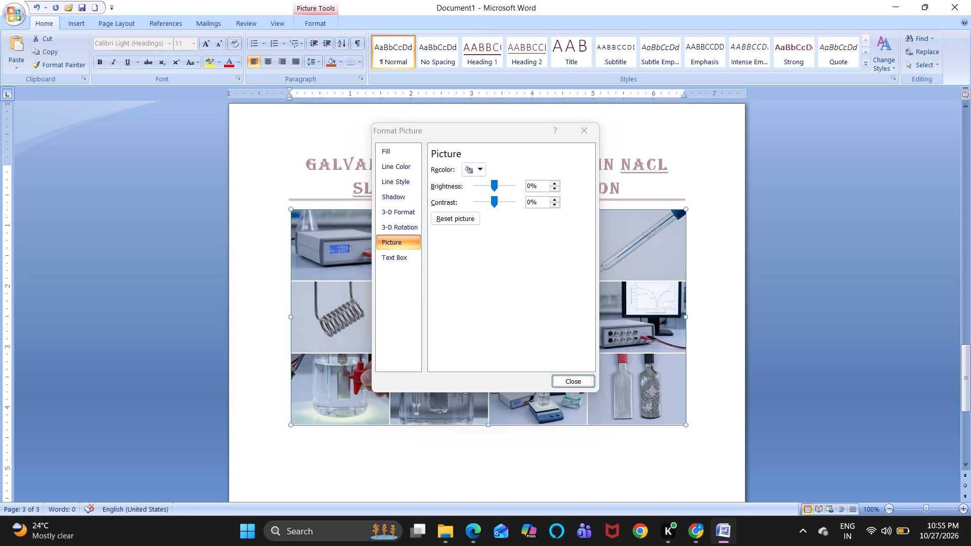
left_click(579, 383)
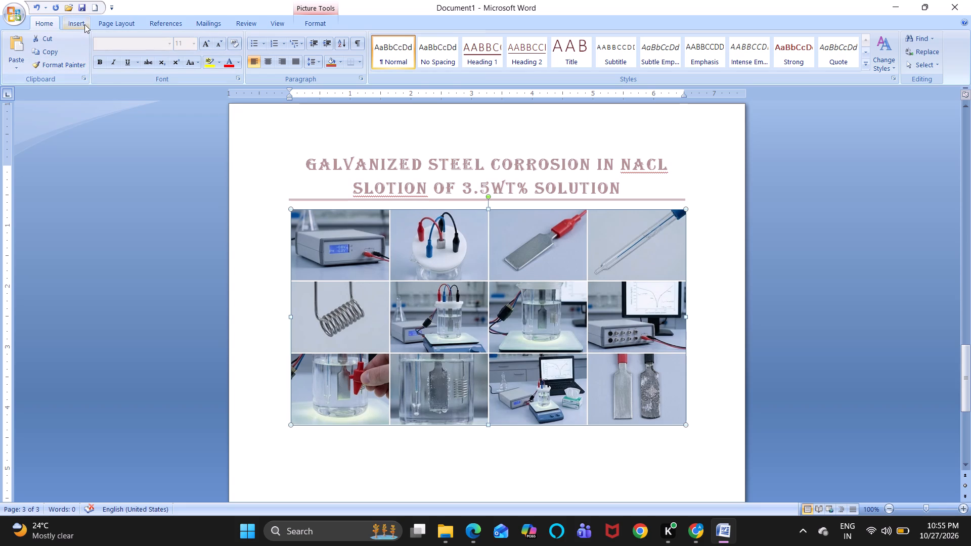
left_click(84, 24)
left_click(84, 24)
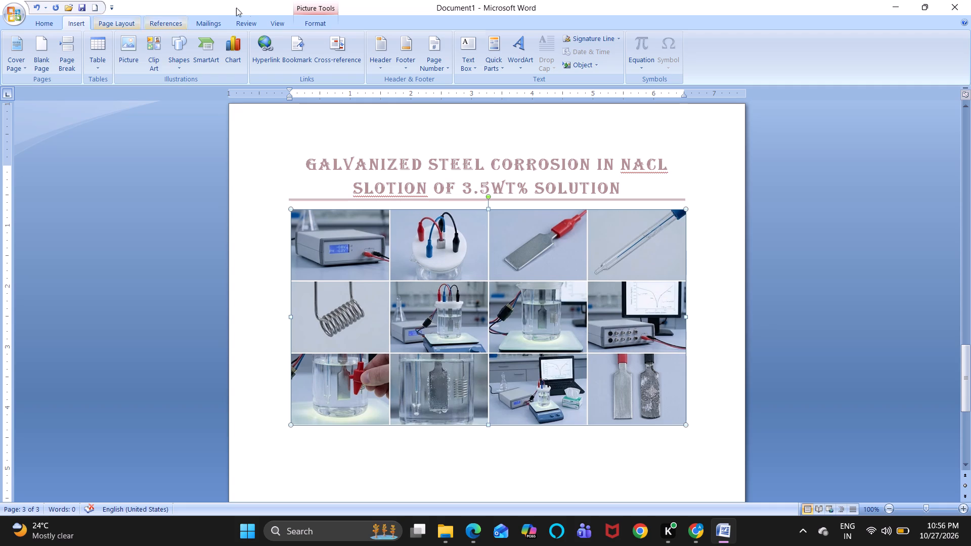
Crop the pasted grid to its top-left picture, the instrument with the blue display, about 1.63 inches wide.
left_click(314, 23)
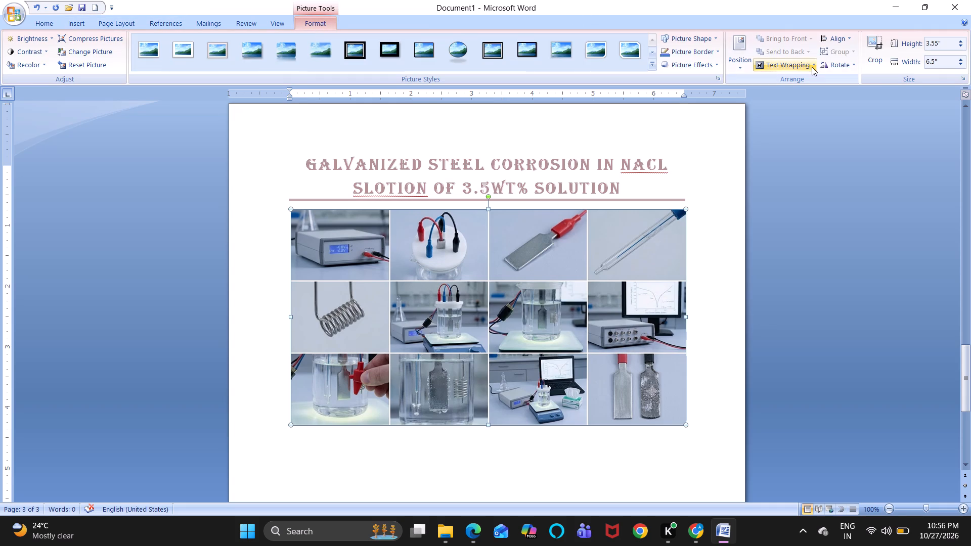
left_click(876, 45)
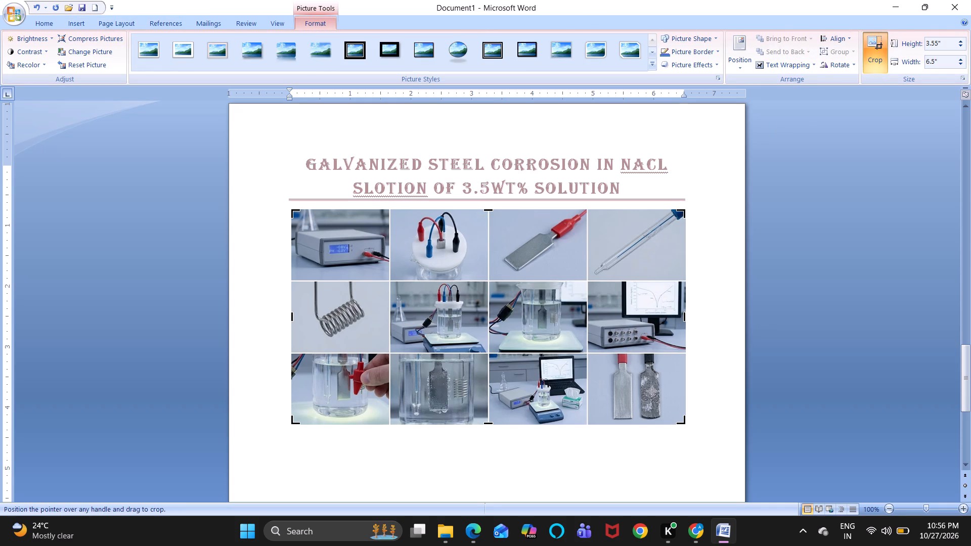
left_click_drag(682, 211, 463, 202)
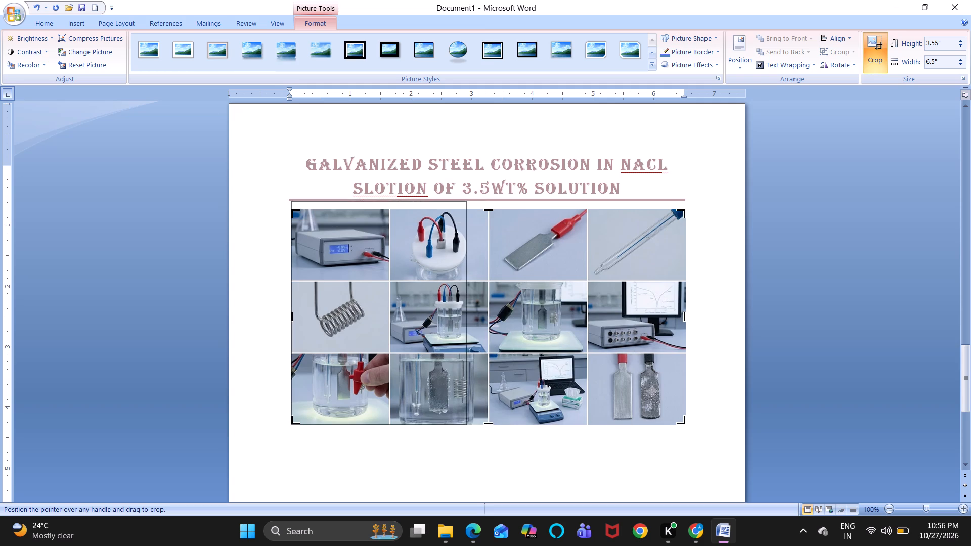
left_click_drag(463, 202, 390, 211)
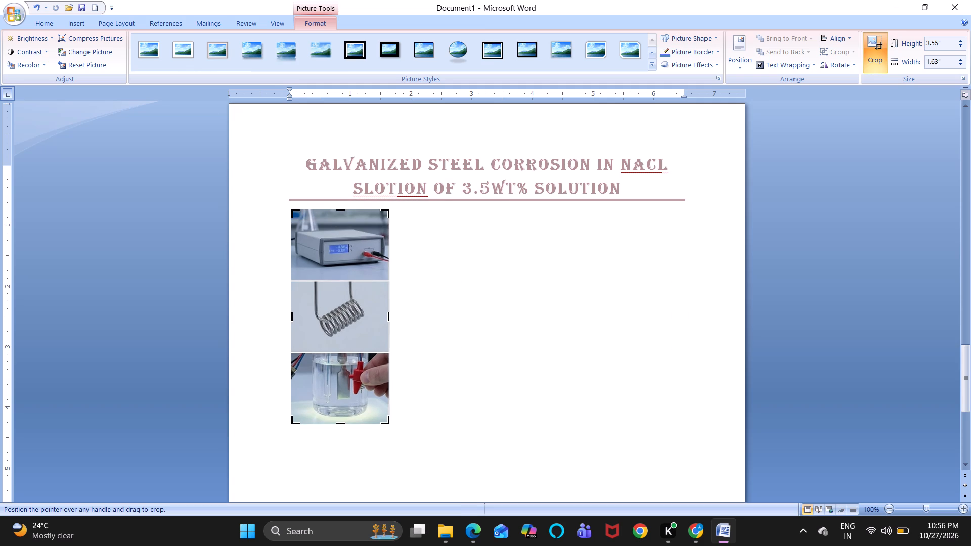
left_click_drag(341, 424, 342, 386)
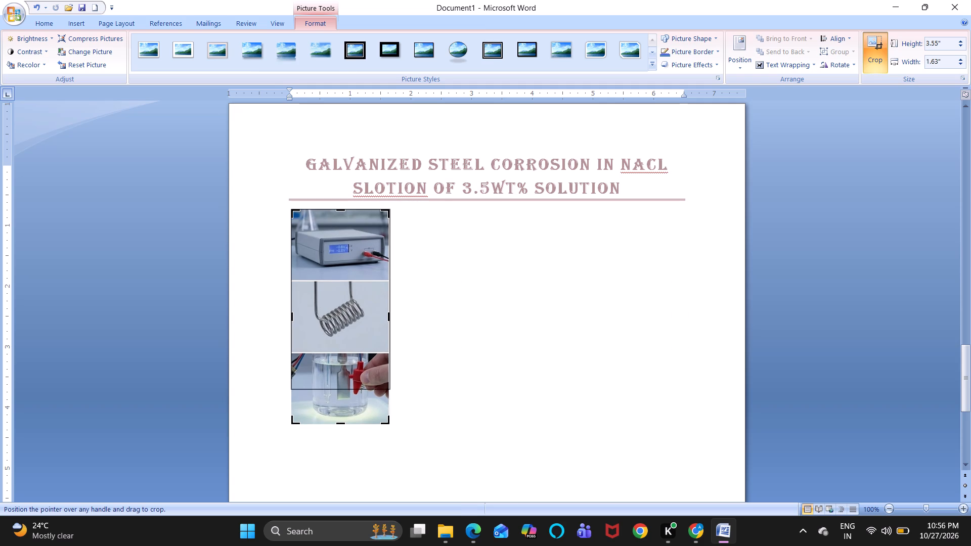
left_click_drag(342, 386, 341, 283)
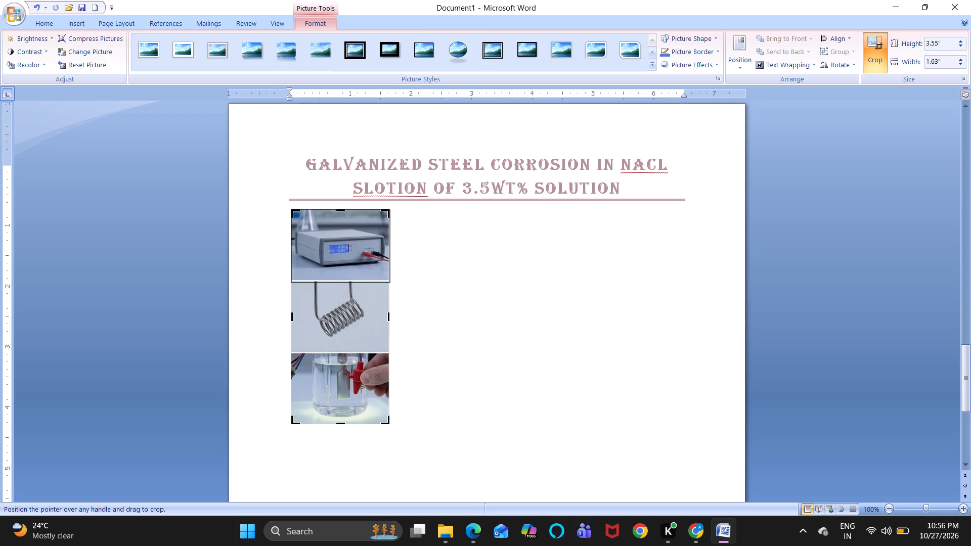
left_click_drag(341, 283, 338, 281)
left_click_drag(338, 281, 338, 282)
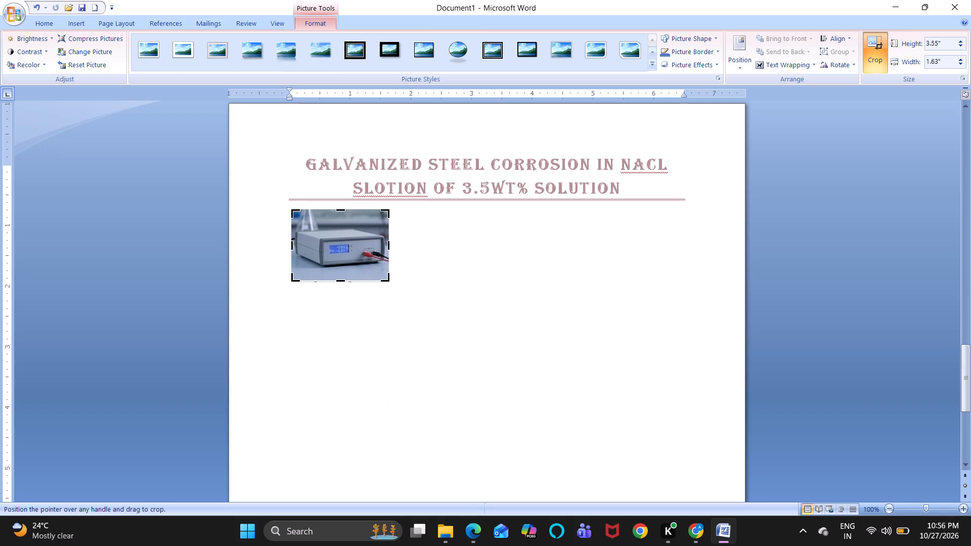
left_click(337, 249)
left_click(43, 21)
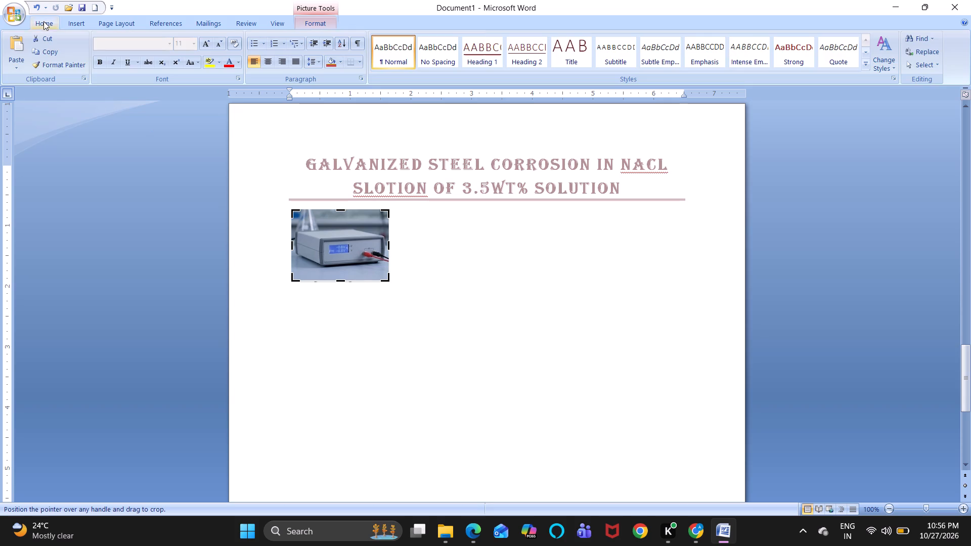
left_click(362, 279)
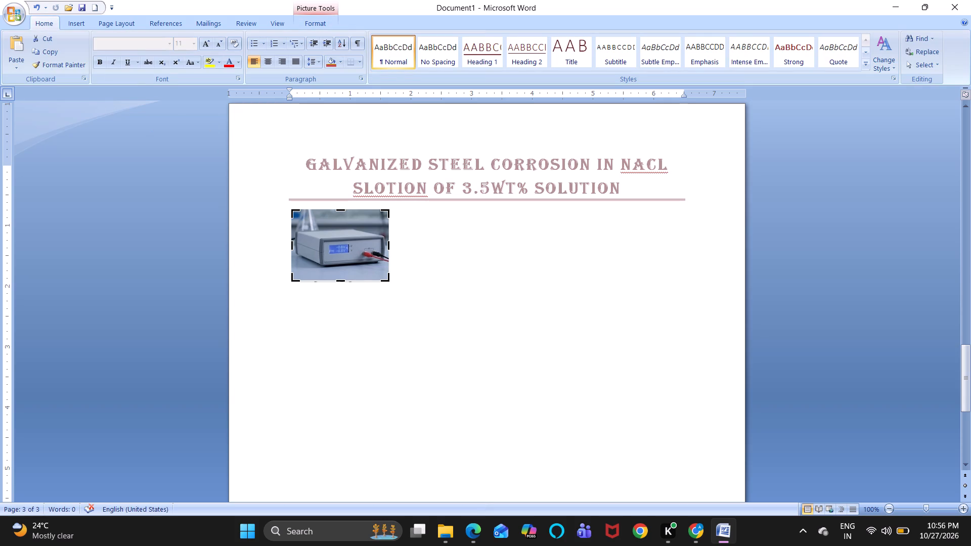
left_click(490, 260)
Enlarge the cropped instrument picture proportionally to about 4.7 inches wide.
left_click(375, 267)
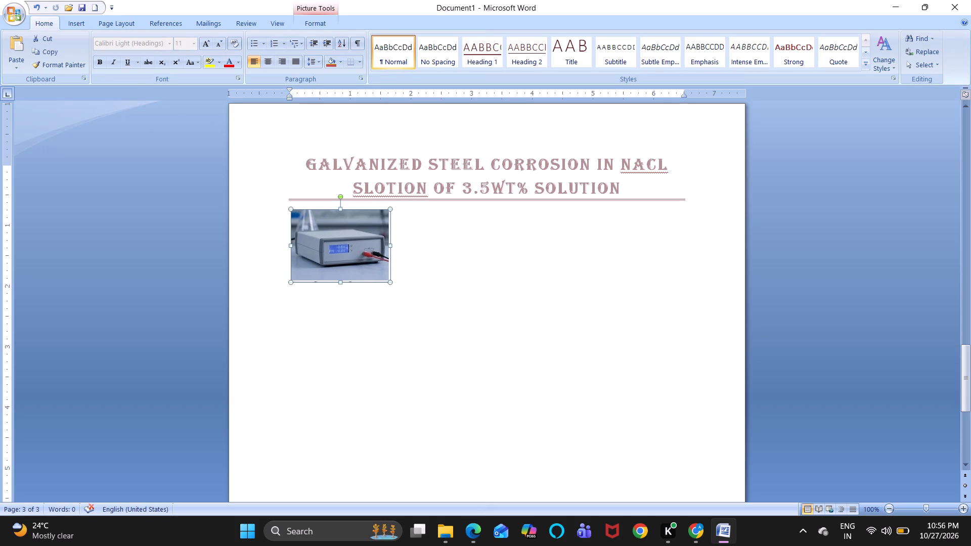
left_click_drag(389, 282, 508, 300)
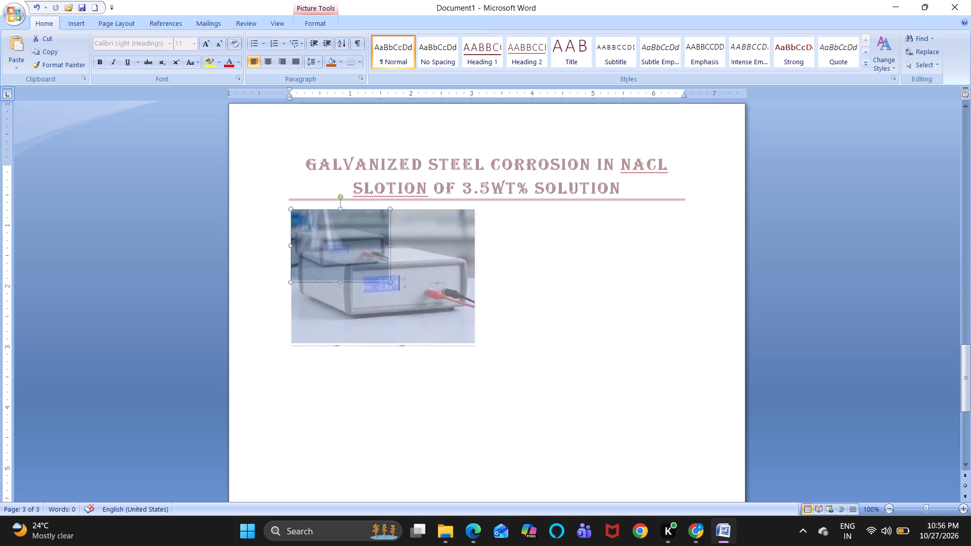
left_click_drag(508, 300, 575, 315)
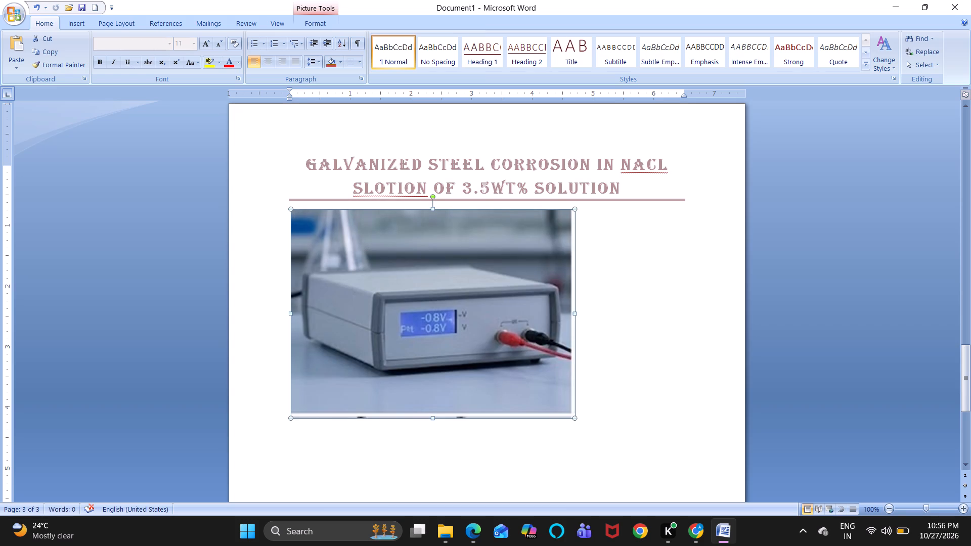
Center the enlarged instrument picture horizontally on the third page.
right_click(467, 346)
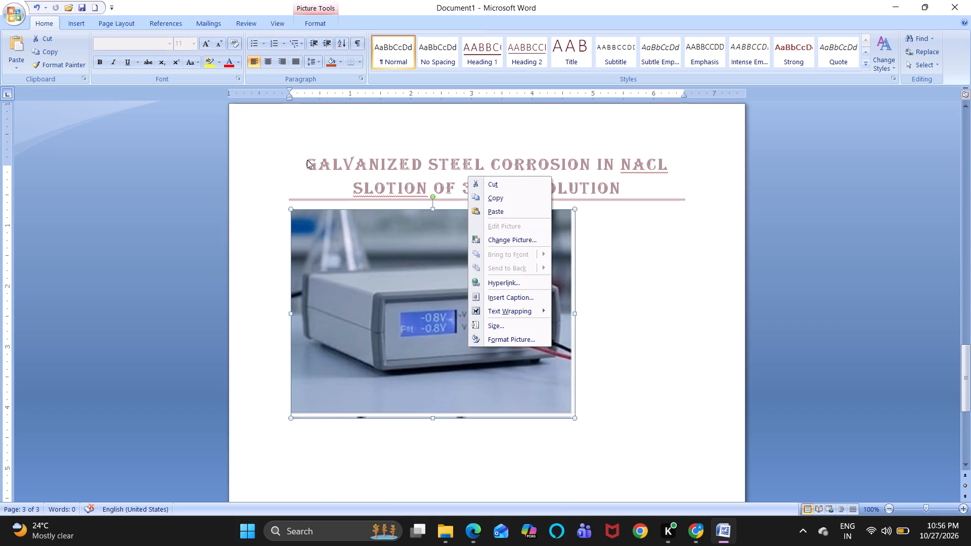
left_click(268, 60)
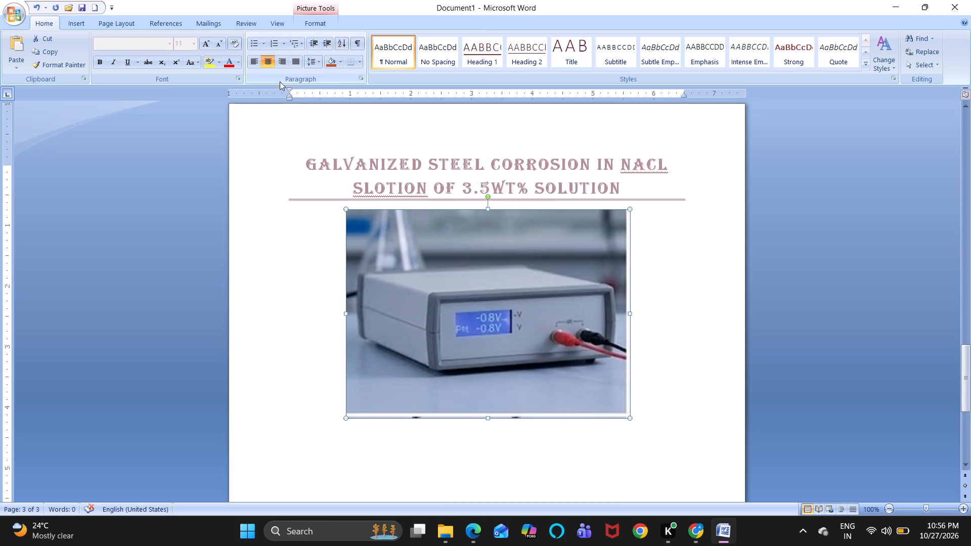
scroll(443, 298, "down", 2)
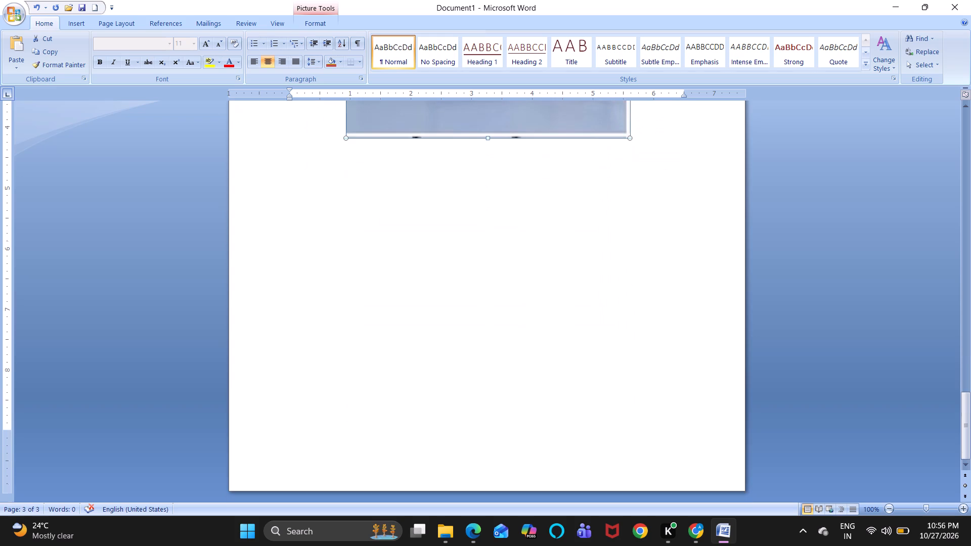
Paste another copy of the 12-picture grid two lines below the enlarged instrument picture on the third page.
scroll(443, 298, "down", 1)
left_click(436, 264)
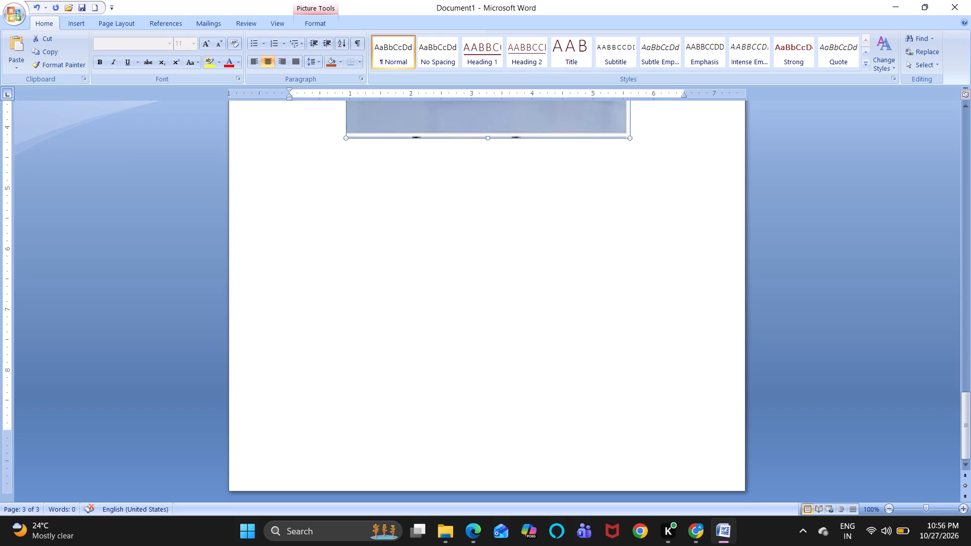
triple_click(436, 264)
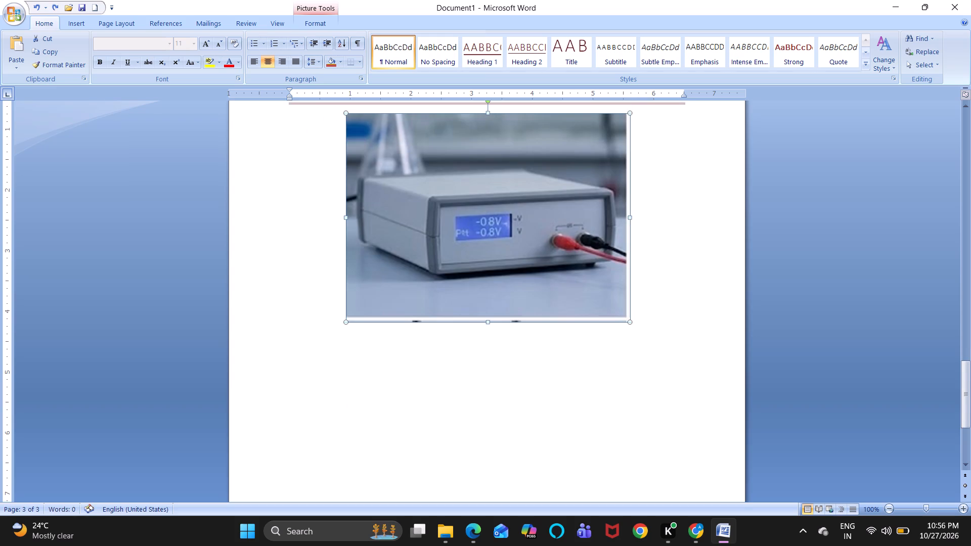
left_click(648, 307)
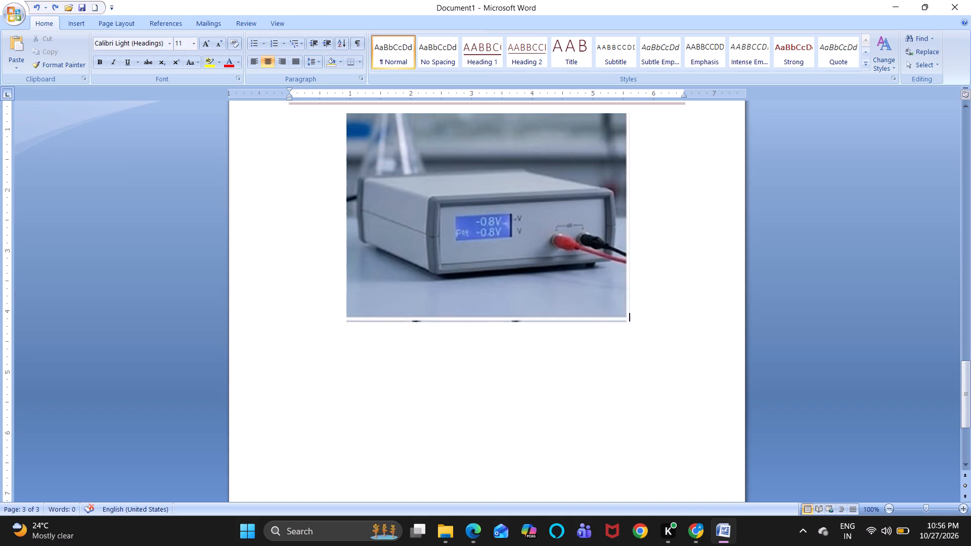
key("Return")
key("Return")
key("ctrl+v")
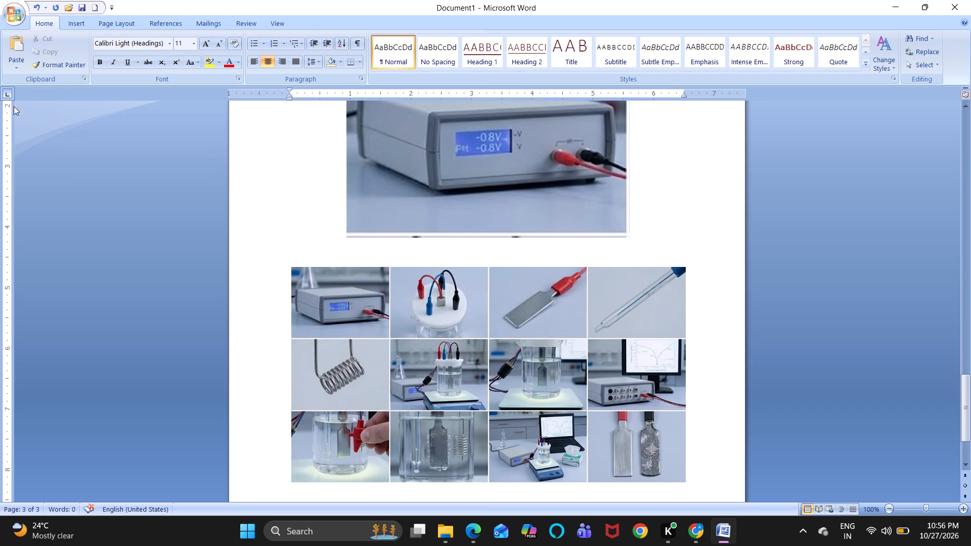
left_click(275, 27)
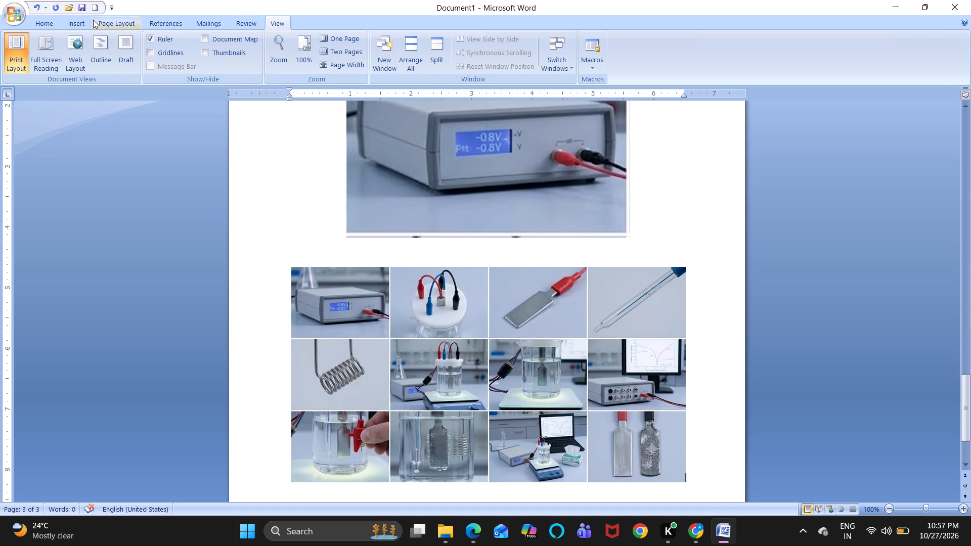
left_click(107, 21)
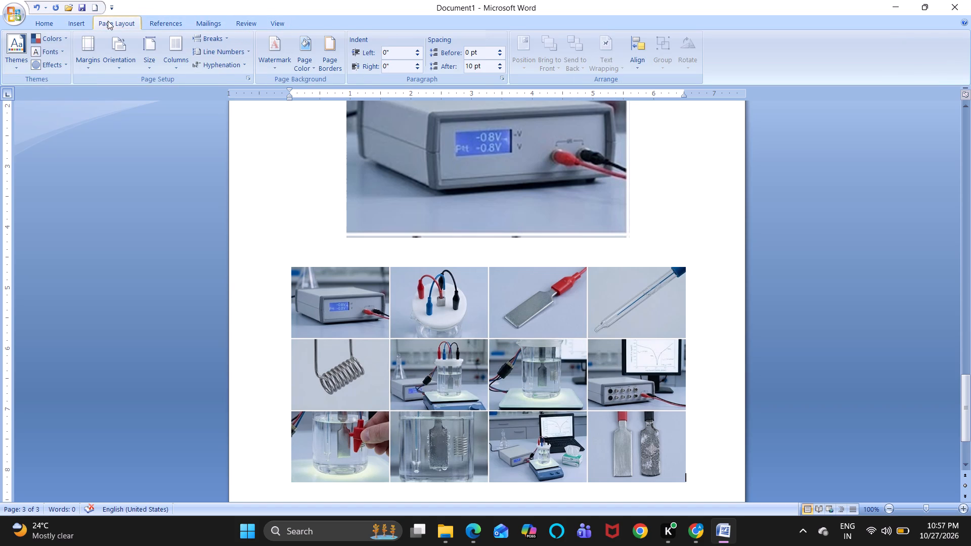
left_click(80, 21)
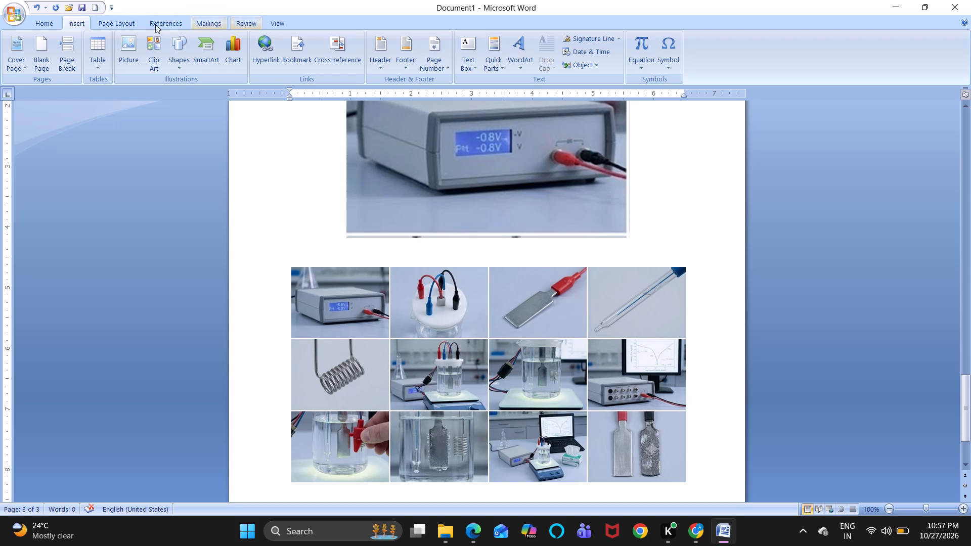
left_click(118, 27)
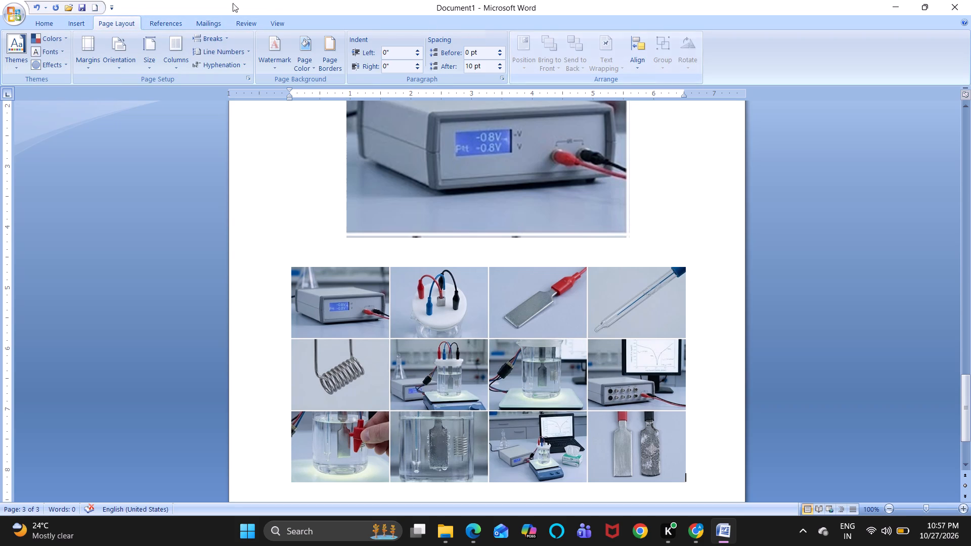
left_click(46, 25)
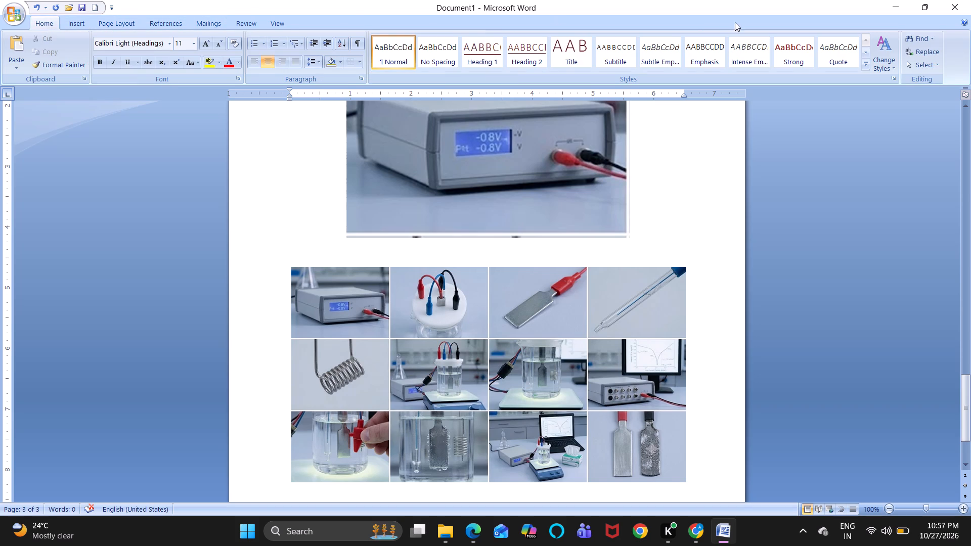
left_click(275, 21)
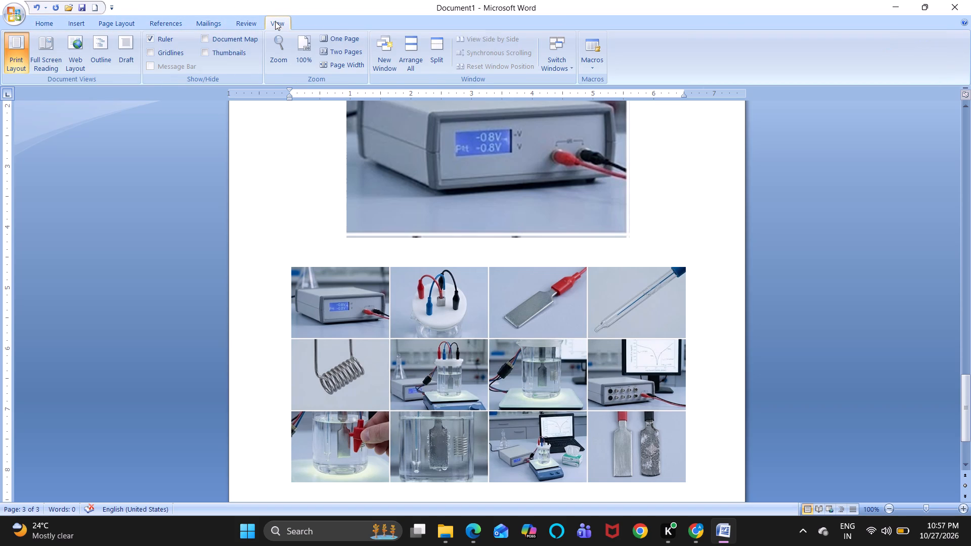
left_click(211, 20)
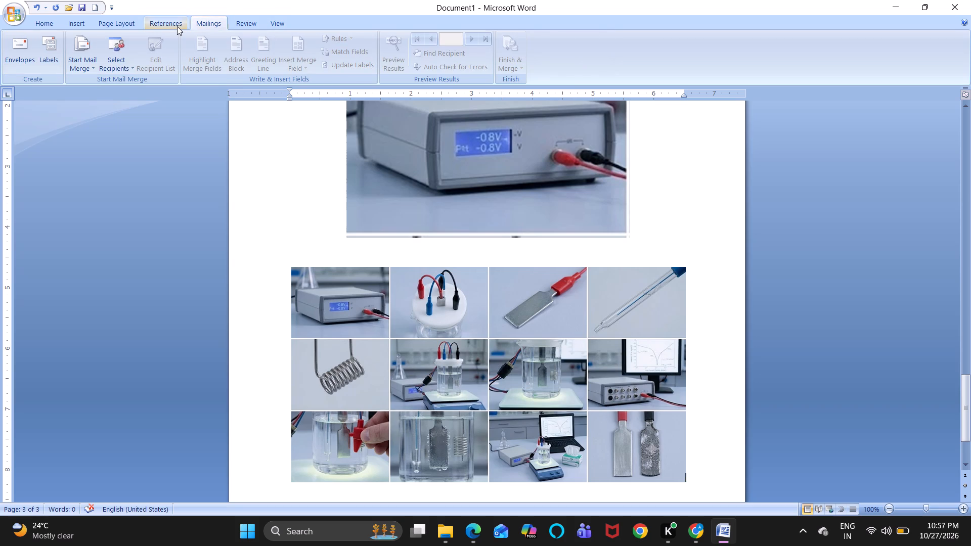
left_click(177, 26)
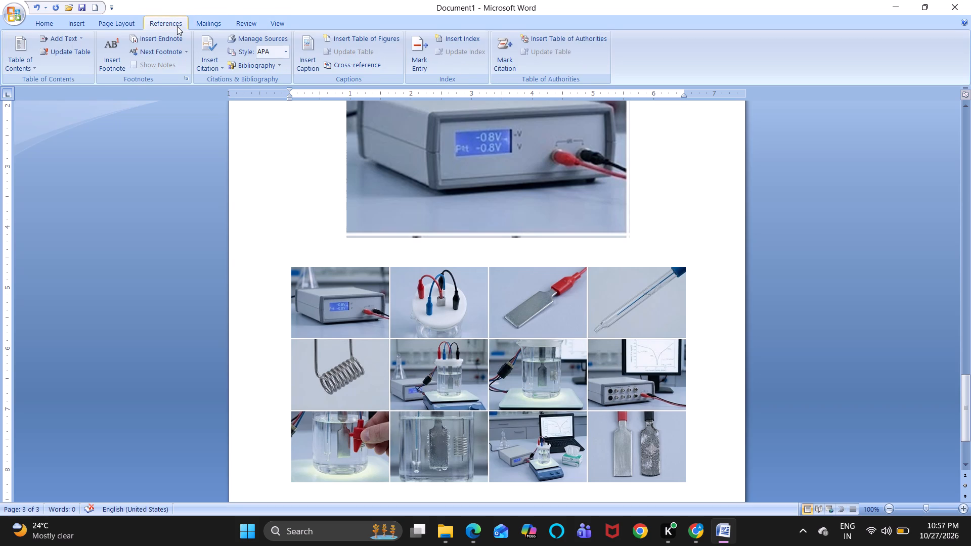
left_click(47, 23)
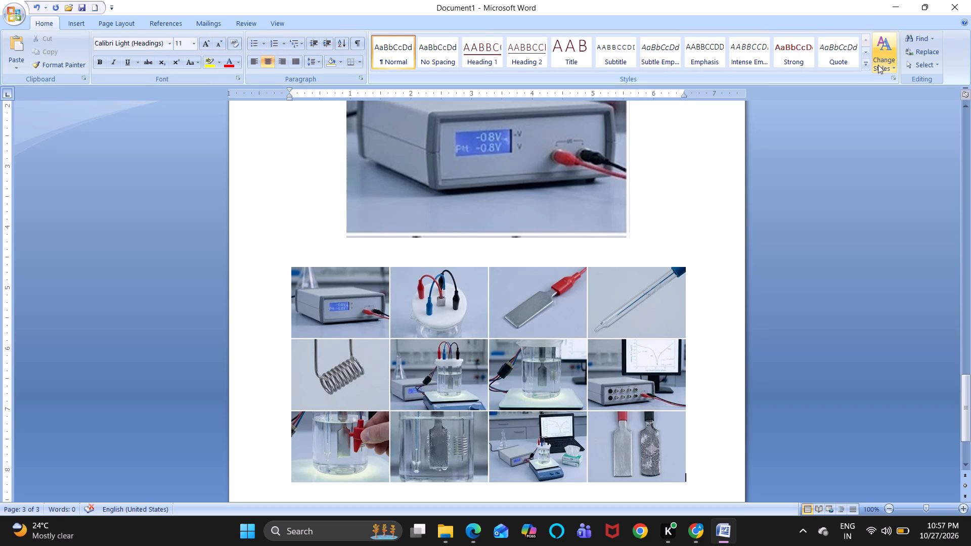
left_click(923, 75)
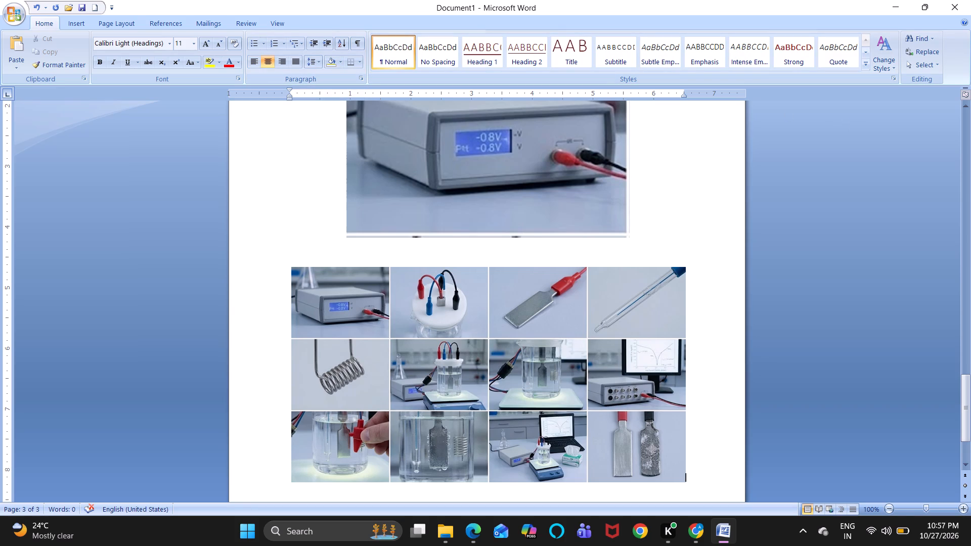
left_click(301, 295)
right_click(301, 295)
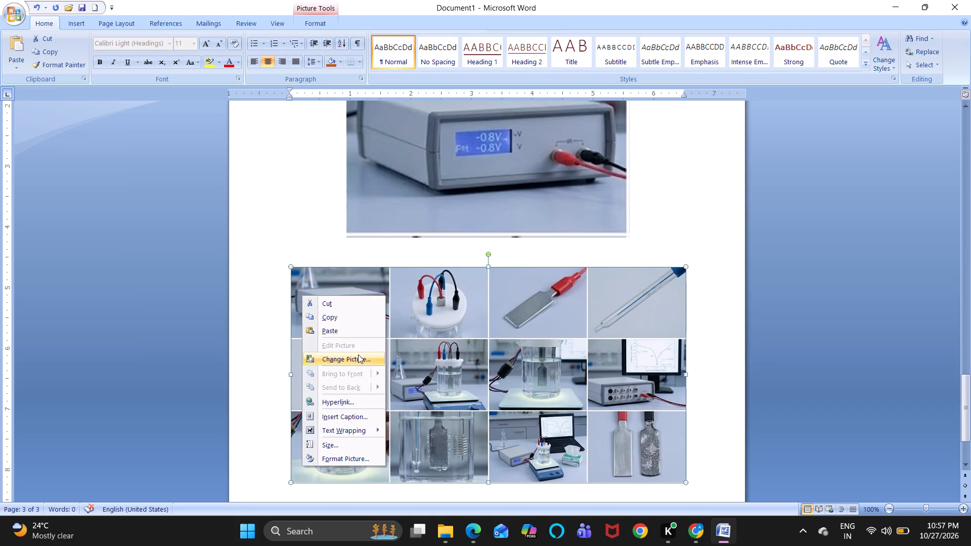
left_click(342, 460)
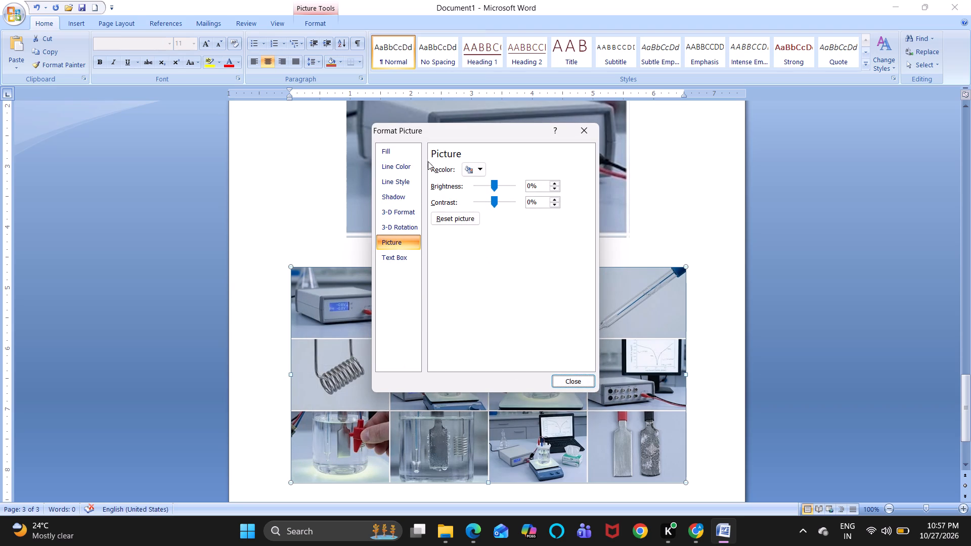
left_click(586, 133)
Crop the new grid to its top row's second picture, the white lid with red, blue and black clips, about 1.63 by 1.19 inches.
left_click(275, 15)
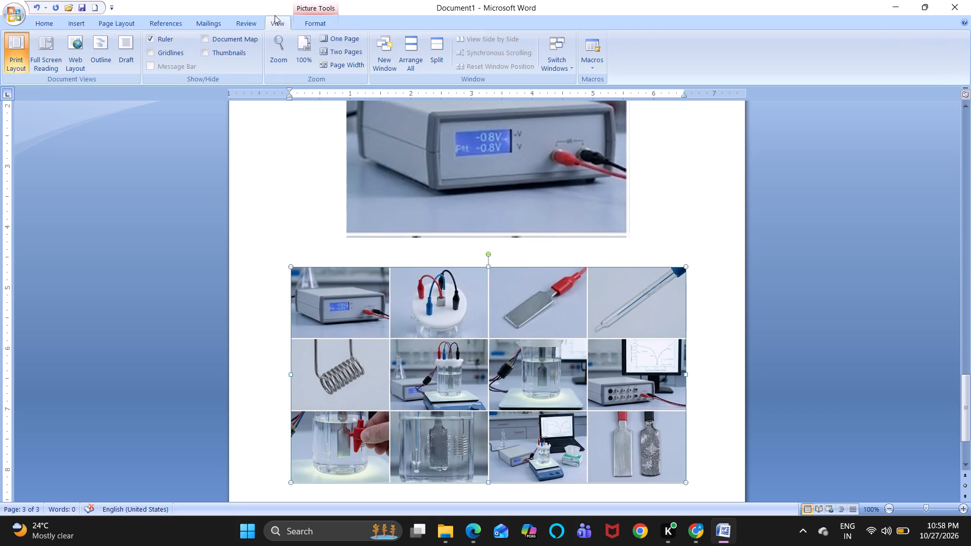
left_click(310, 10)
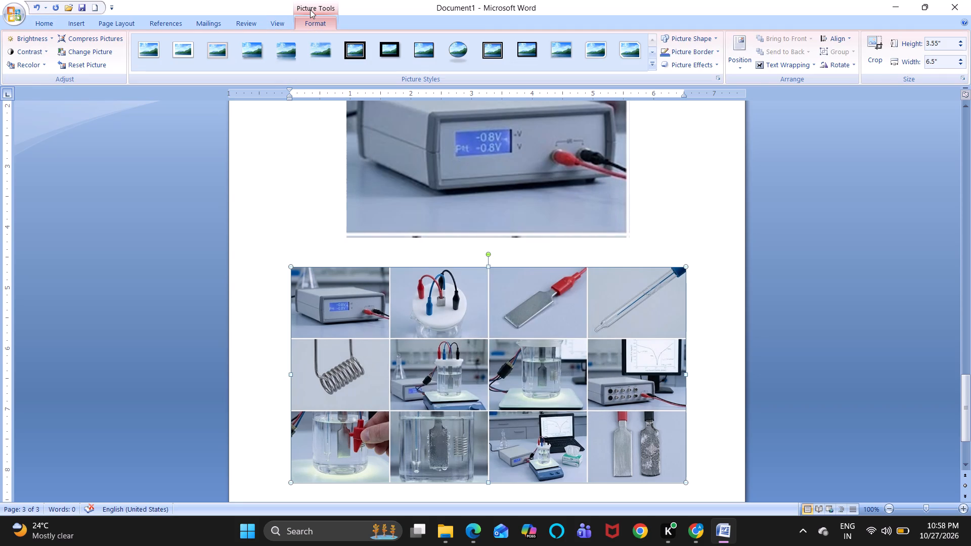
left_click(875, 49)
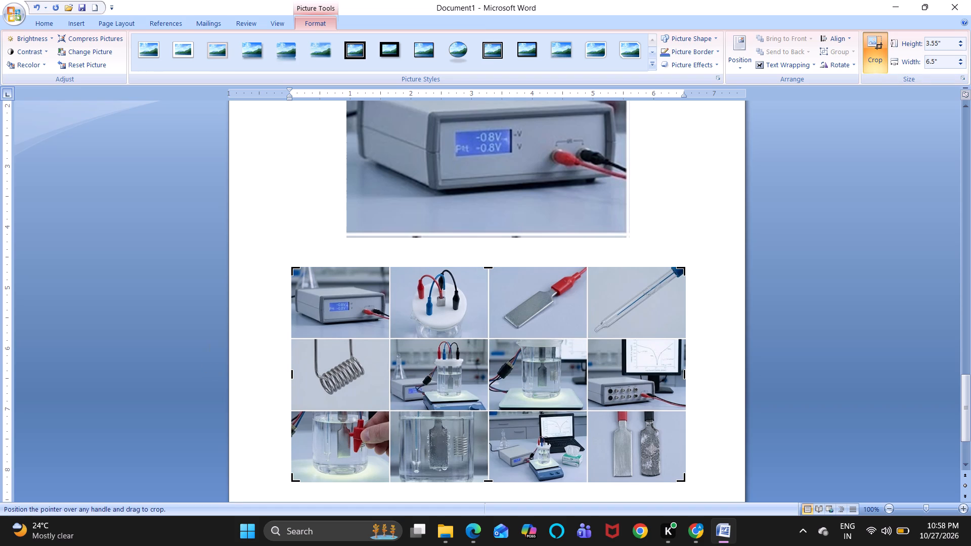
left_click_drag(292, 267, 353, 263)
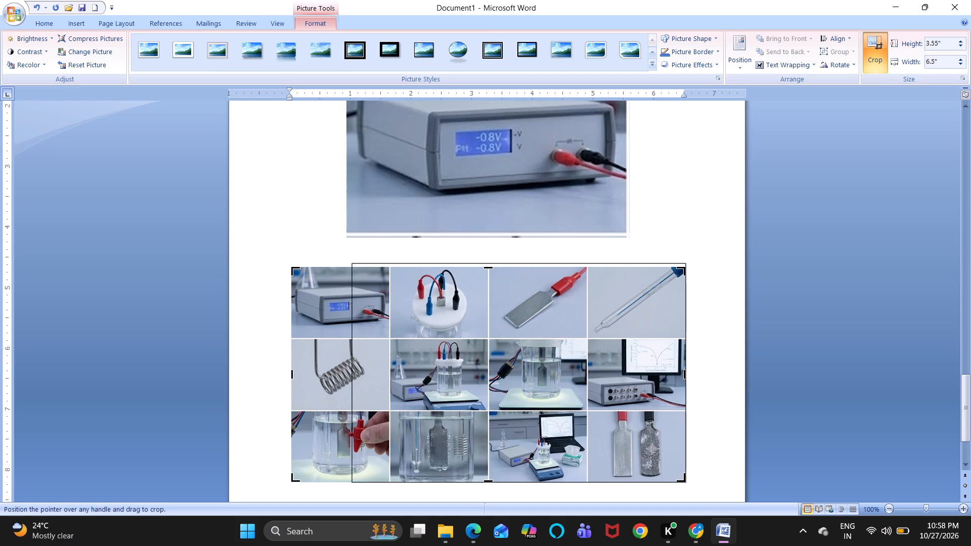
left_click_drag(353, 263, 388, 267)
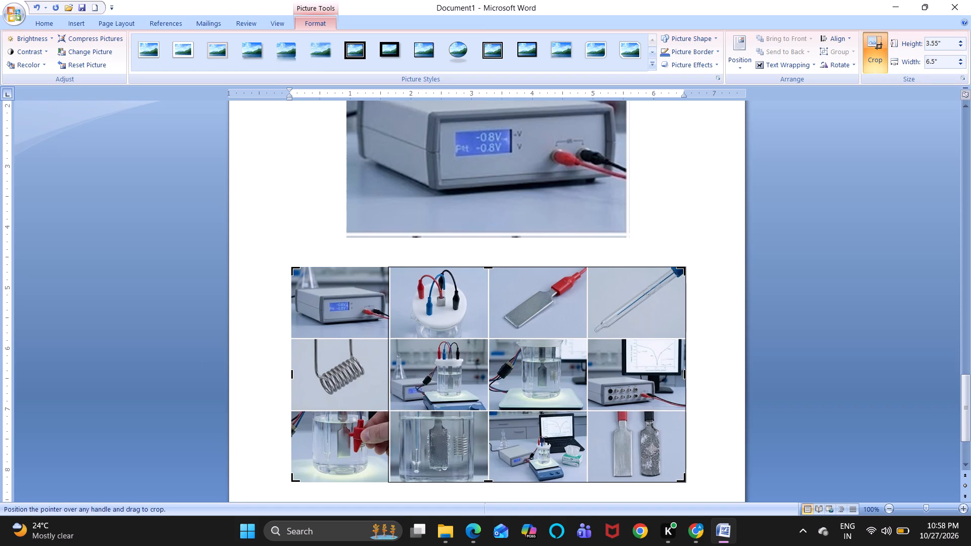
left_click_drag(388, 267, 390, 268)
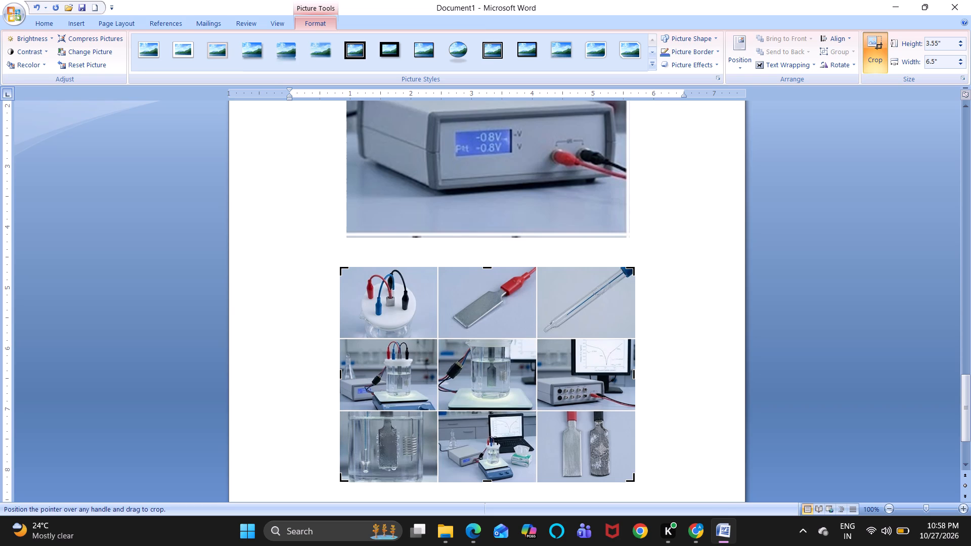
left_click_drag(634, 268, 438, 269)
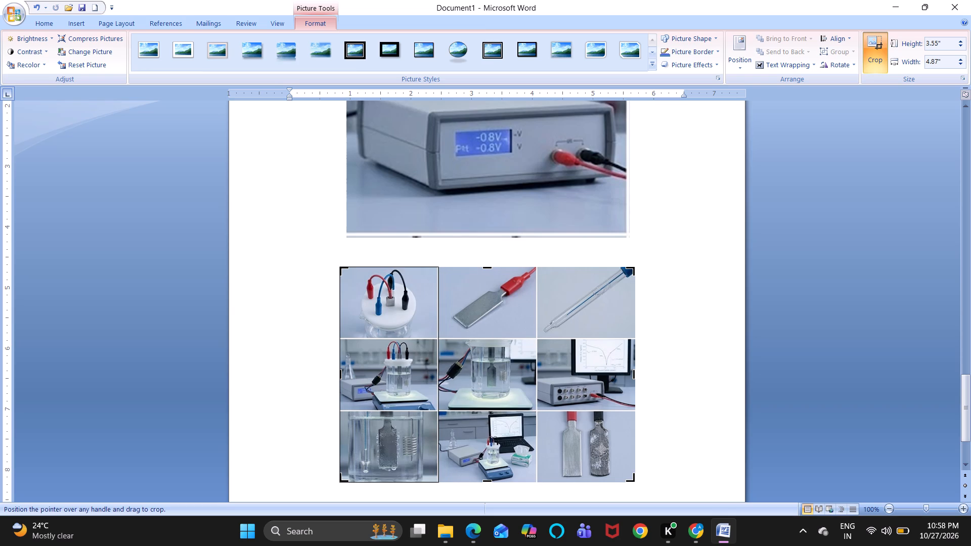
left_click_drag(438, 269, 438, 268)
left_click_drag(438, 268, 439, 267)
left_click_drag(439, 267, 438, 268)
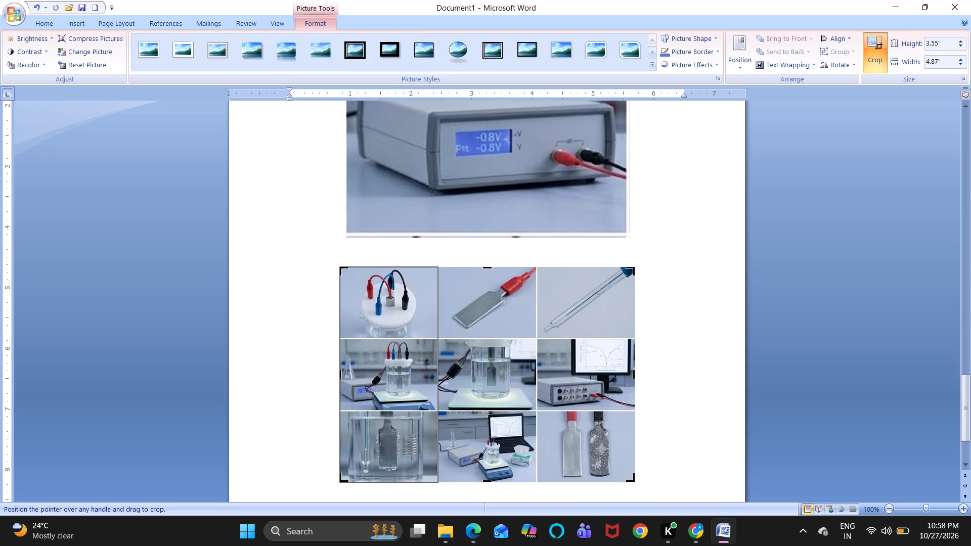
left_click_drag(438, 268, 438, 269)
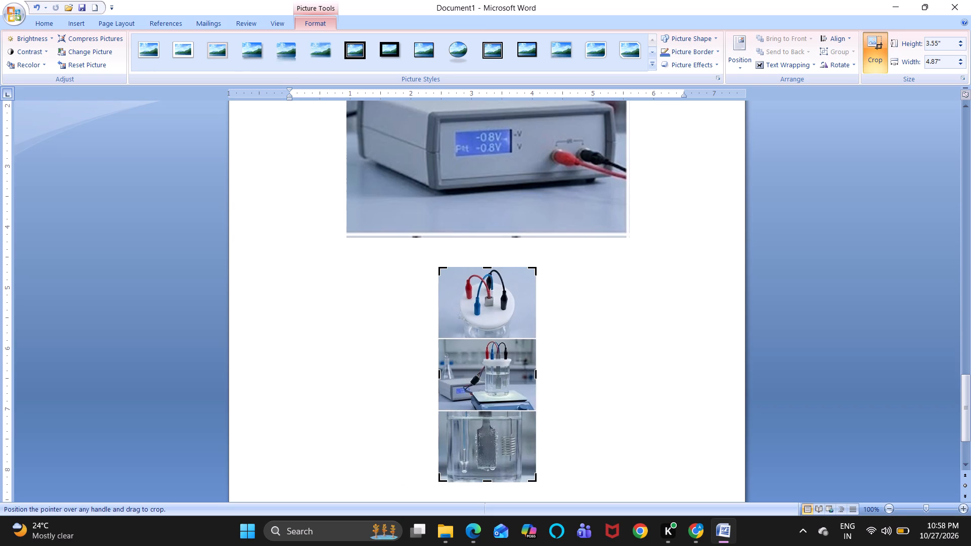
left_click_drag(488, 480, 483, 341)
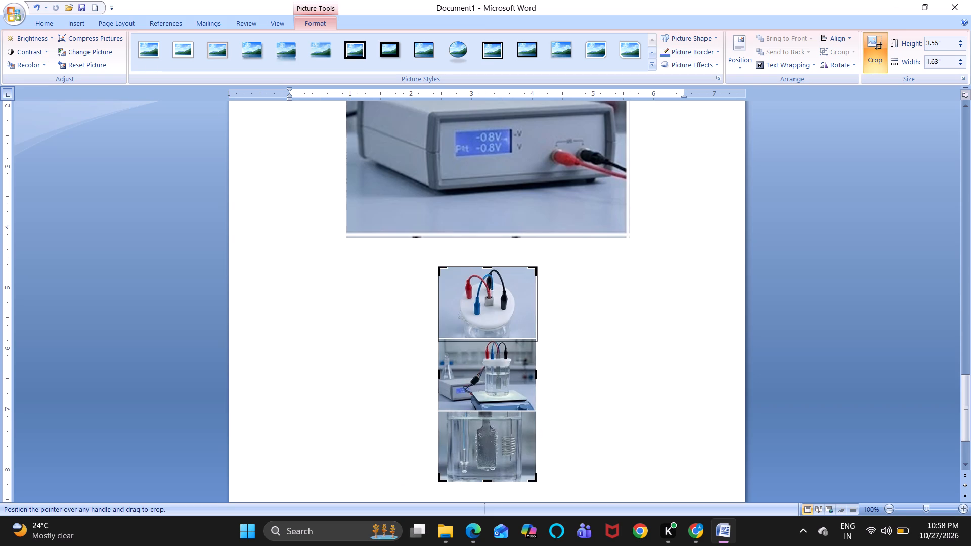
left_click_drag(483, 341, 477, 339)
left_click_drag(477, 339, 476, 339)
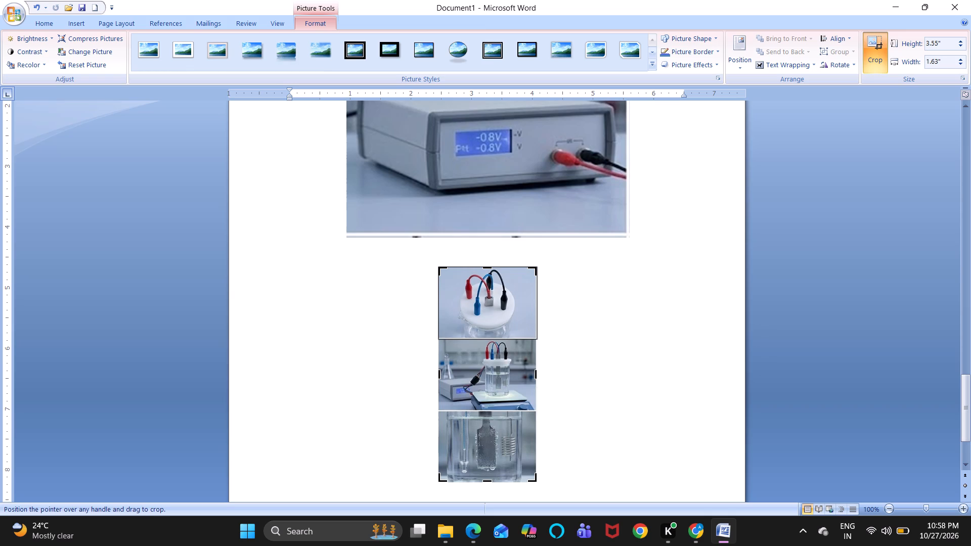
left_click_drag(476, 339, 473, 339)
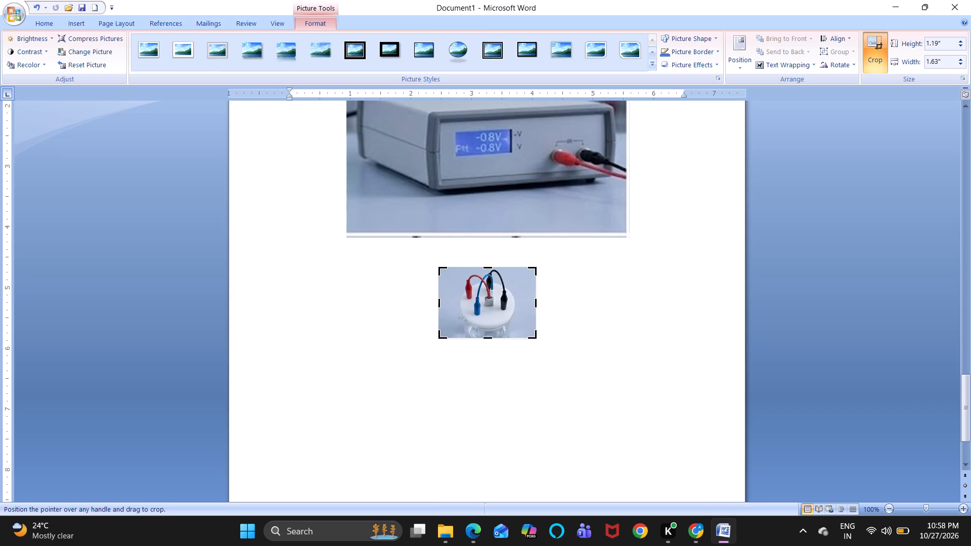
left_click(468, 303)
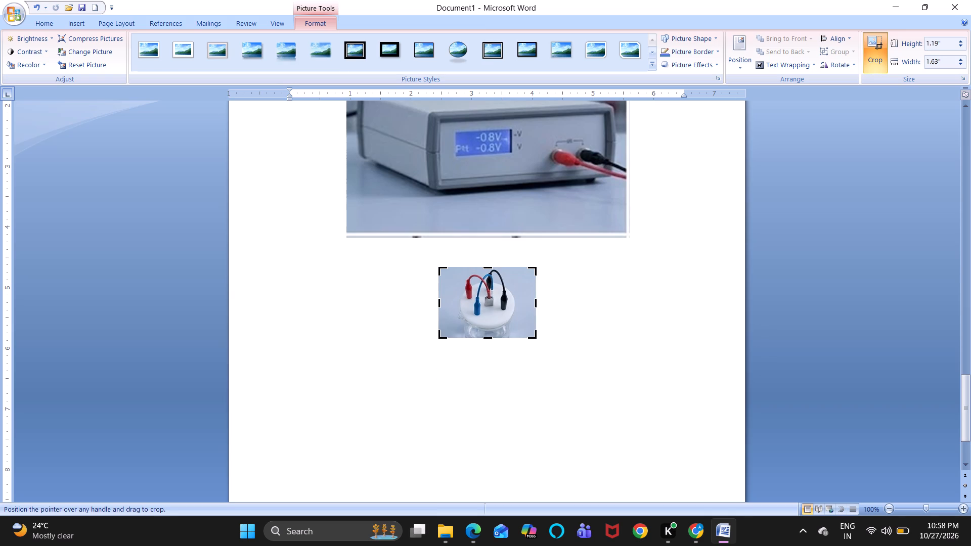
left_click(609, 295)
Enlarge the cropped picture of the white lid with clips proportionally to about 4.56 by 3.34 inches.
left_click(512, 306)
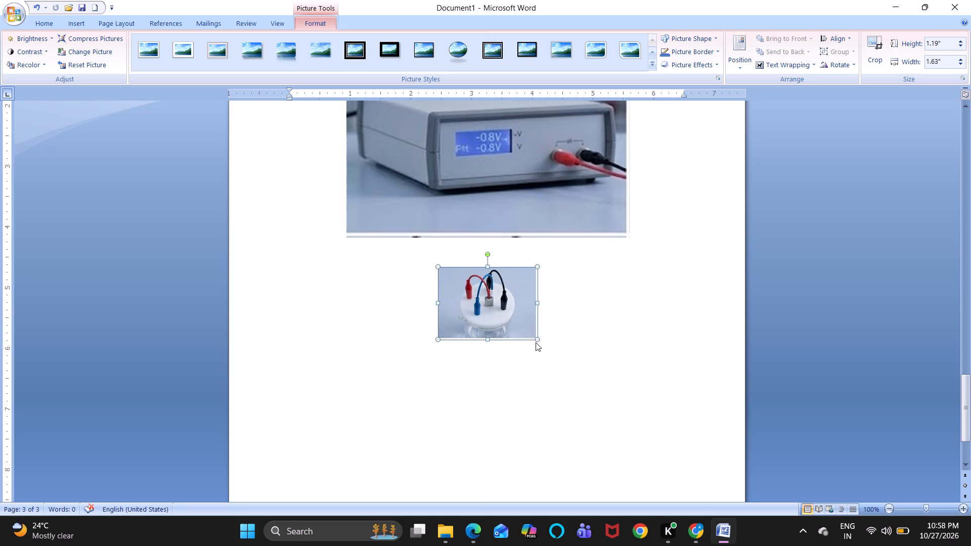
left_click_drag(535, 339, 620, 389)
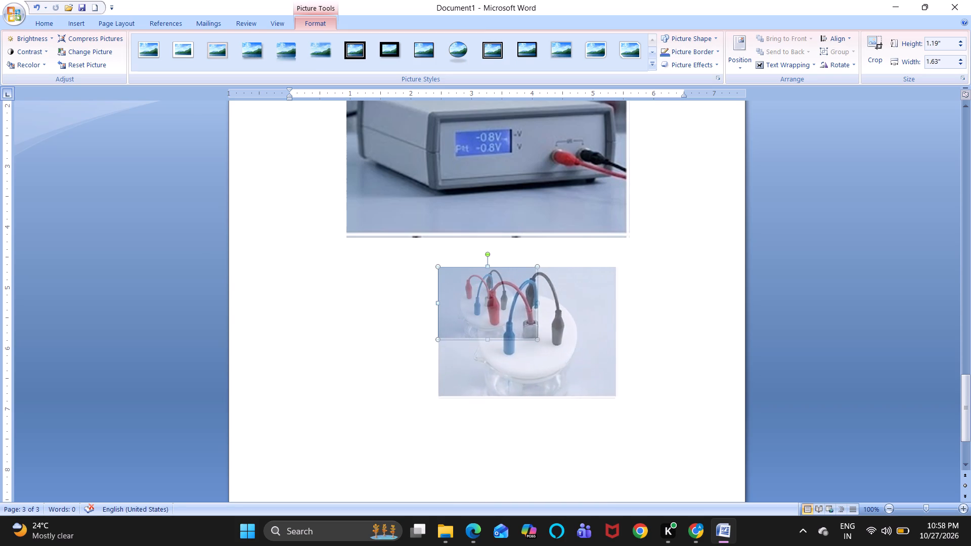
left_click_drag(620, 389, 628, 396)
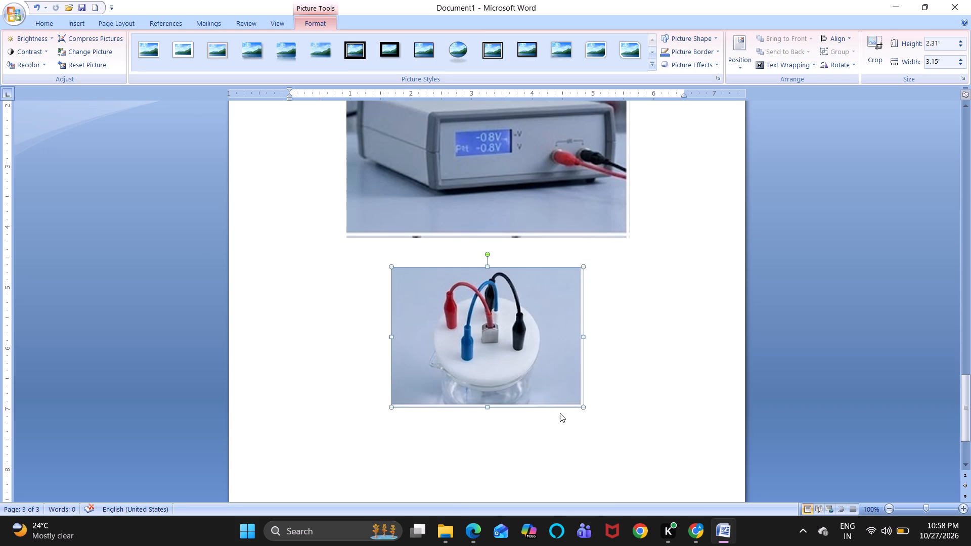
left_click_drag(582, 406, 606, 420)
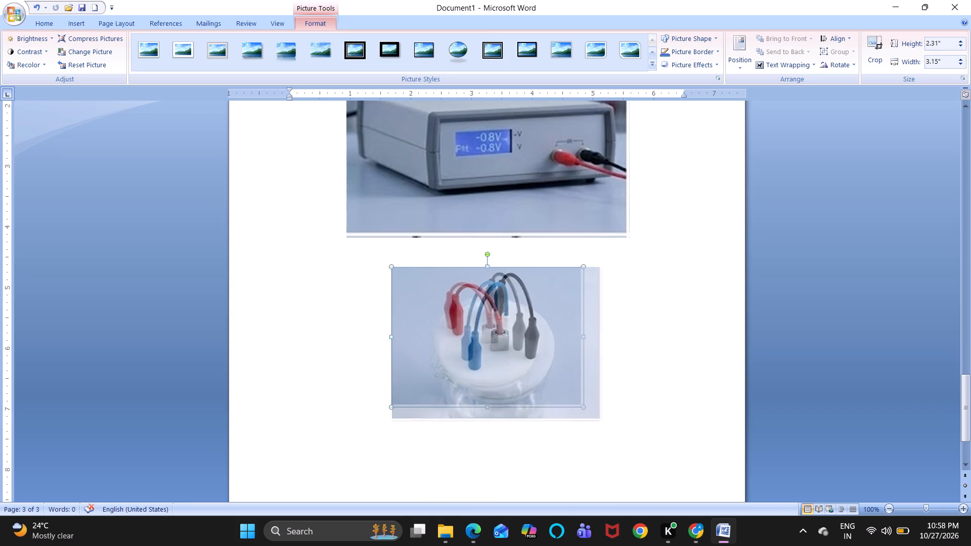
left_click_drag(606, 420, 632, 433)
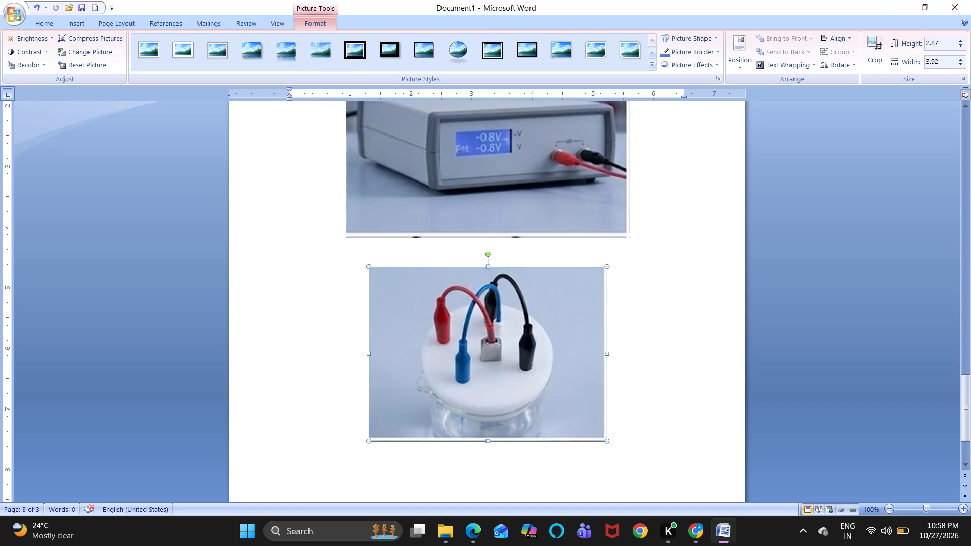
left_click_drag(606, 439, 628, 450)
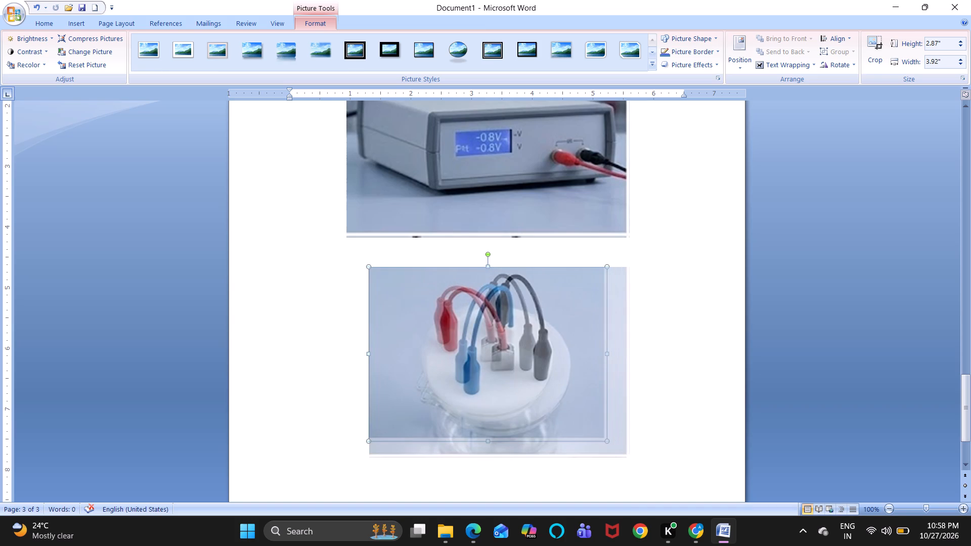
left_click_drag(628, 450, 630, 451)
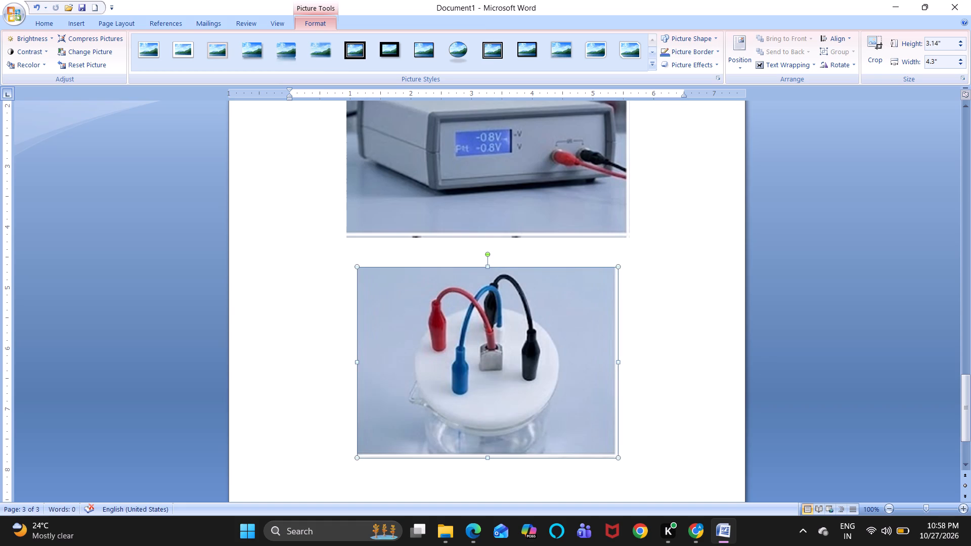
left_click_drag(618, 460, 632, 464)
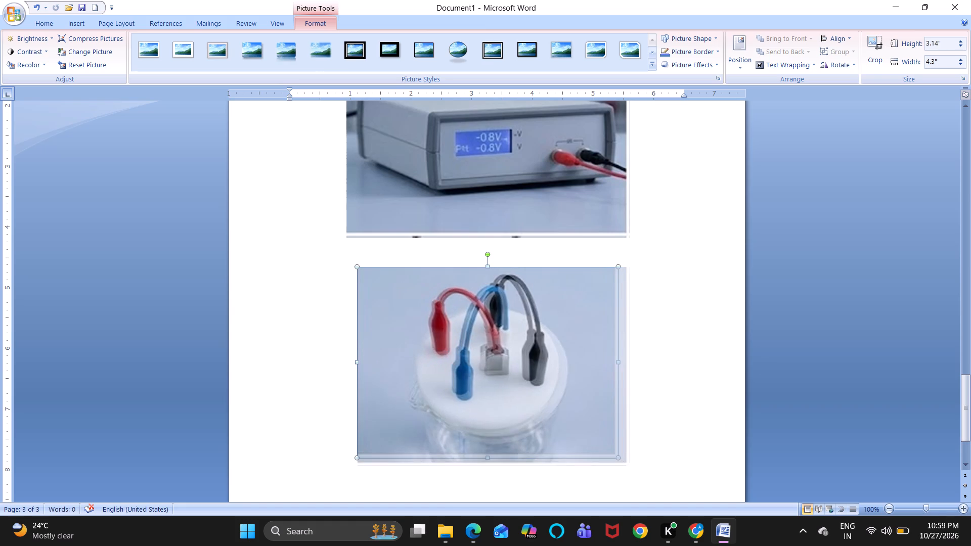
left_click_drag(632, 464, 634, 465)
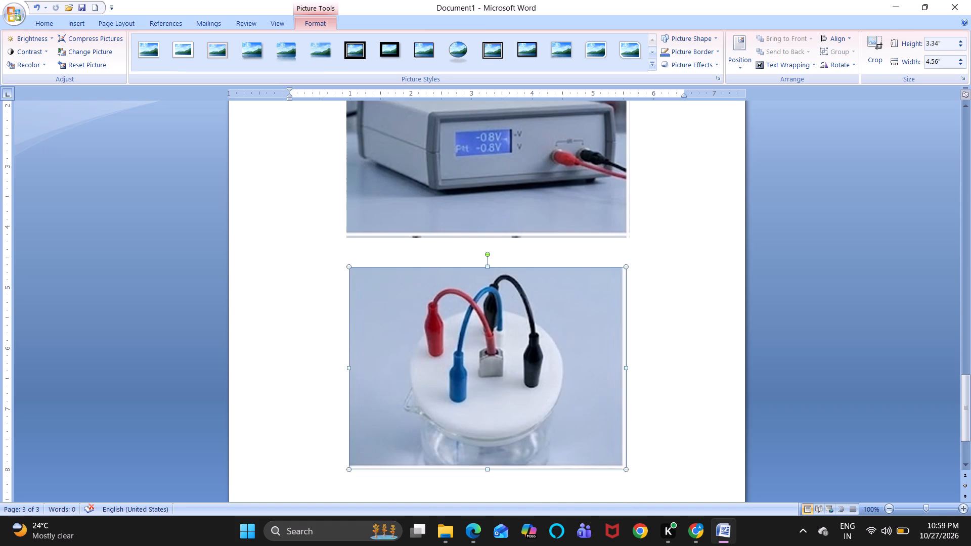
left_click(624, 470)
Add blank lines after the lid picture to reach a fourth page and paste another copy of the 12-picture grid there.
left_click(685, 360)
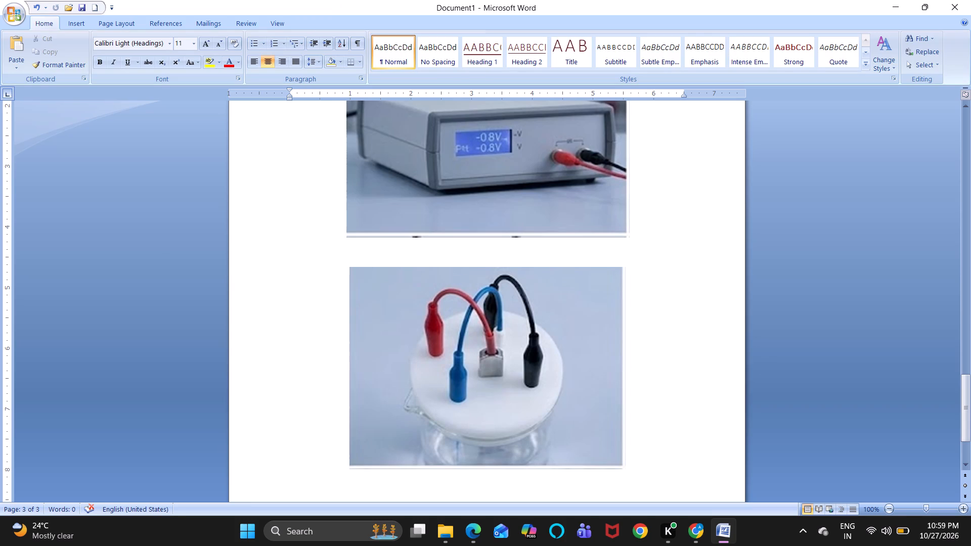
scroll(692, 361, "down", 2)
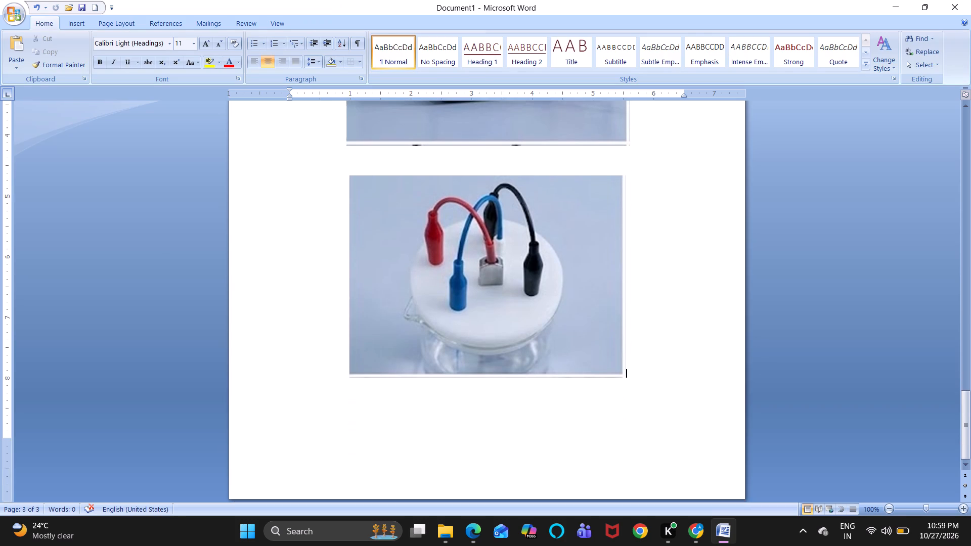
scroll(692, 361, "down", 2)
left_click(692, 361)
key("Return")
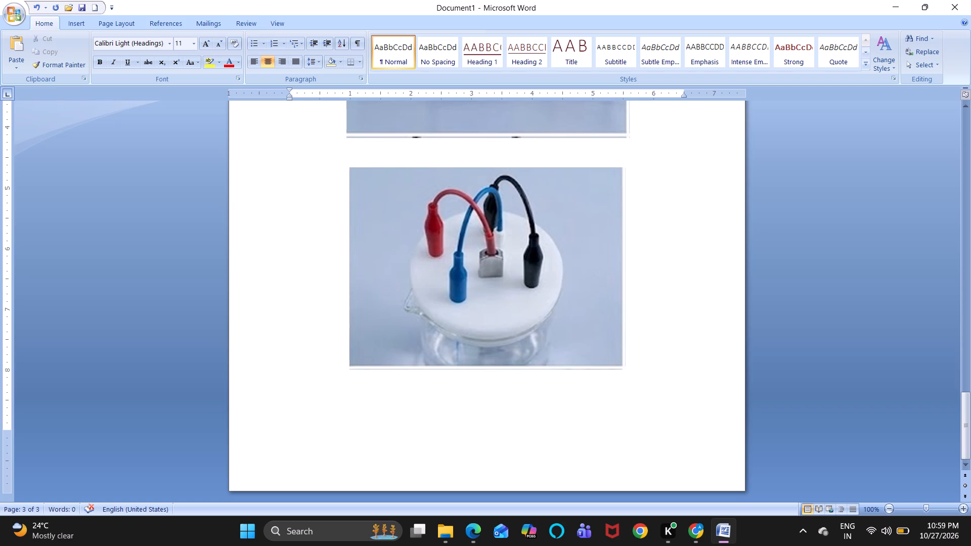
key("Return")
key("Return")
key("Return")
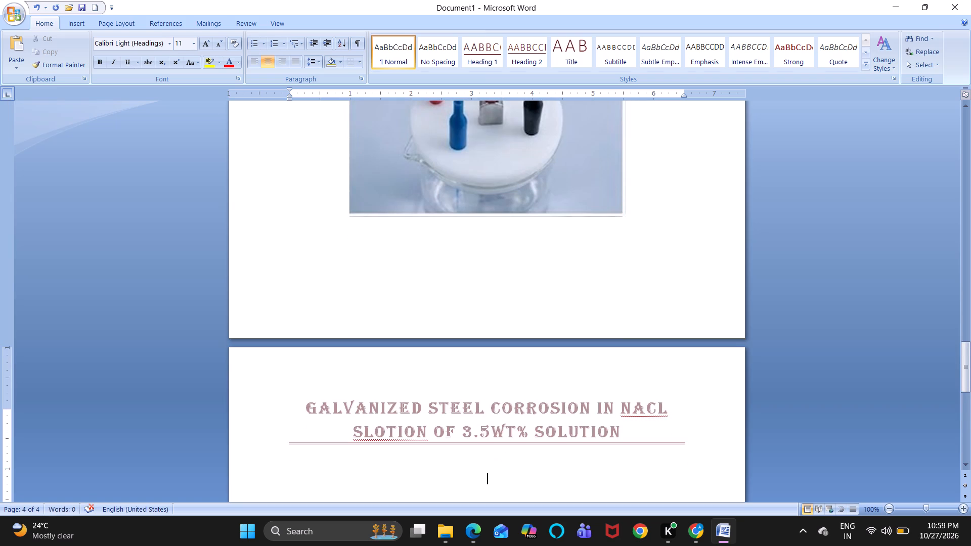
scroll(692, 361, "down", 4)
left_click(649, 282)
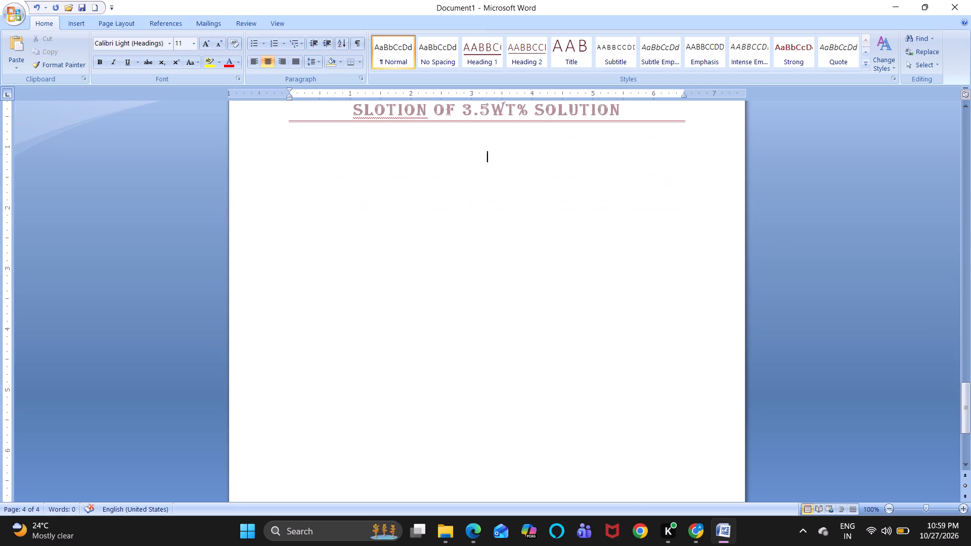
key("ctrl+v")
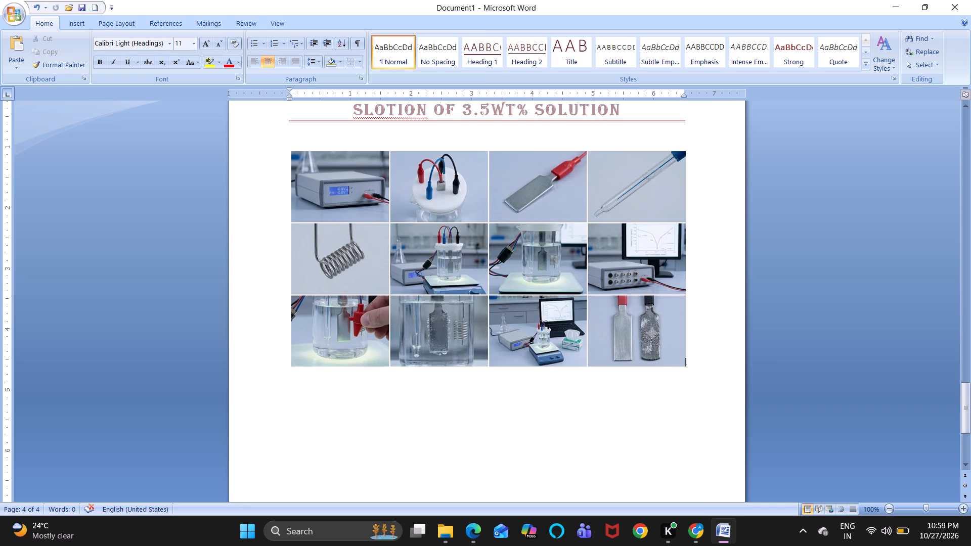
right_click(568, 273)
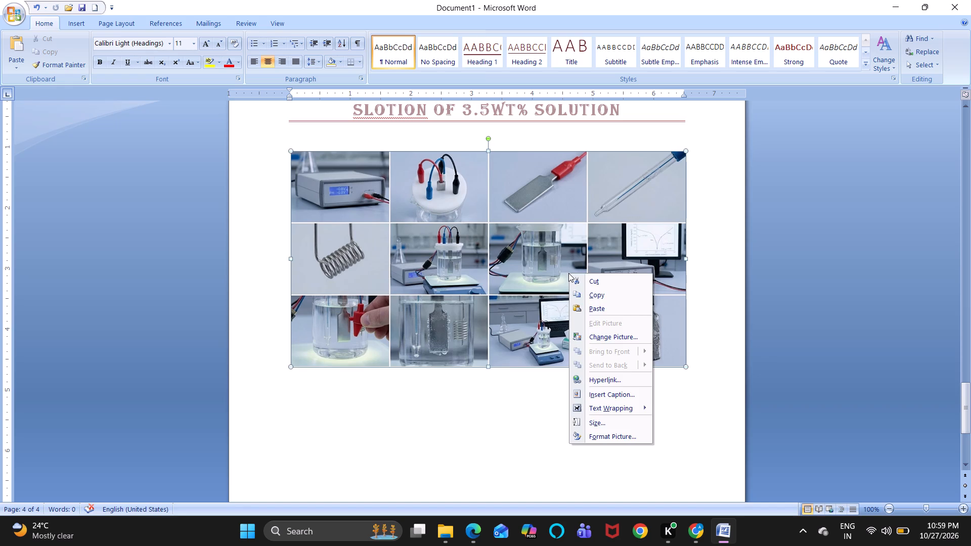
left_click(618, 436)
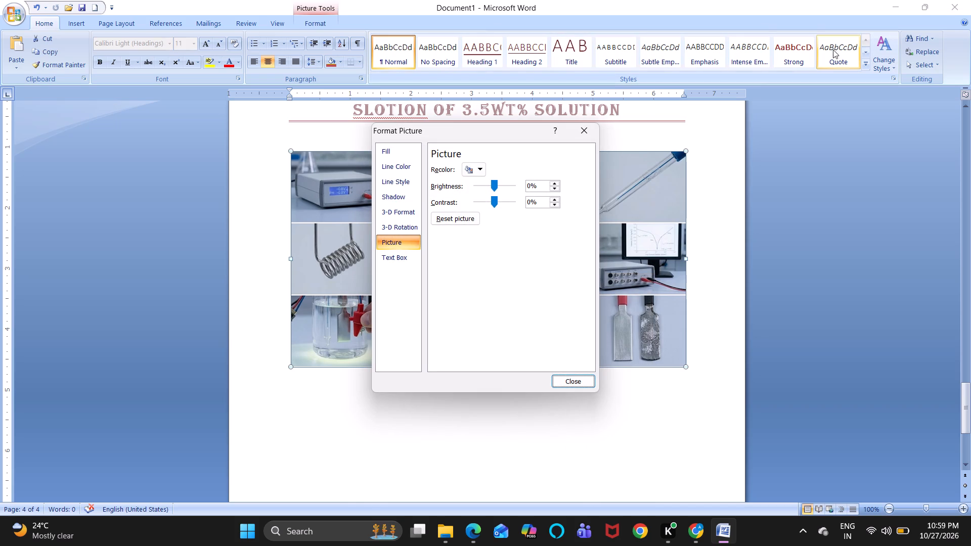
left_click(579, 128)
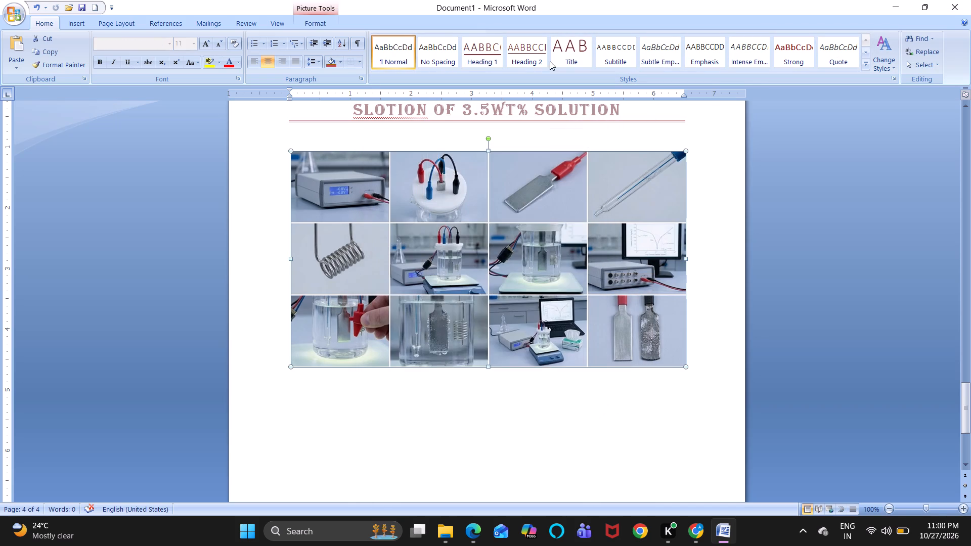
Start cropping the new 12-picture grid on the fourth page.
left_click(316, 20)
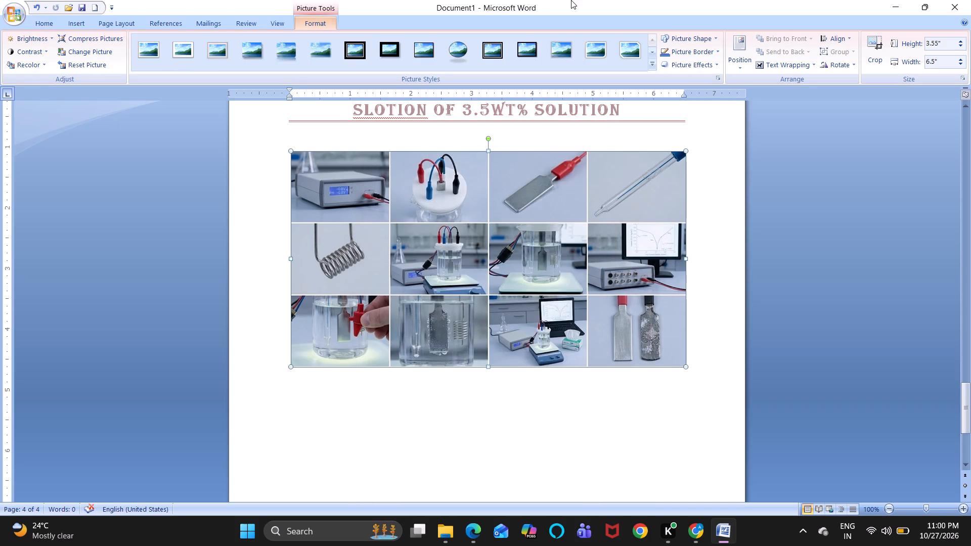
left_click(874, 43)
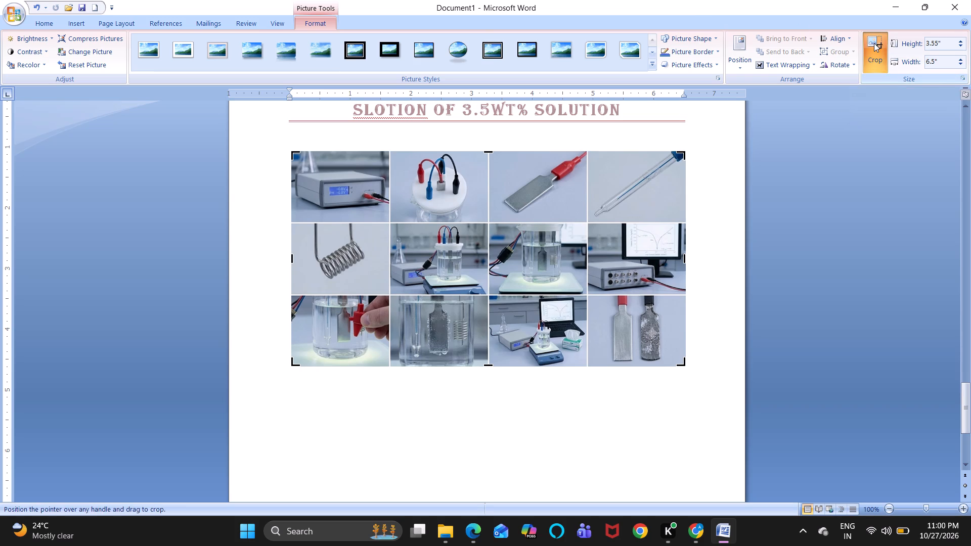
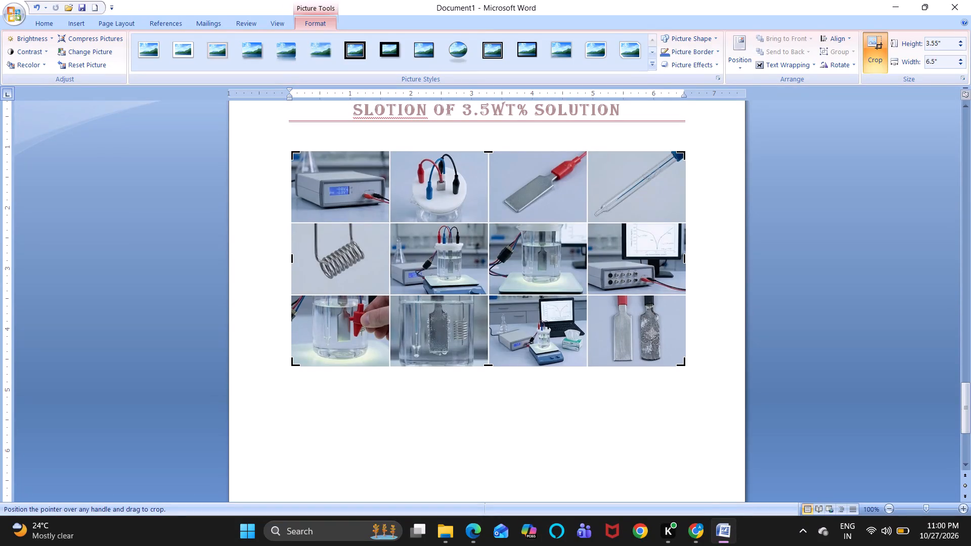
Crop the fourth-page grid to its top row's third picture, the steel plate with red clip, about 1.63 by 1.2 inches.
left_click_drag(292, 152, 488, 153)
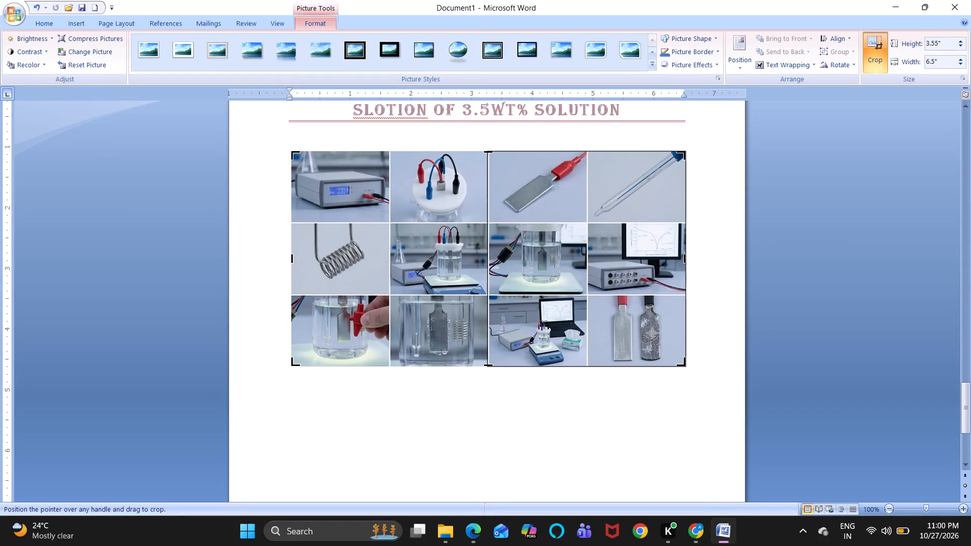
left_click_drag(488, 153, 489, 152)
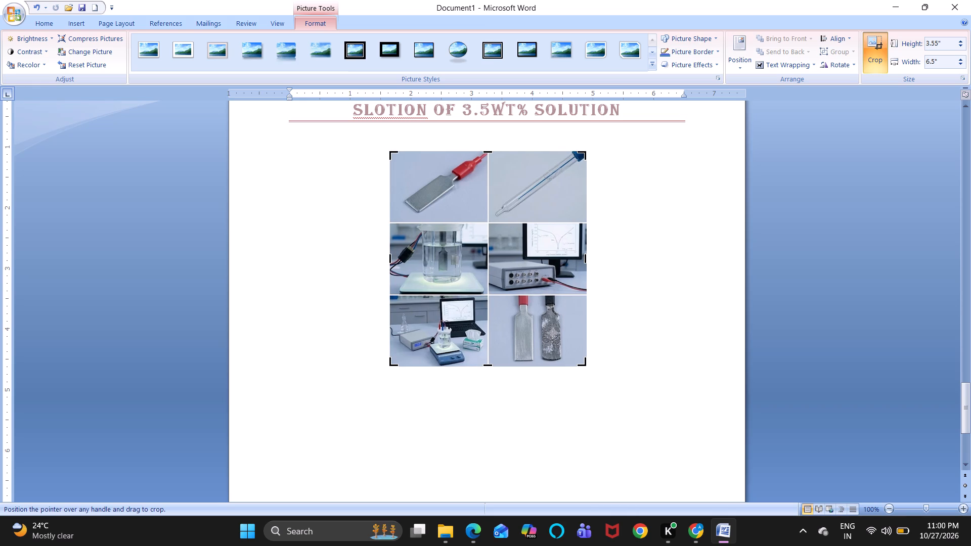
left_click_drag(583, 151, 541, 149)
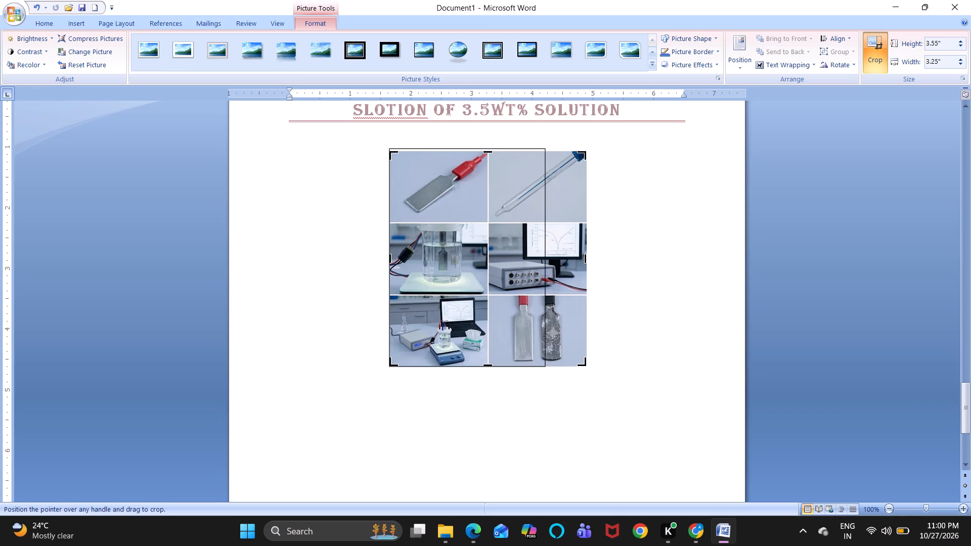
left_click_drag(541, 149, 487, 154)
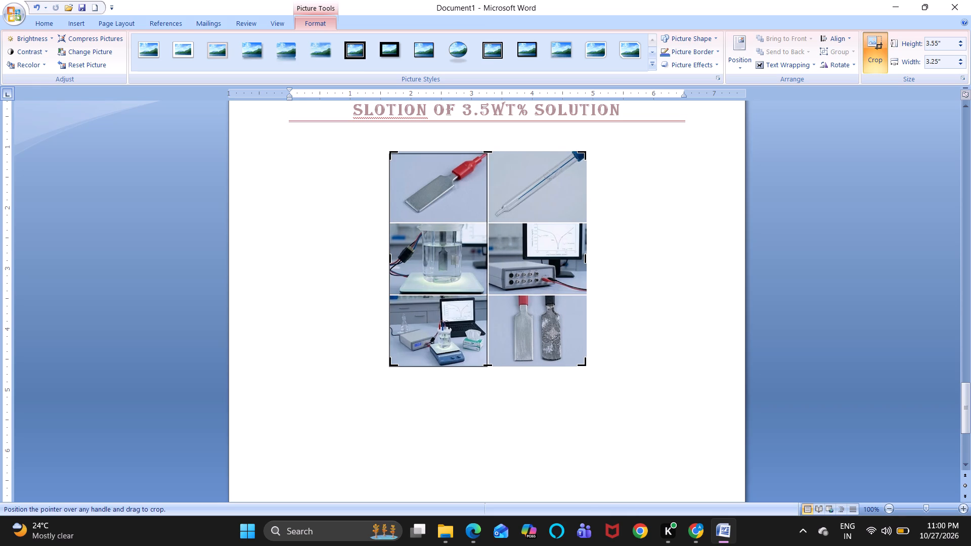
left_click_drag(487, 154, 488, 154)
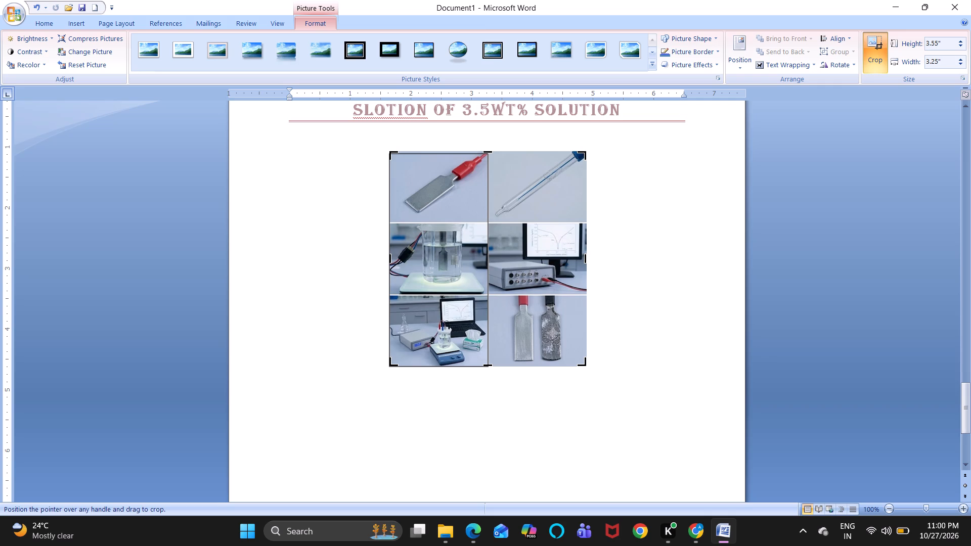
left_click_drag(488, 154, 488, 153)
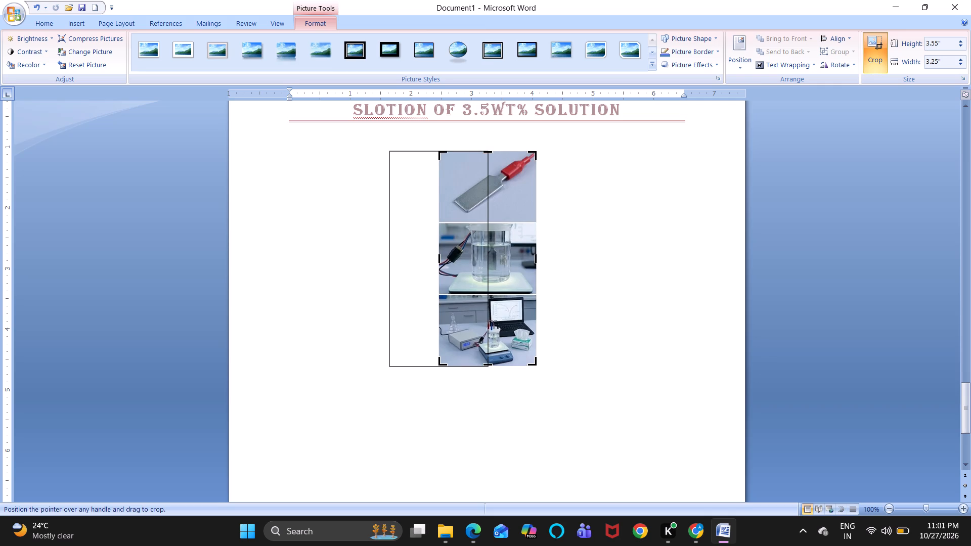
left_click_drag(489, 365, 488, 228)
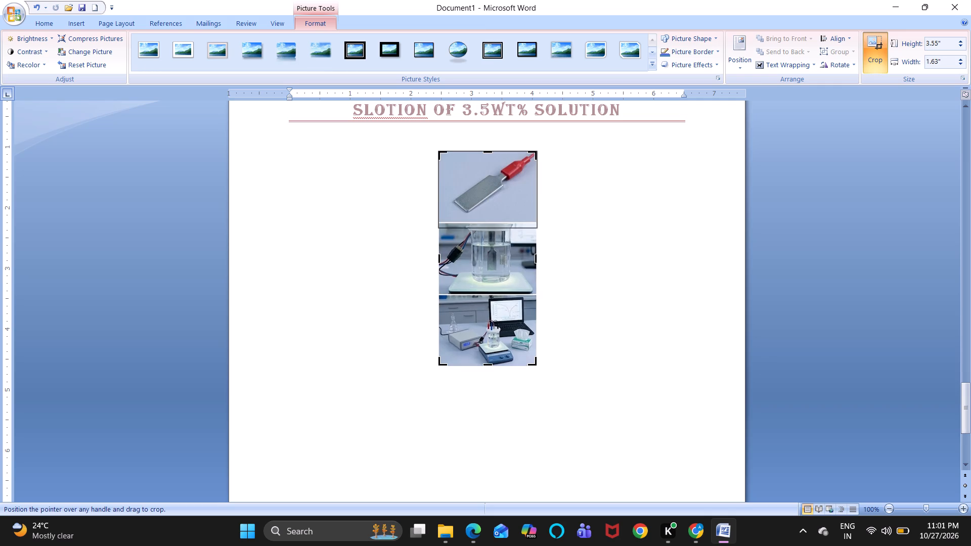
left_click_drag(488, 228, 486, 223)
left_click_drag(486, 223, 486, 223)
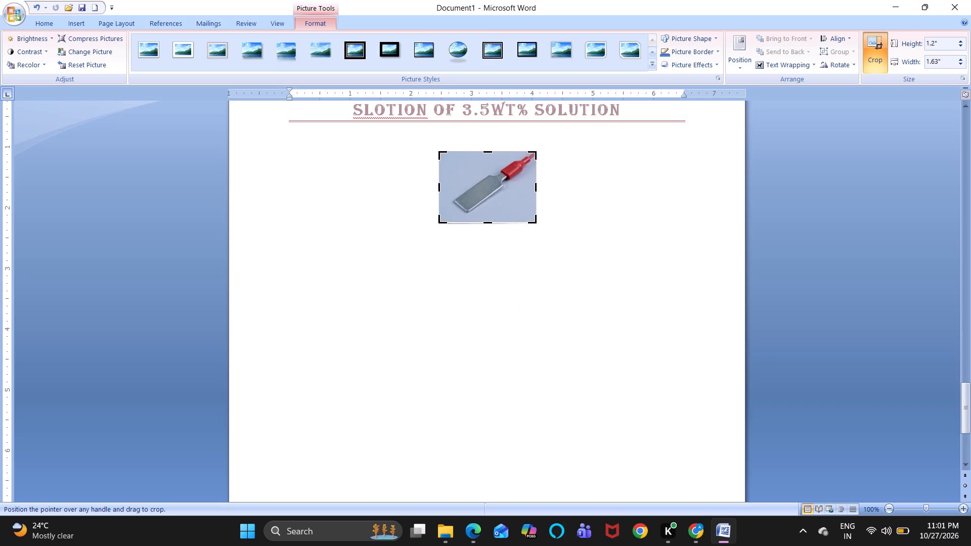
left_click(516, 302)
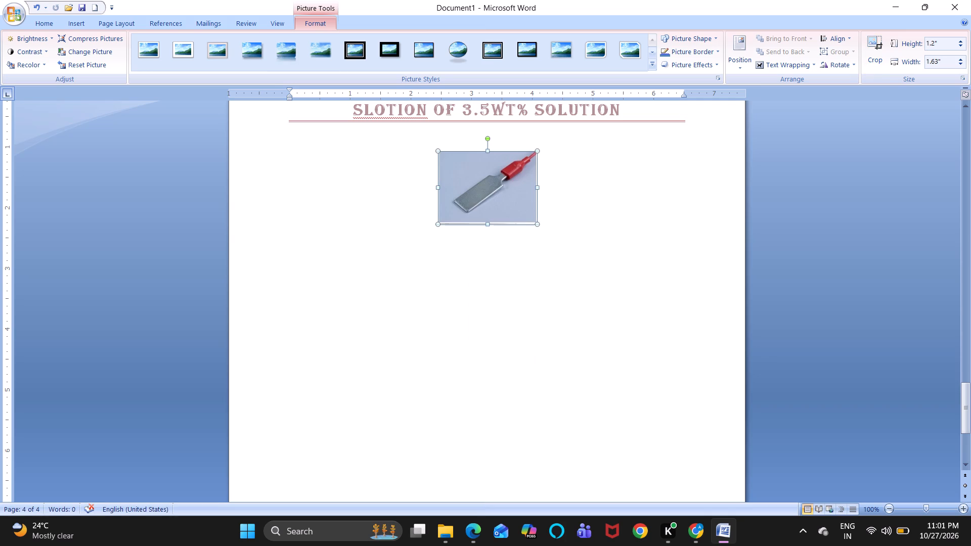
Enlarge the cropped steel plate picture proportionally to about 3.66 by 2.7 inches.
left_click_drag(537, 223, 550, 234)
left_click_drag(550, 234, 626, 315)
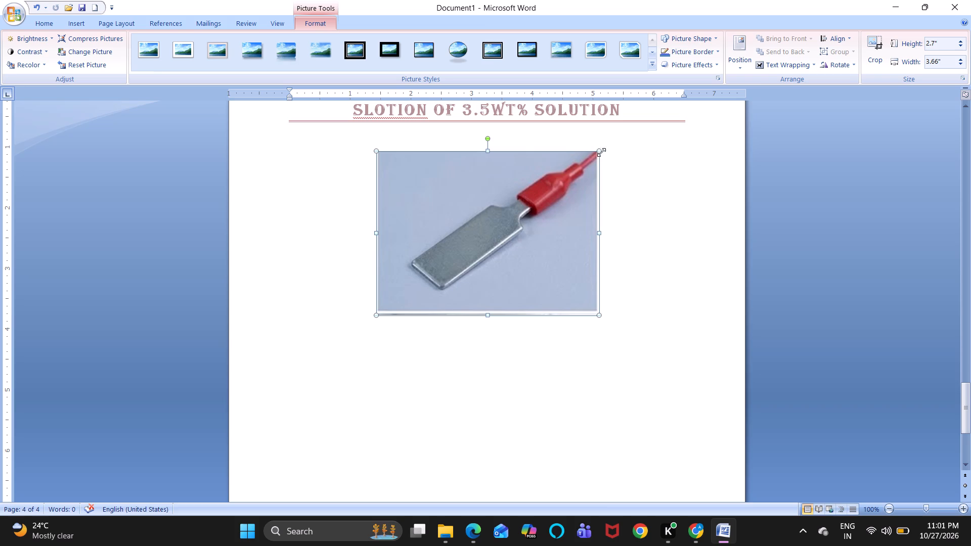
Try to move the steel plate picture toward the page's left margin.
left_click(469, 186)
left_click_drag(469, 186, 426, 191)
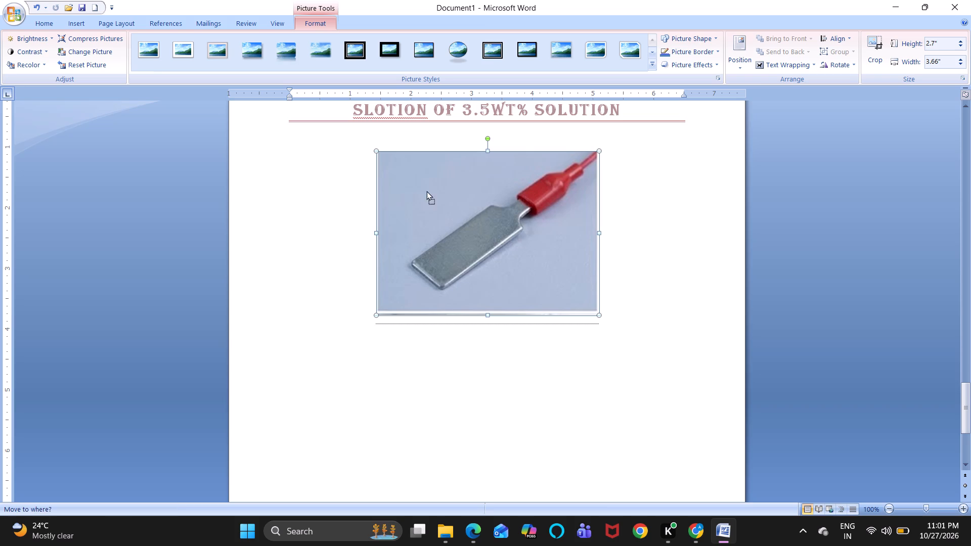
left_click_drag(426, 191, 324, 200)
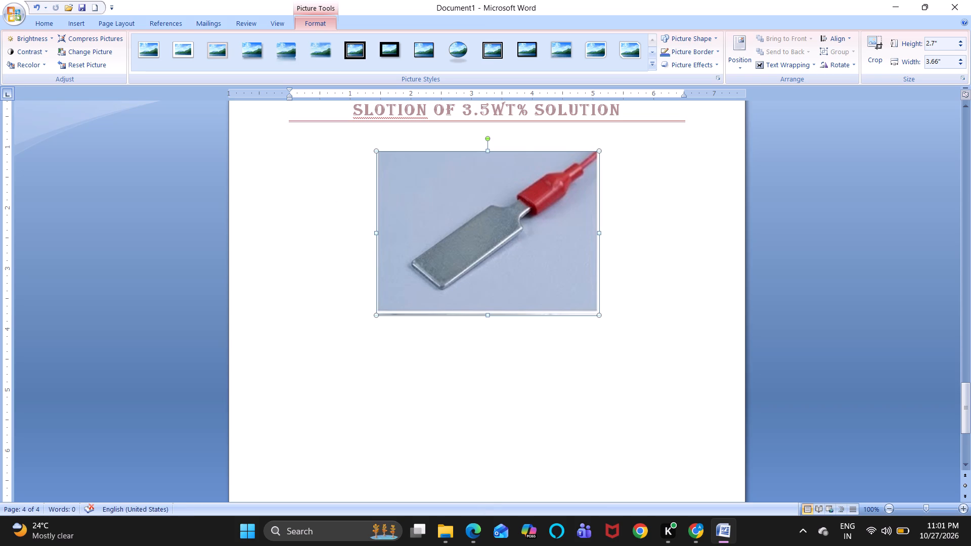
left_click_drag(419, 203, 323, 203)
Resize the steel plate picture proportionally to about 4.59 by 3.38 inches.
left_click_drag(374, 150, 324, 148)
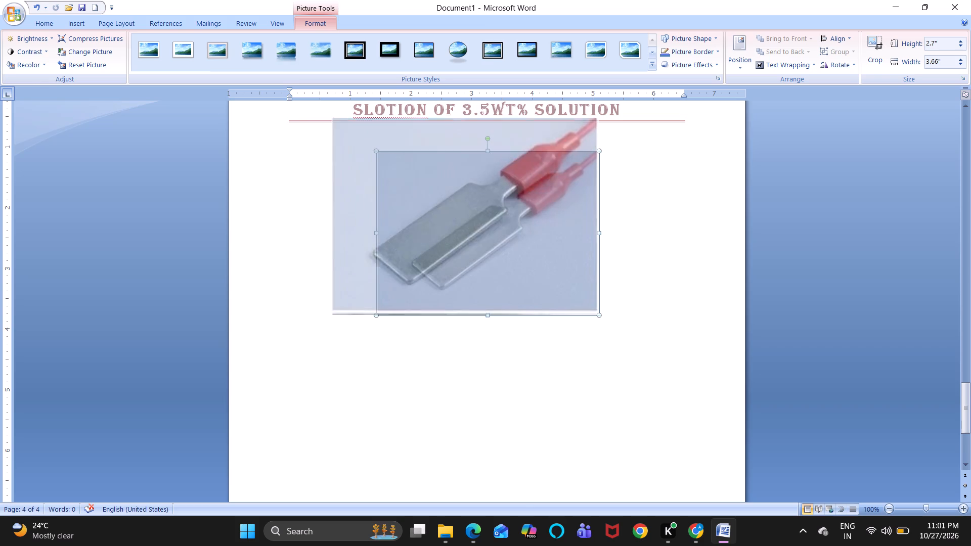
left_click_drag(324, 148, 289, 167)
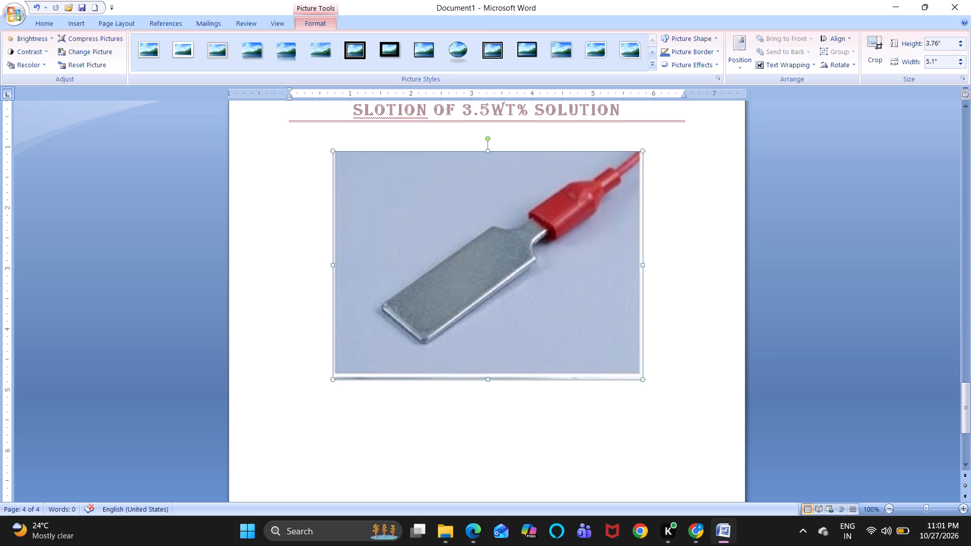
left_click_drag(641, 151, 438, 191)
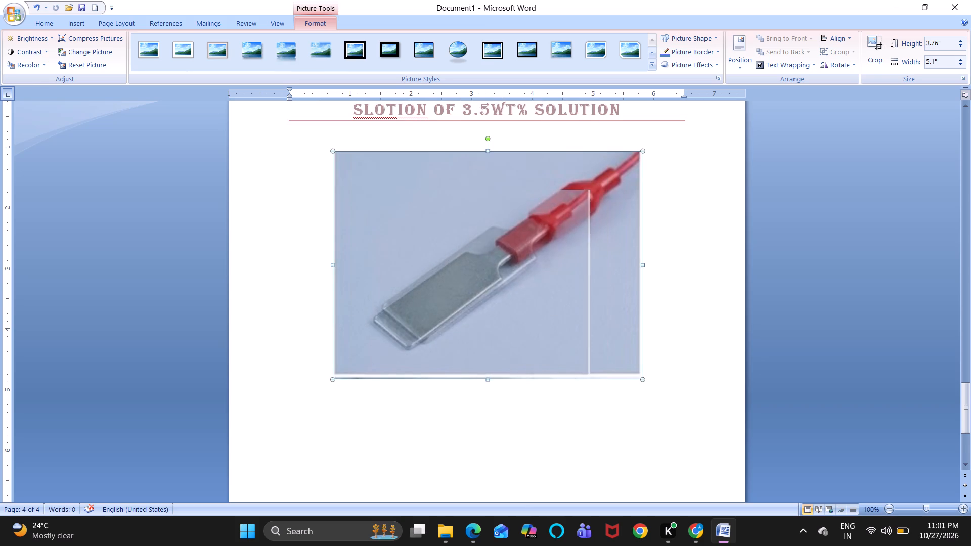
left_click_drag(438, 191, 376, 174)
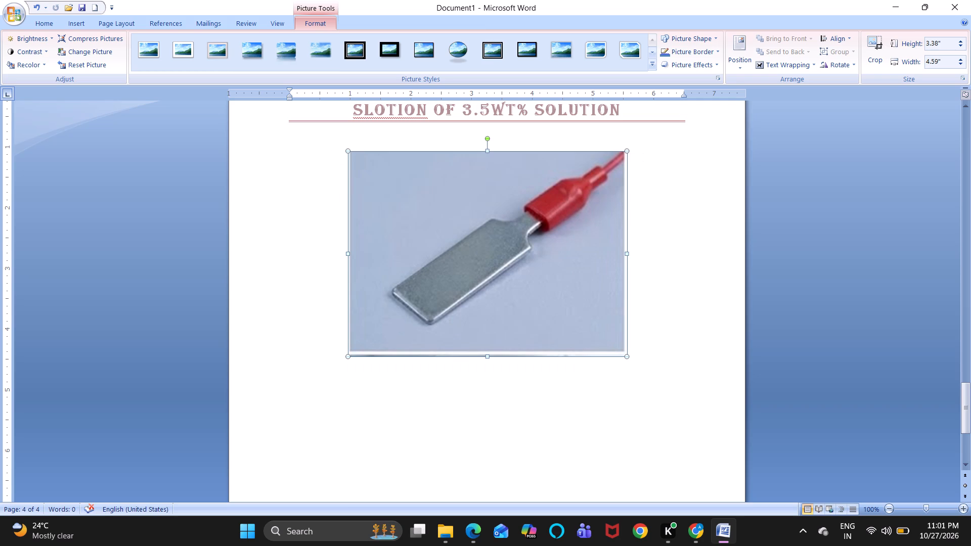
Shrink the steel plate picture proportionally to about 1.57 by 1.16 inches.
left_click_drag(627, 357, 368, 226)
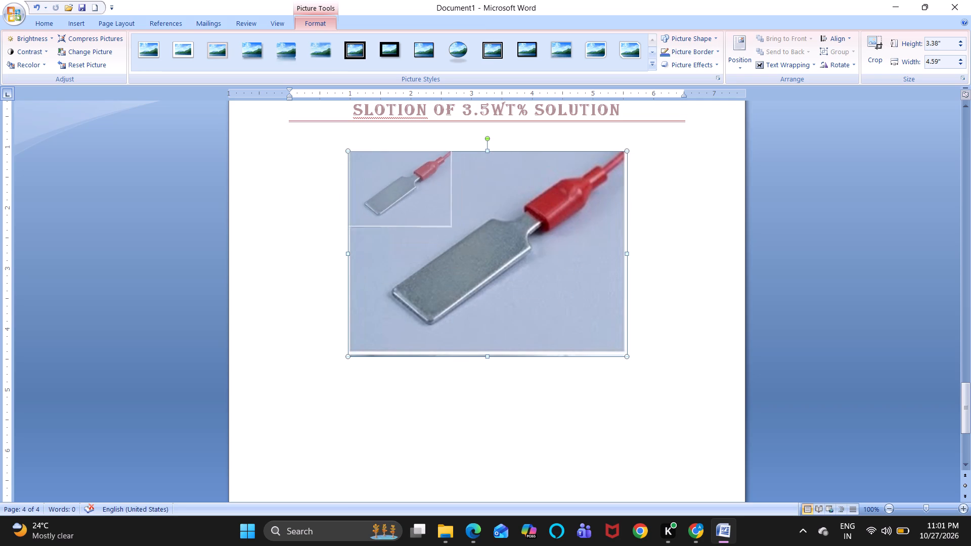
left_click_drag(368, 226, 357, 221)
Align the steel plate picture to the left margin.
left_click(464, 191)
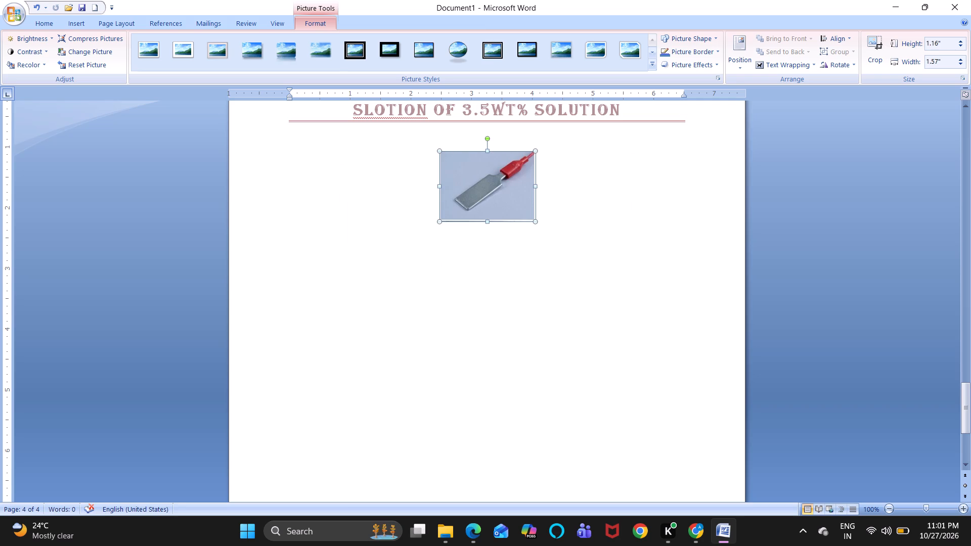
left_click(39, 22)
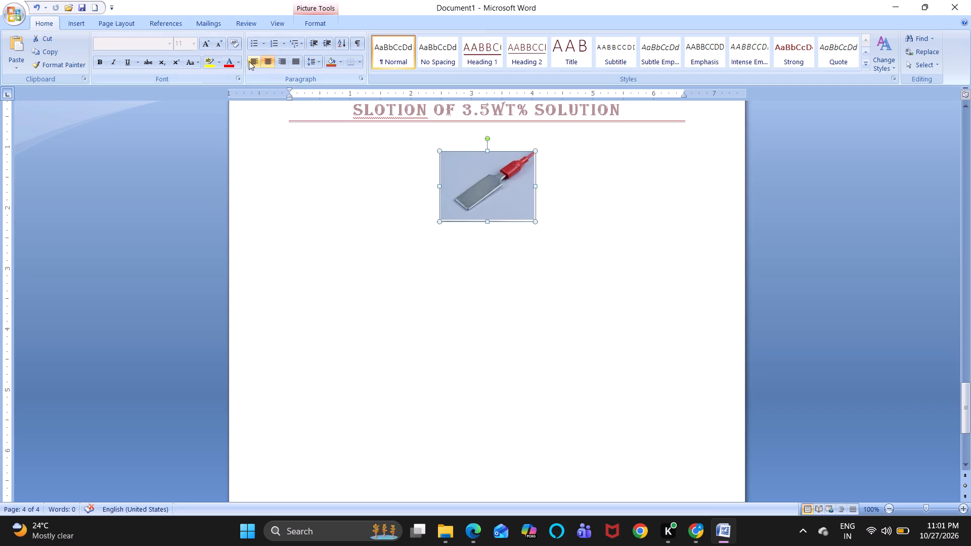
left_click(253, 62)
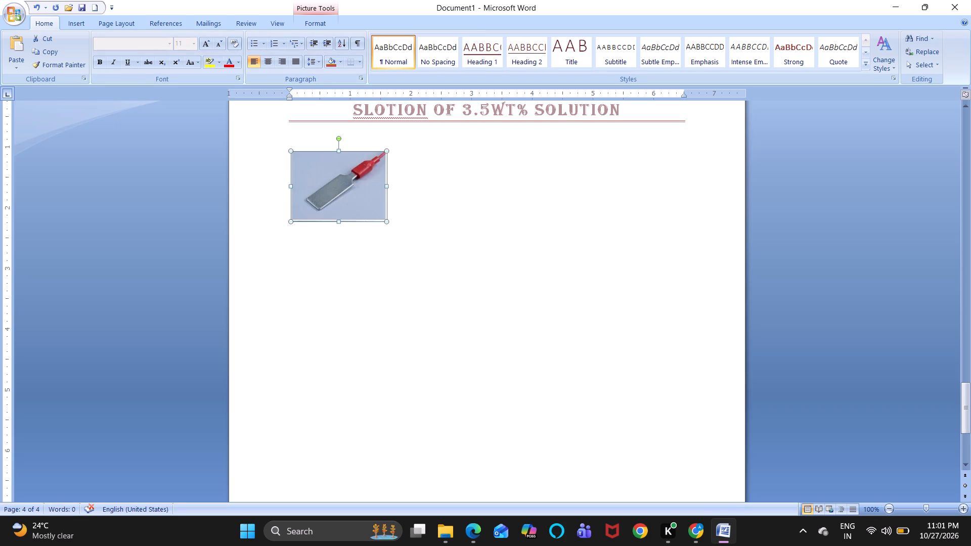
Enlarge the left-aligned steel plate picture proportionally to about 3.1 inches wide.
left_click_drag(385, 223, 400, 234)
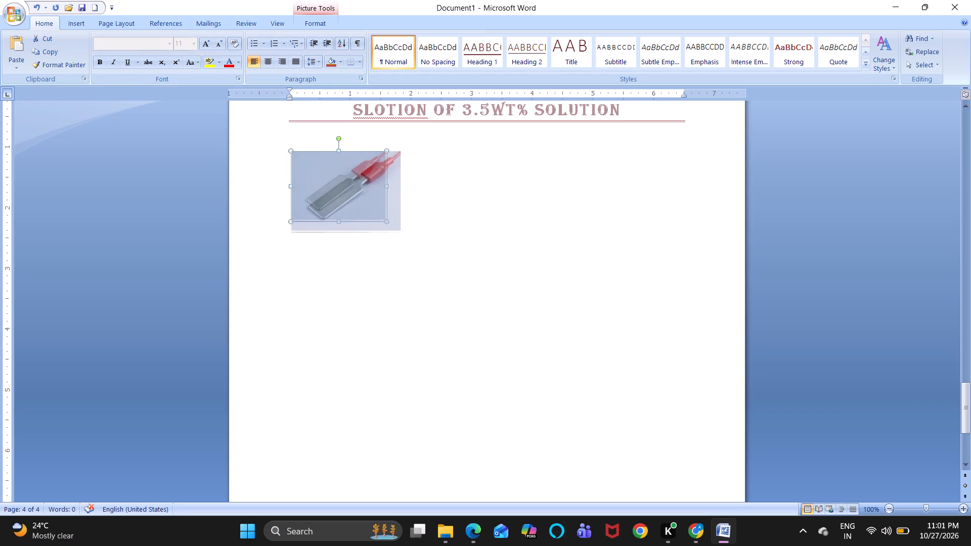
left_click_drag(400, 234, 423, 266)
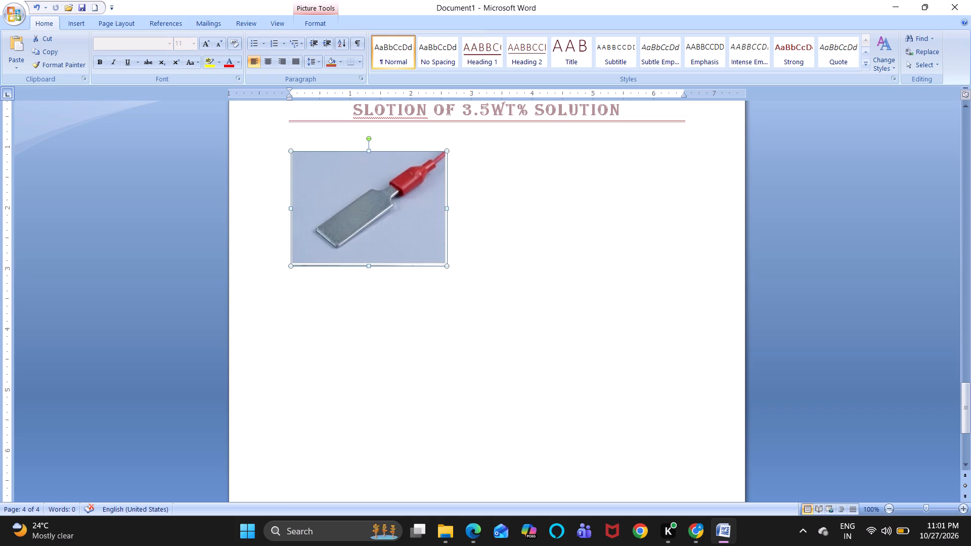
left_click_drag(446, 266, 459, 285)
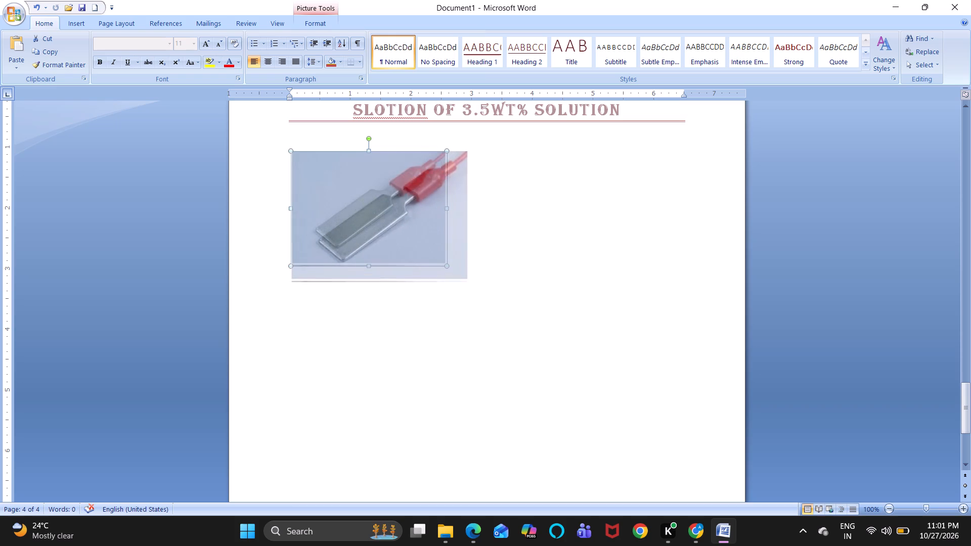
left_click_drag(459, 285, 465, 291)
left_click(559, 270)
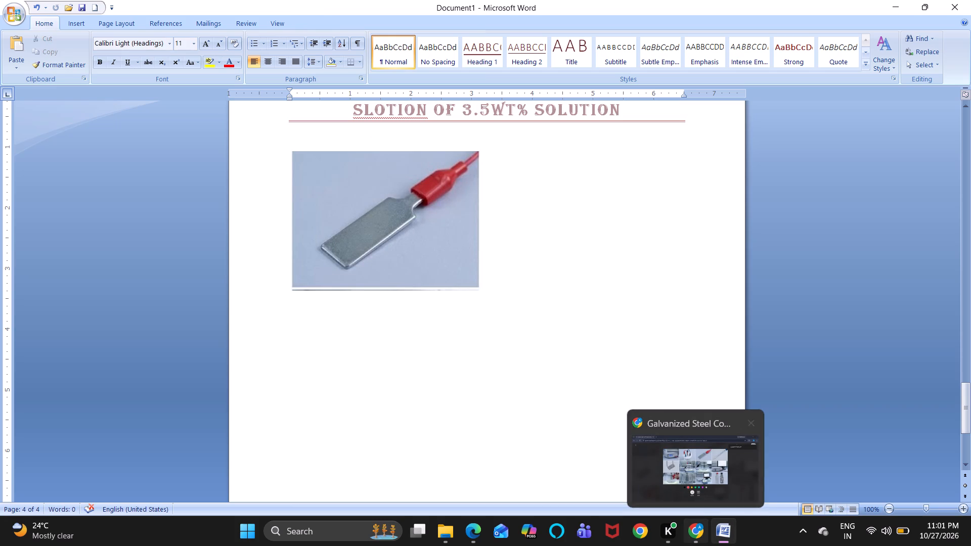
Paste another copy of the 12-picture grid above the steel plate picture on the fourth page.
left_click_drag(630, 357, 440, 367)
left_click(440, 367)
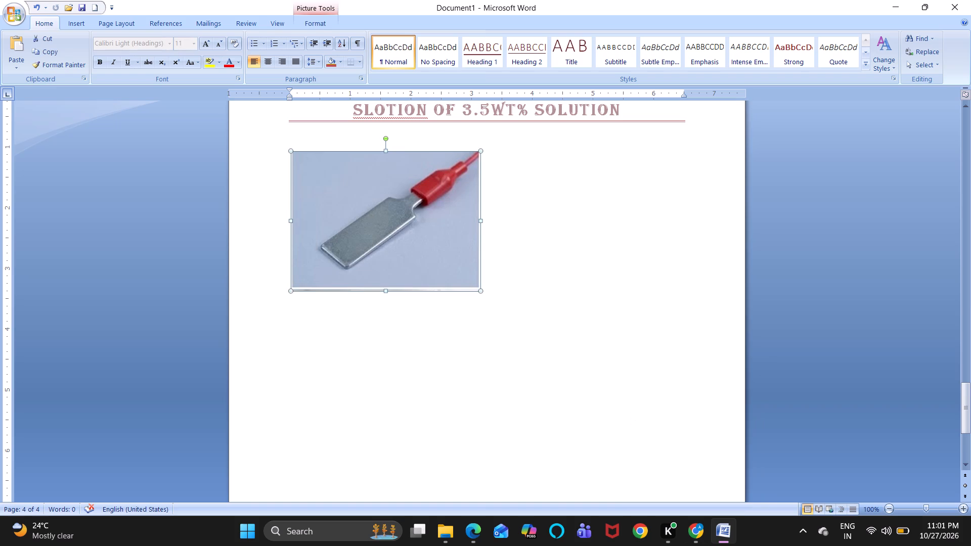
scroll(440, 367, "down", 1)
left_click(440, 367)
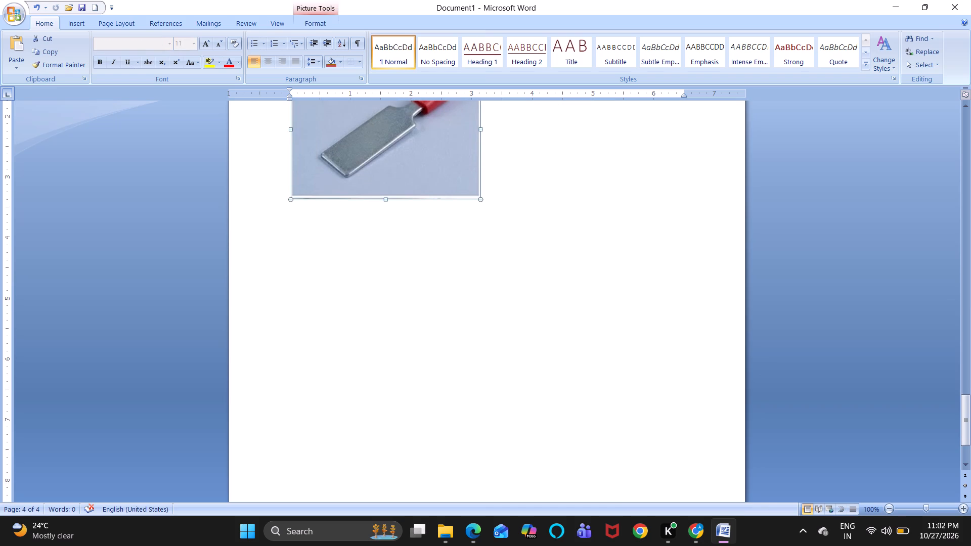
left_click(440, 367)
key("ctrl+v")
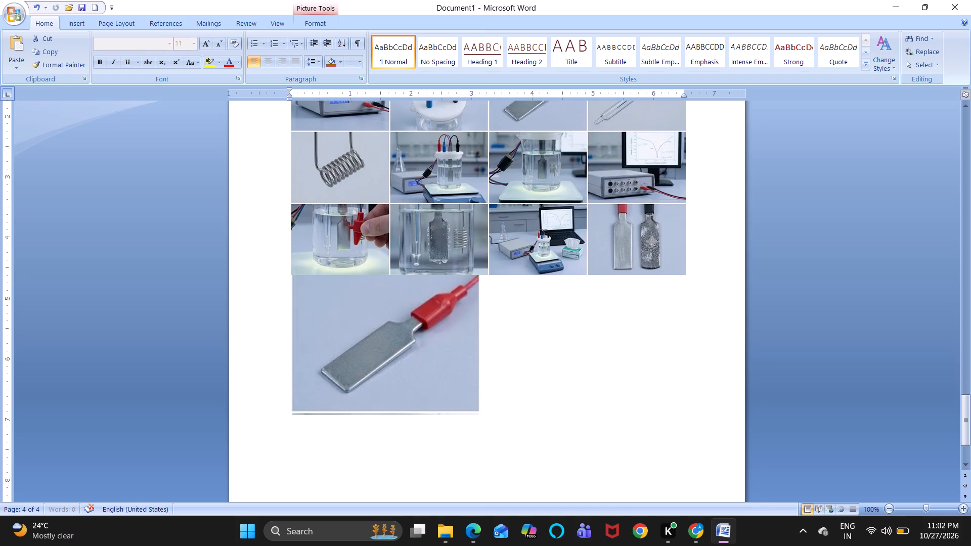
Crop the newly pasted 12-picture grid to the glass tube picture ending its first row, about 1.63 by 1.18 inches.
scroll(473, 307, "up", 2)
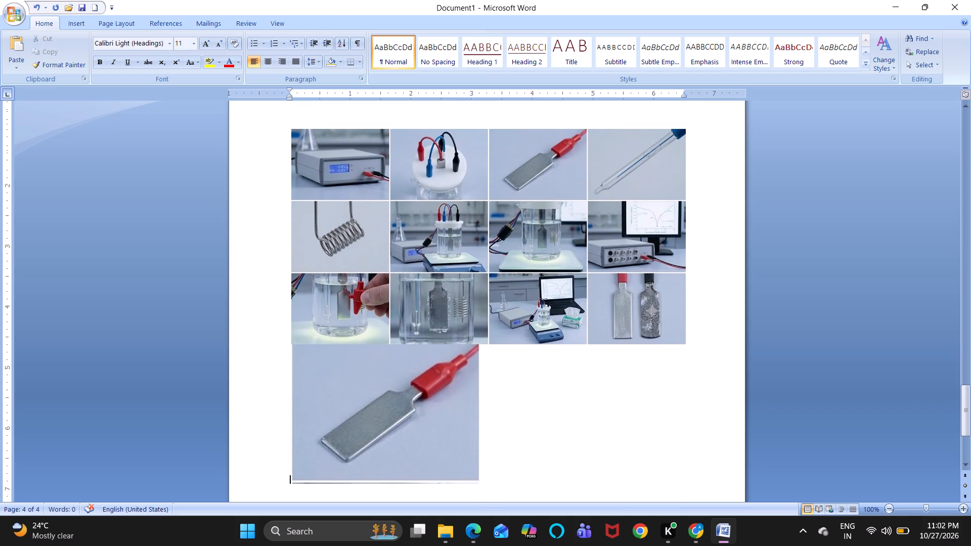
scroll(473, 307, "up", 1)
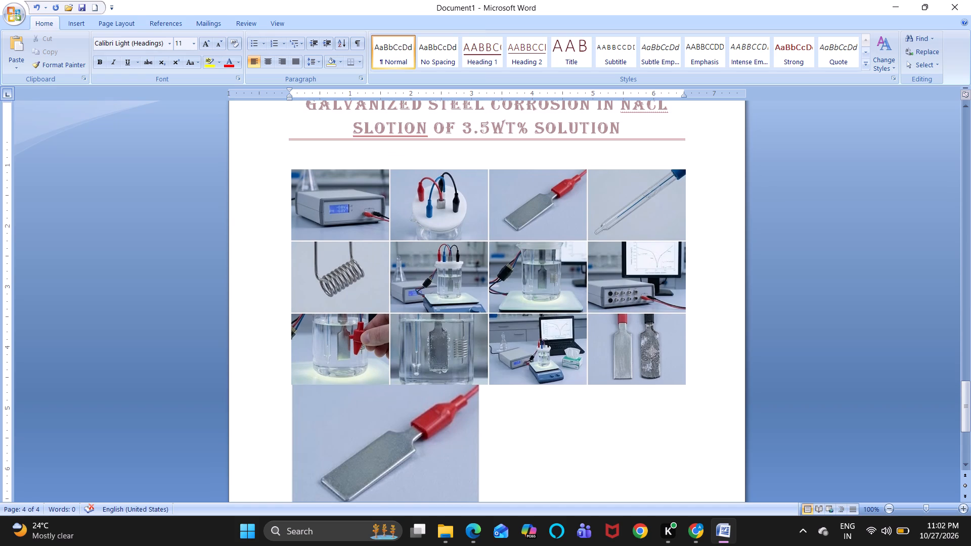
left_click(500, 244)
right_click(500, 244)
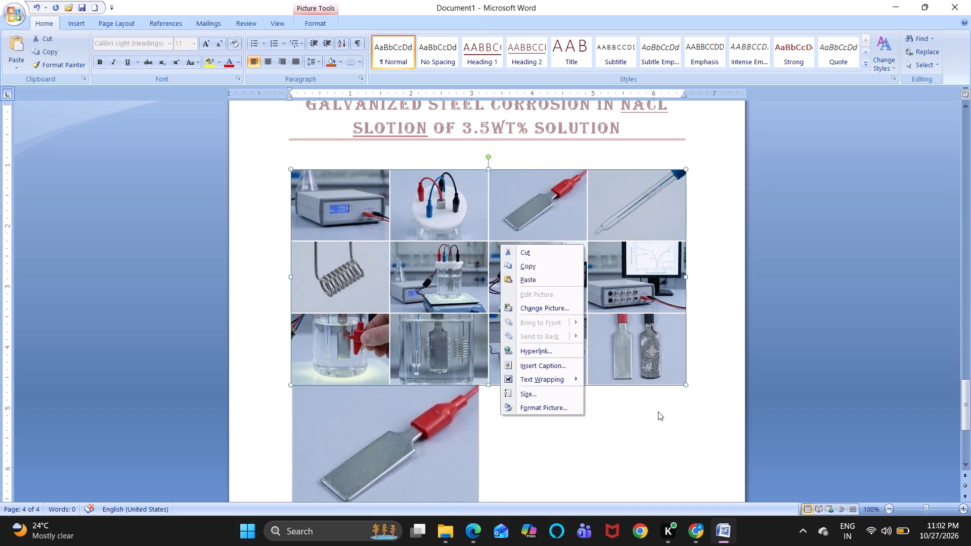
left_click(658, 412)
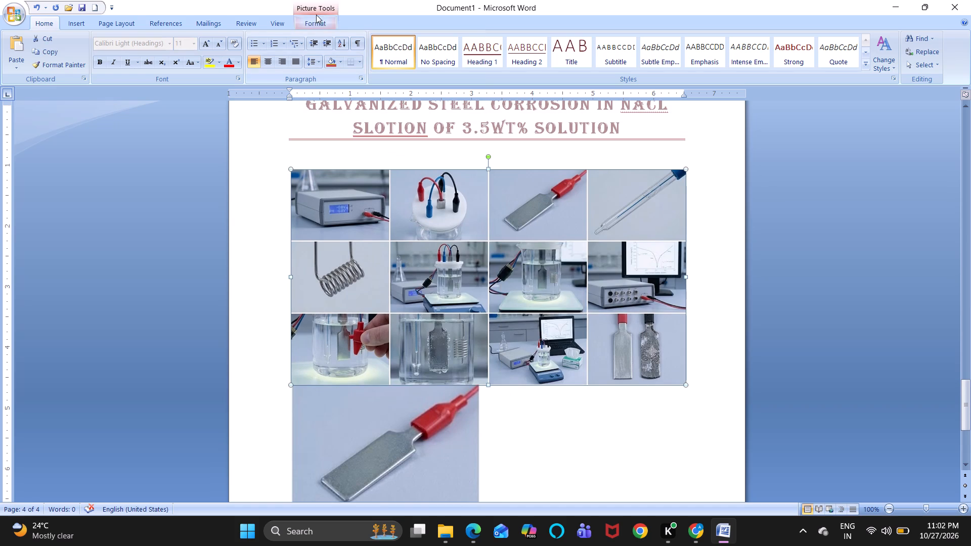
left_click(310, 18)
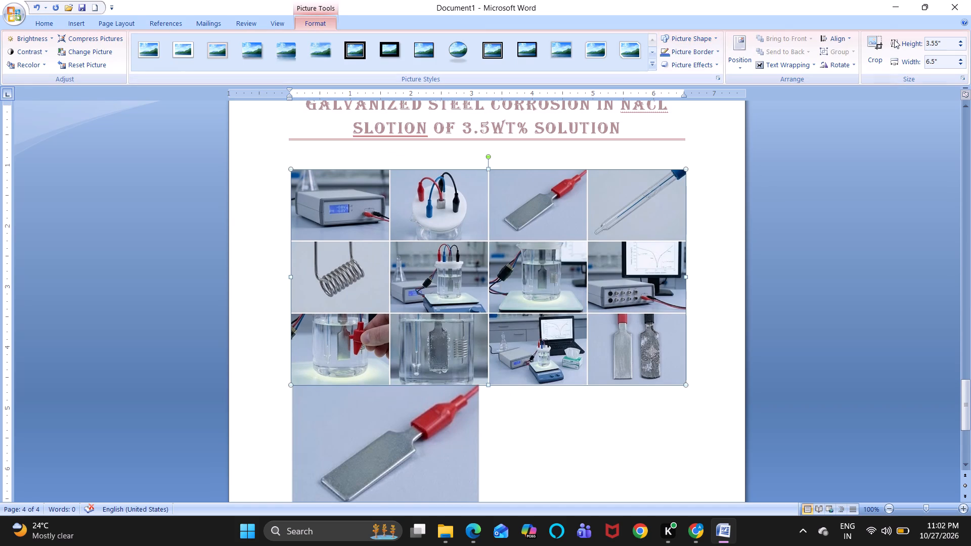
left_click(866, 41)
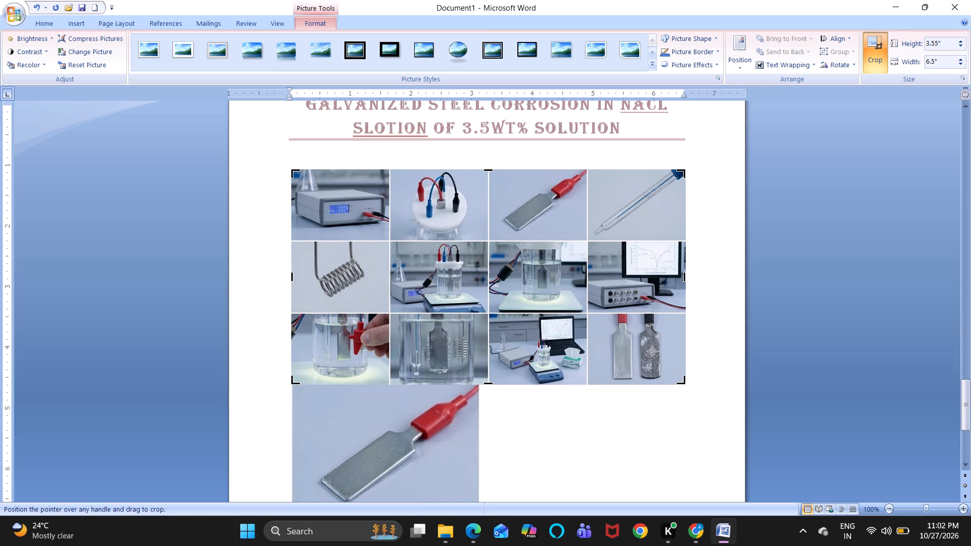
left_click_drag(290, 172, 320, 168)
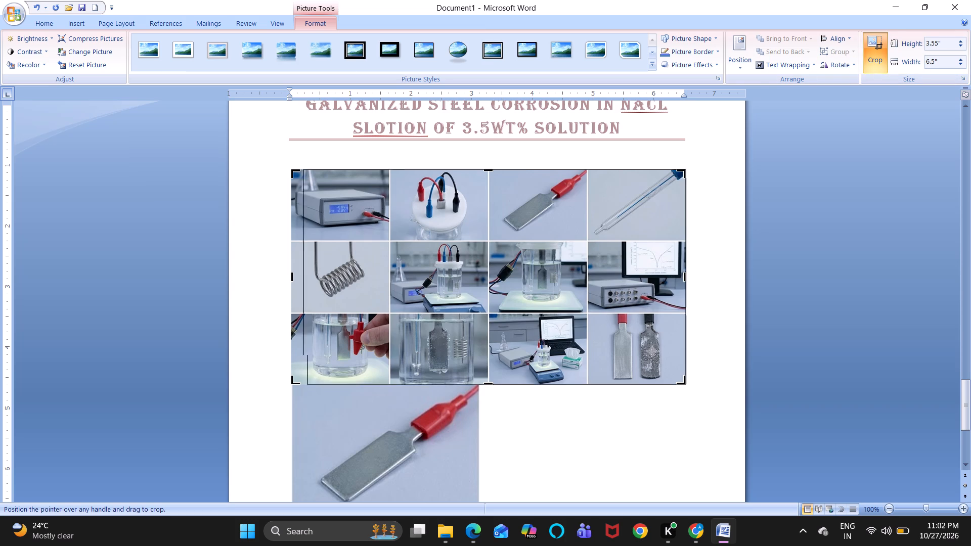
left_click_drag(320, 168, 587, 169)
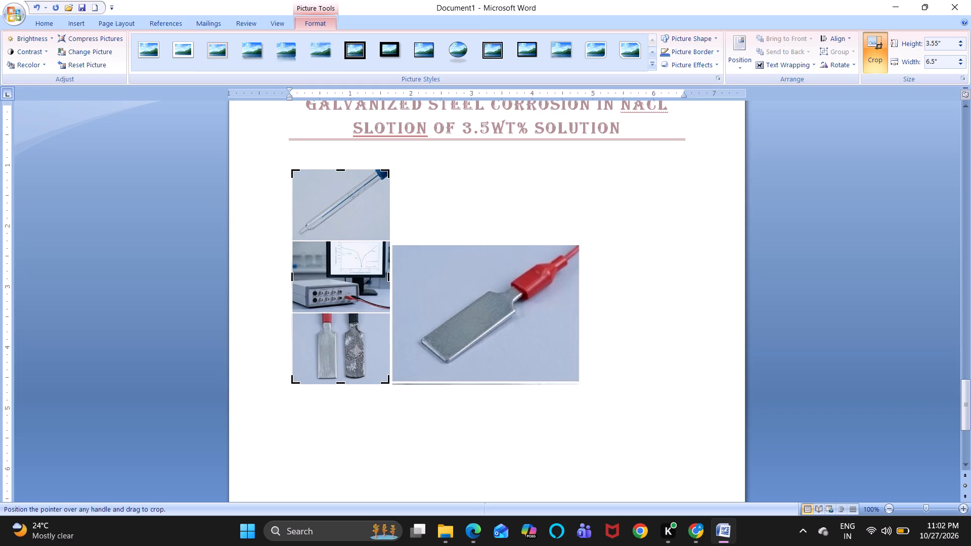
left_click_drag(342, 383, 359, 272)
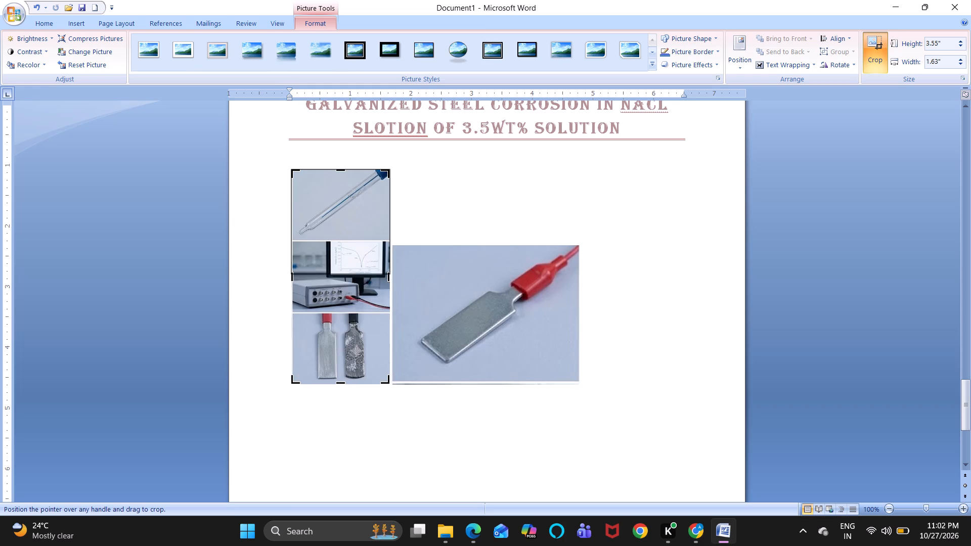
left_click_drag(359, 272, 359, 240)
left_click_drag(359, 240, 365, 240)
left_click_drag(365, 240, 365, 241)
Move the cropped glass tube picture to just after the steel plate picture on the same line.
left_click_drag(355, 260, 655, 224)
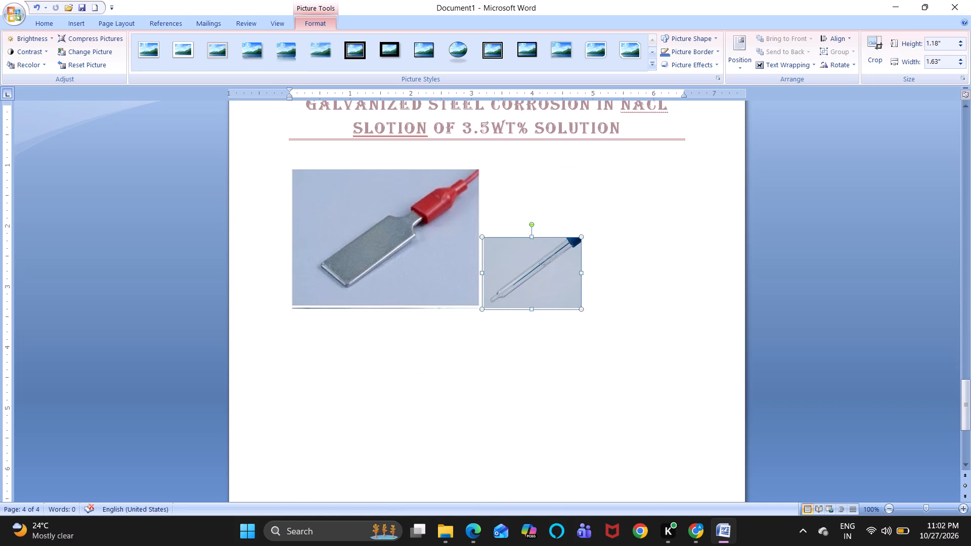
Enlarge the glass tube picture proportionally to about 3.2 by 2.33 inches.
left_click_drag(581, 238, 613, 217)
left_click_drag(613, 217, 686, 191)
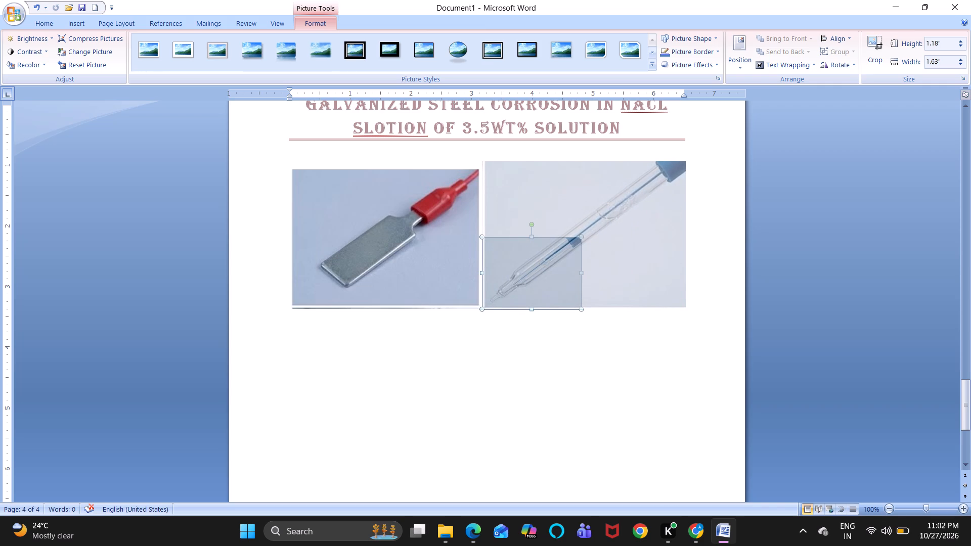
left_click_drag(686, 191, 683, 213)
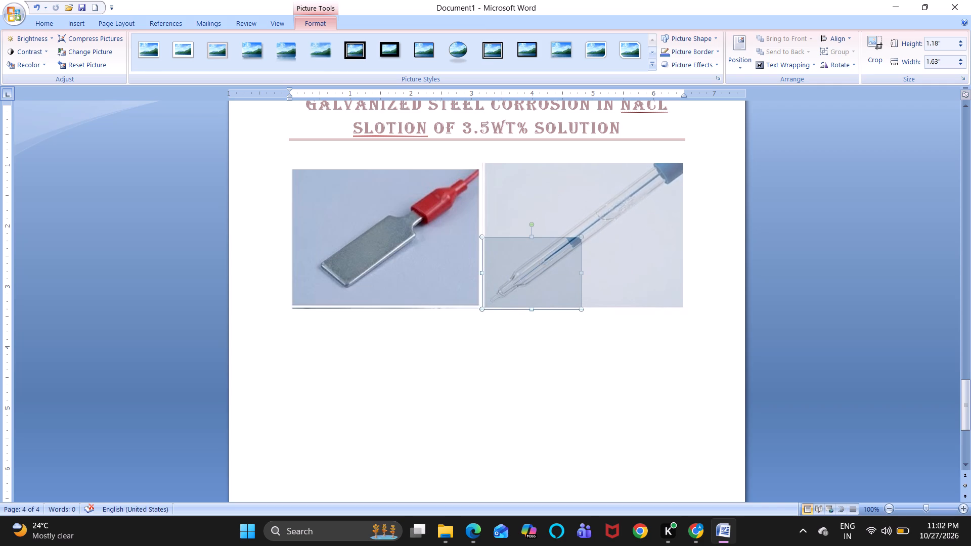
left_click_drag(683, 213, 679, 224)
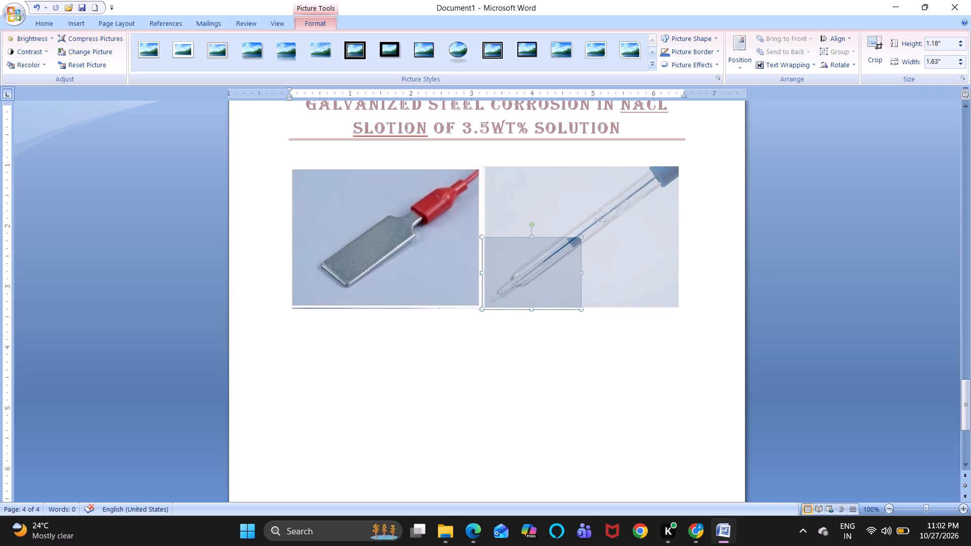
left_click_drag(679, 224, 677, 232)
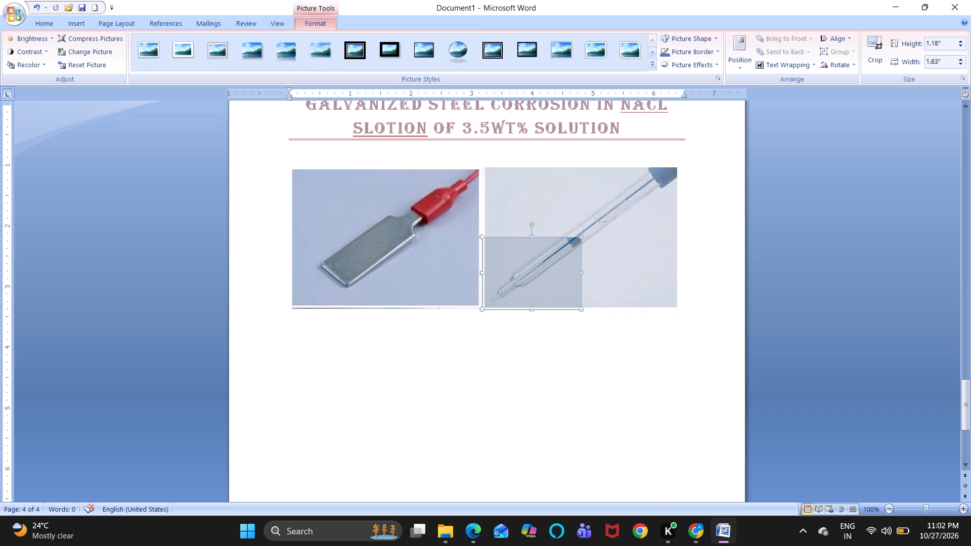
left_click_drag(677, 232, 677, 233)
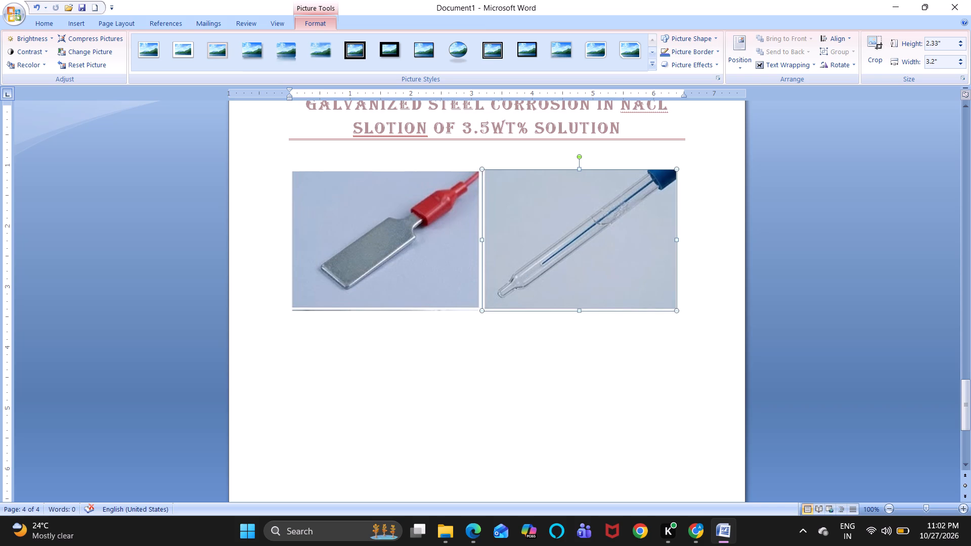
Widen the gap between the steel plate and glass tube pictures with three spaces, keeping both on one line.
left_click(582, 268)
left_click(582, 268)
key("space")
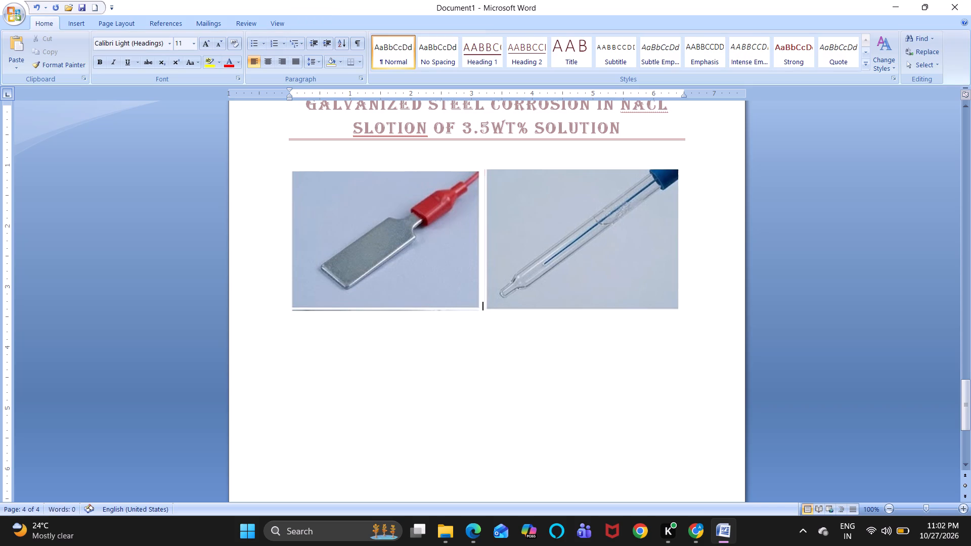
key("space")
key("space")
key("space")
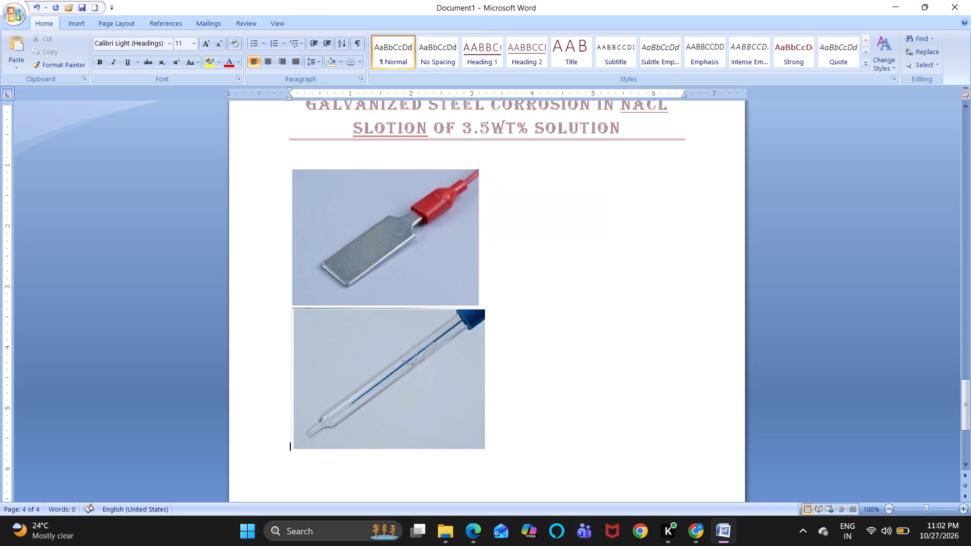
key("BackSpace")
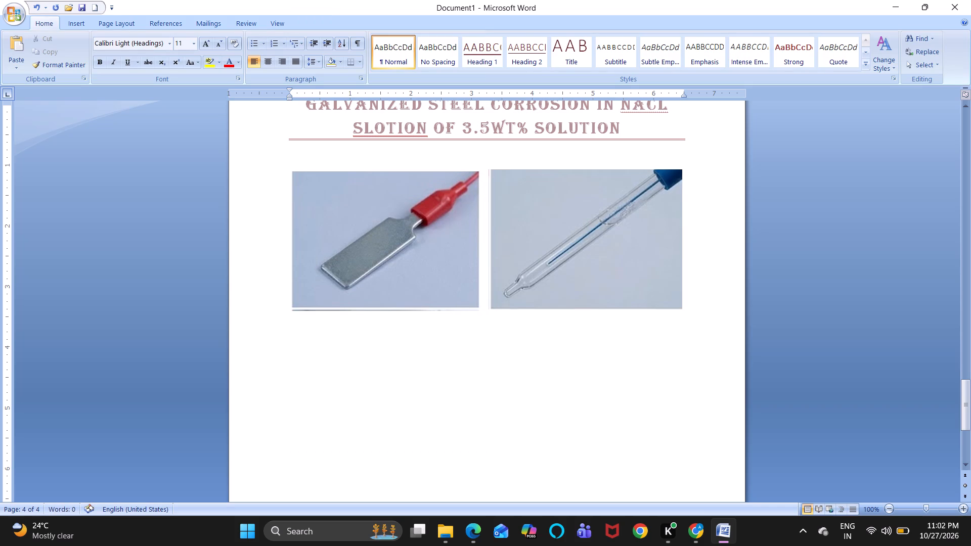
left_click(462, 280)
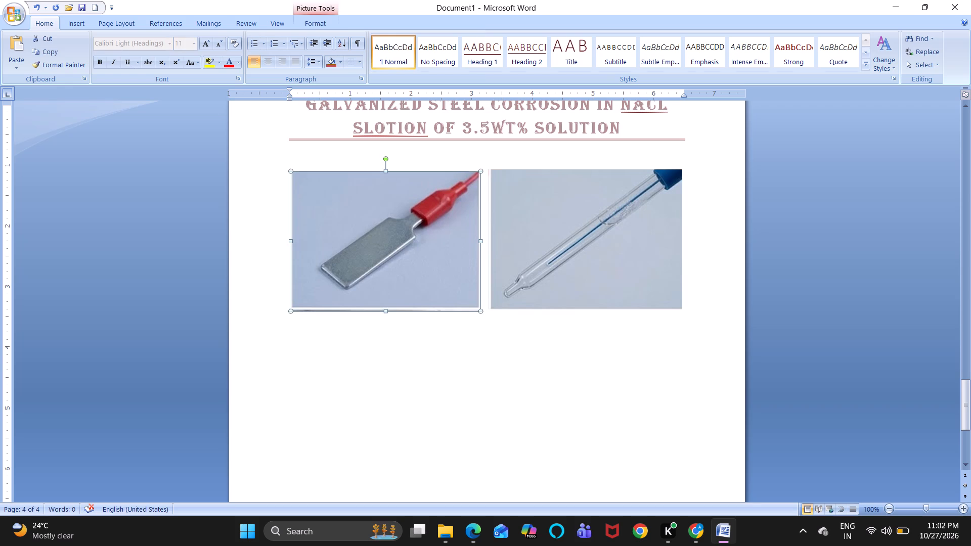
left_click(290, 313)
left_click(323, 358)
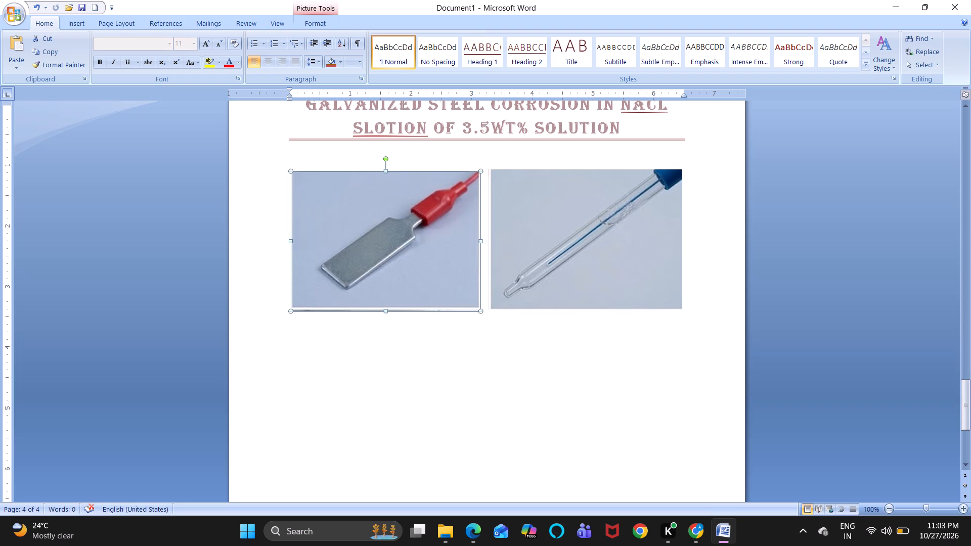
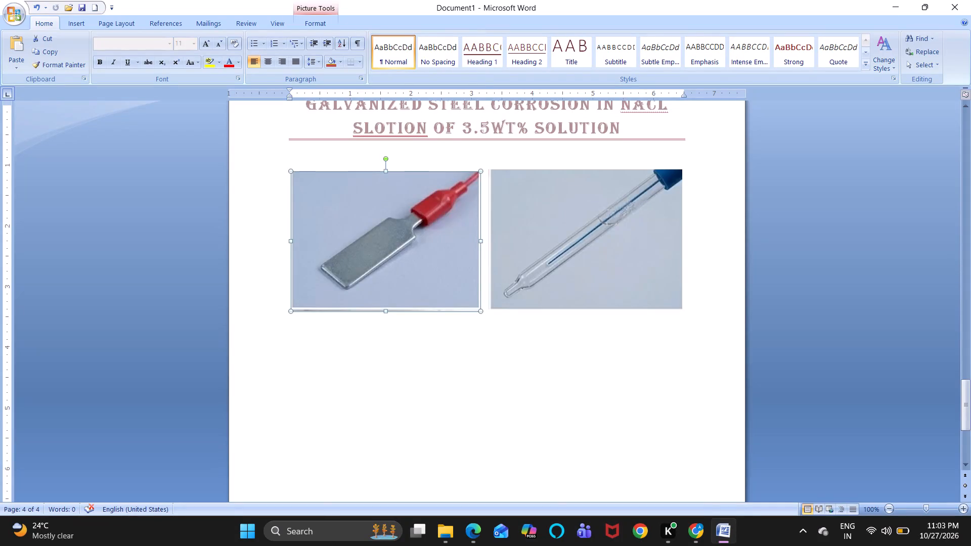
Paste another copy of the 12-picture grid on the line above the steel plate and glass tube pictures.
scroll(335, 472, "down", 2)
right_click(335, 472)
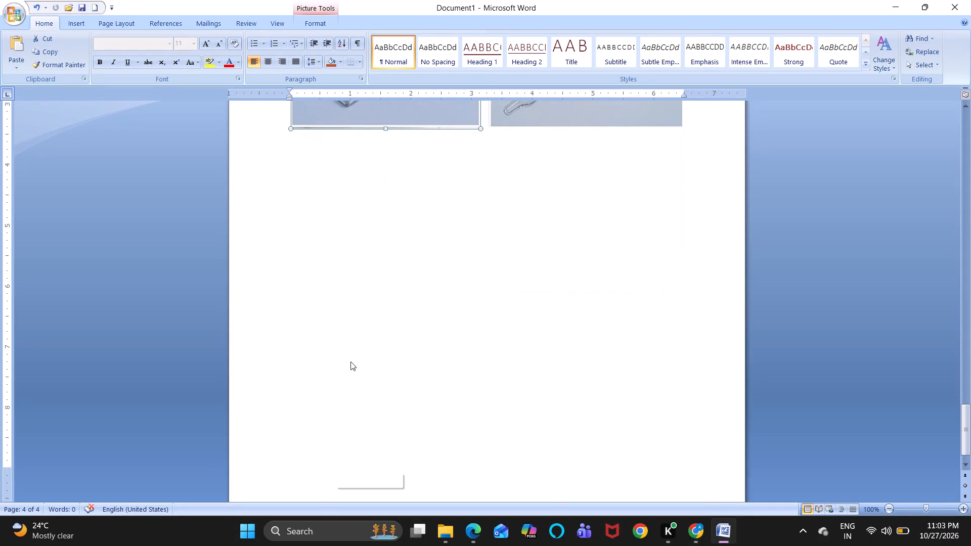
right_click(359, 331)
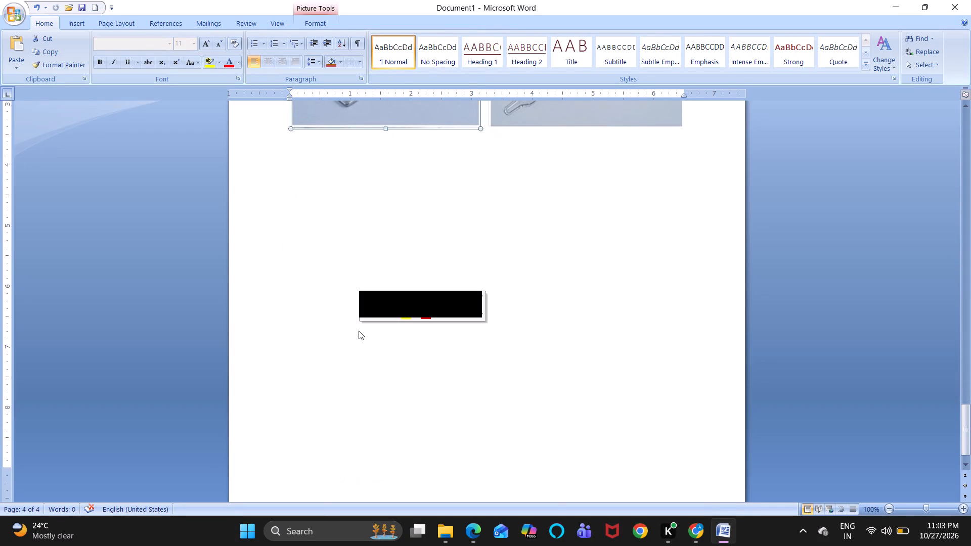
left_click(329, 311)
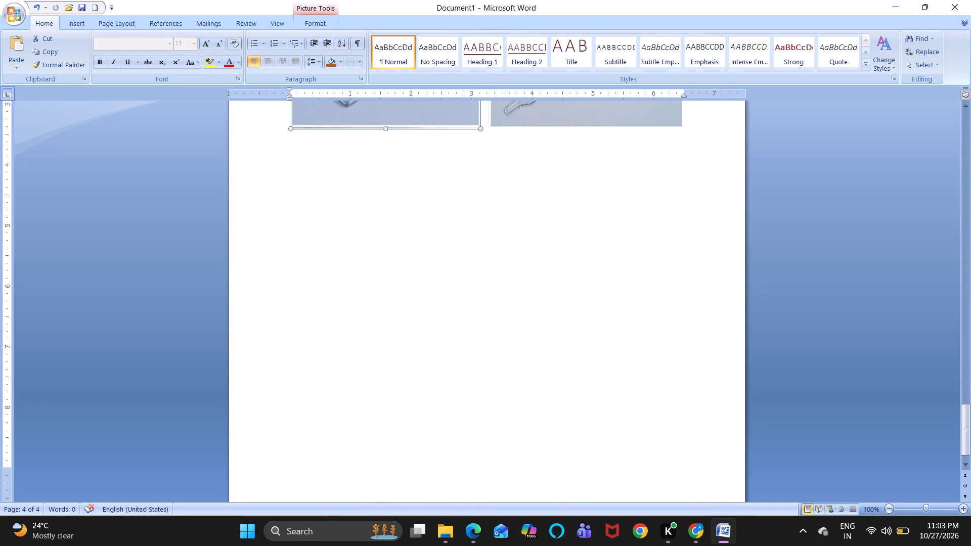
key("ctrl+v")
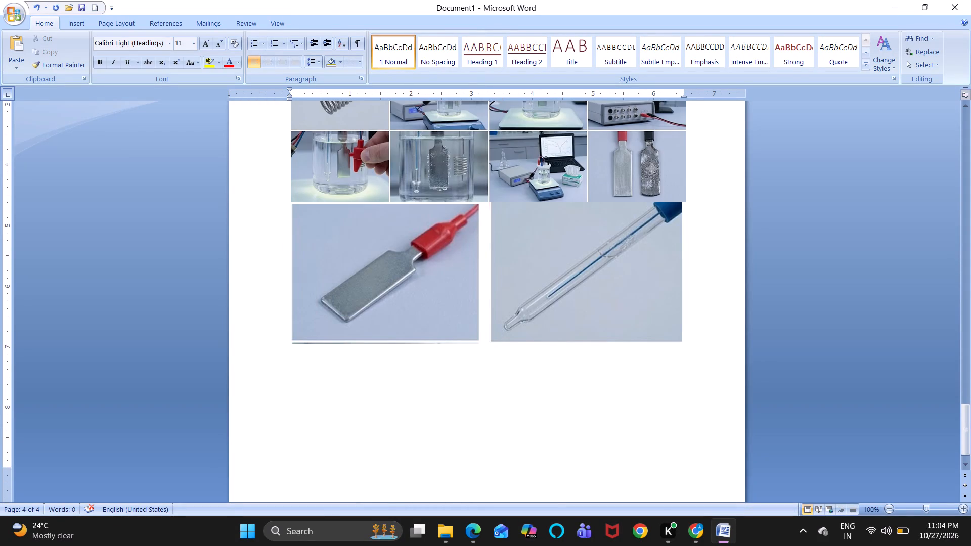
scroll(329, 311, "up", 4)
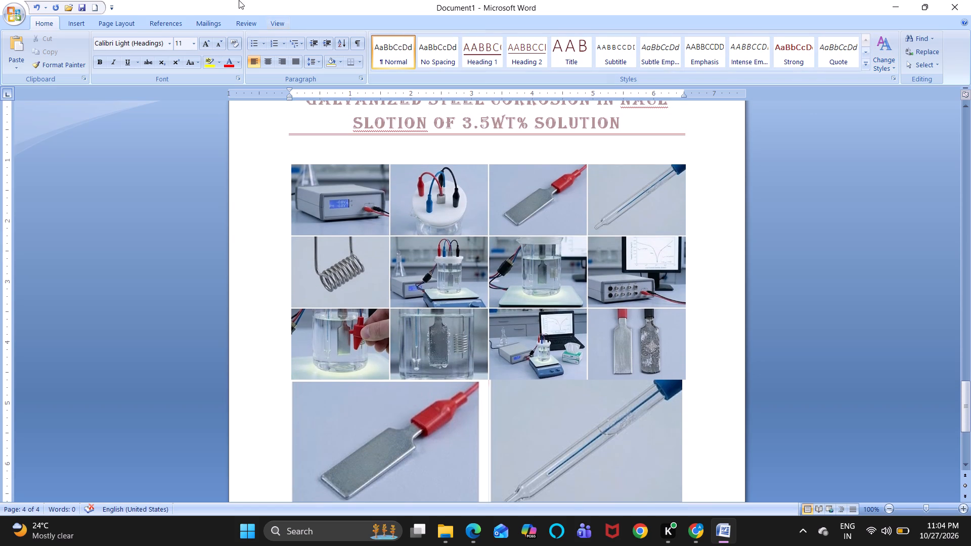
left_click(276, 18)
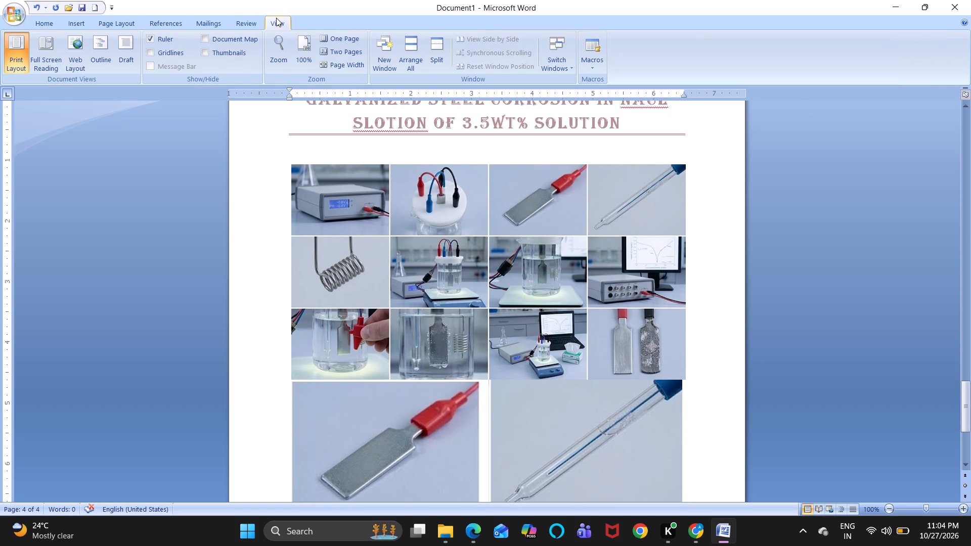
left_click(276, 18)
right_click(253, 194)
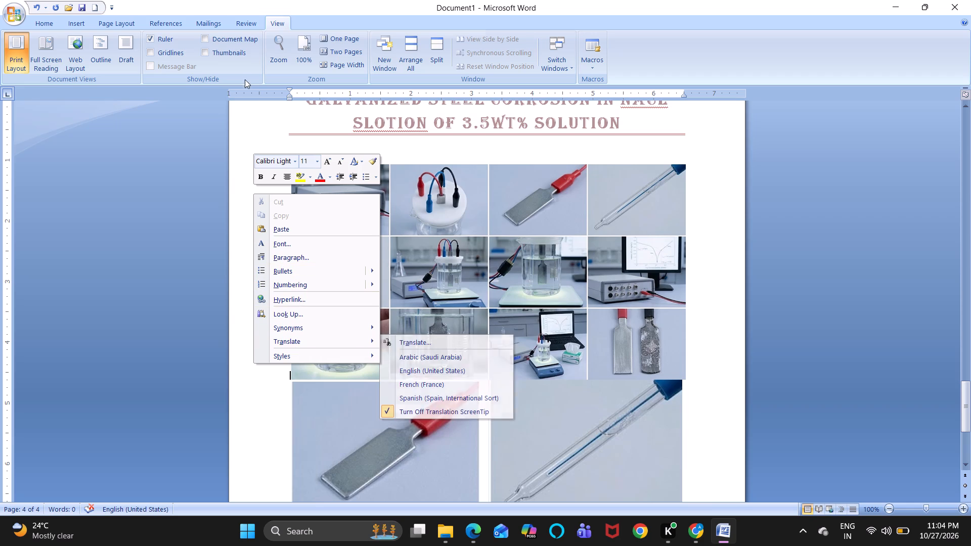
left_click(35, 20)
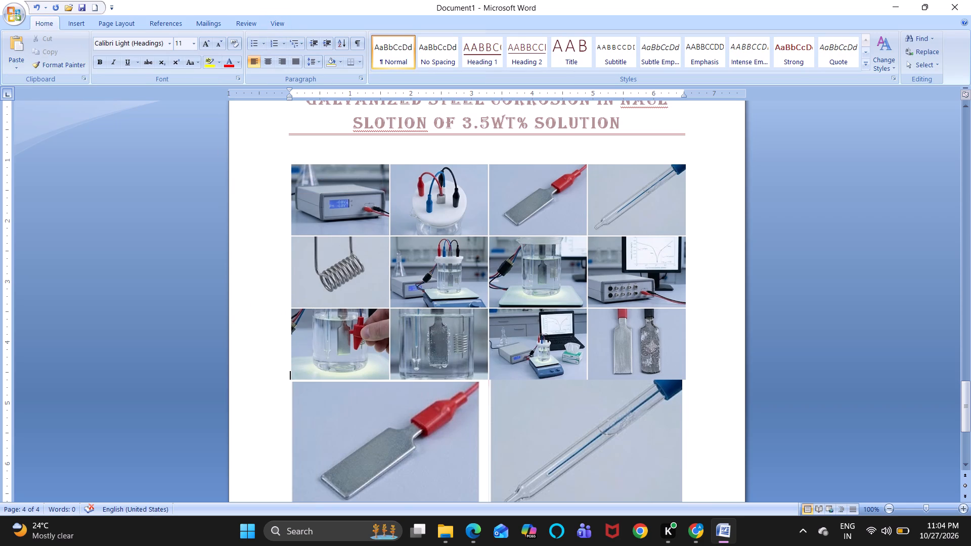
Crop the newly pasted 12-picture grid to the wire coil picture starting its second row, about 1.64 by 1.23 inches.
left_click(373, 225)
right_click(373, 225)
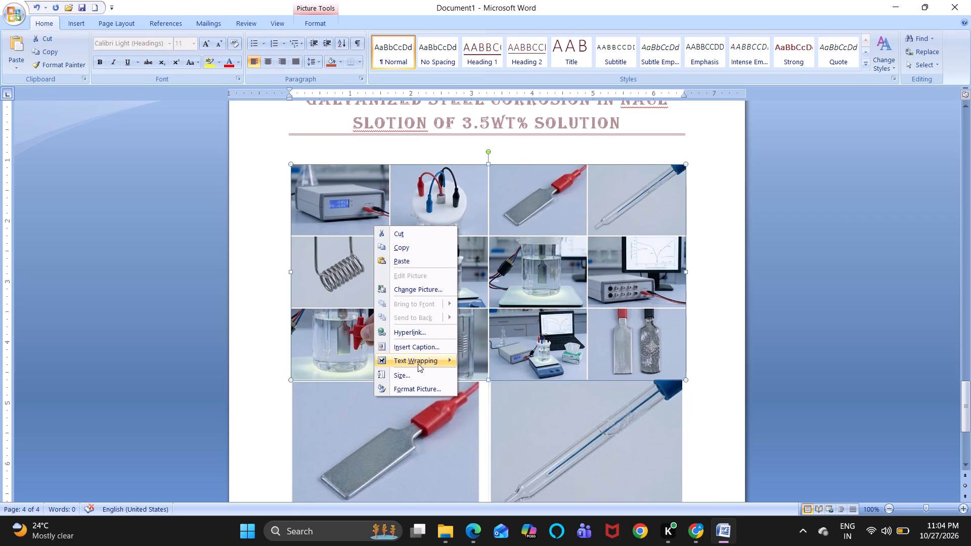
left_click(413, 392)
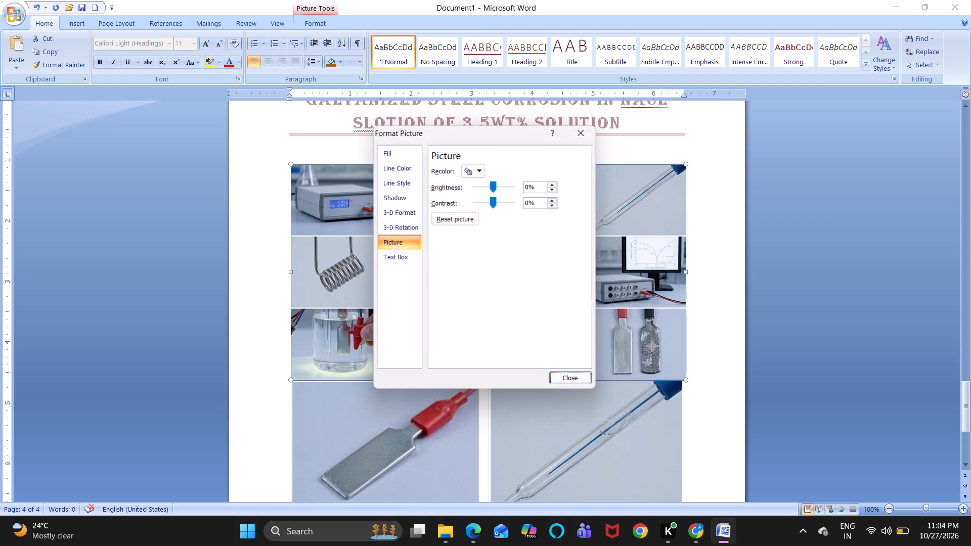
left_click(306, 24)
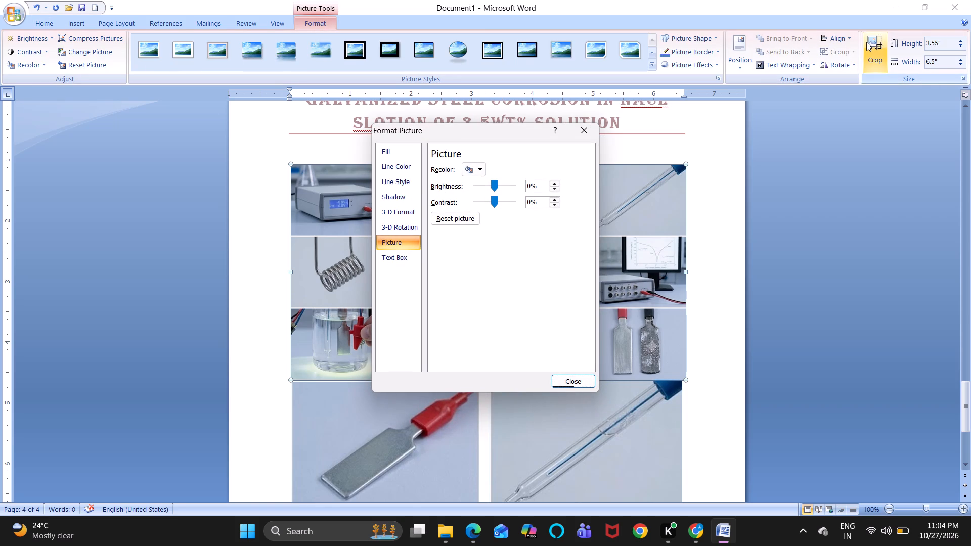
left_click(866, 42)
left_click(582, 132)
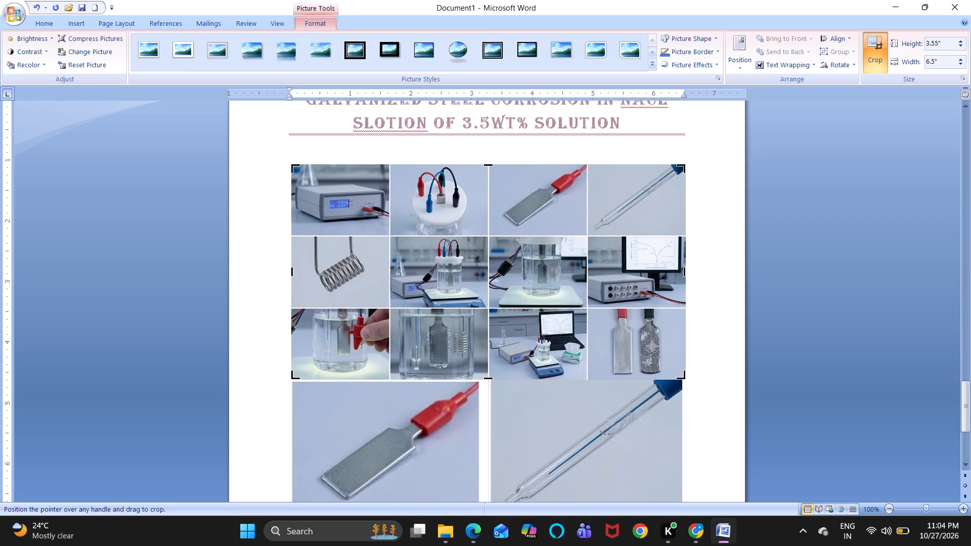
left_click_drag(683, 163, 440, 229)
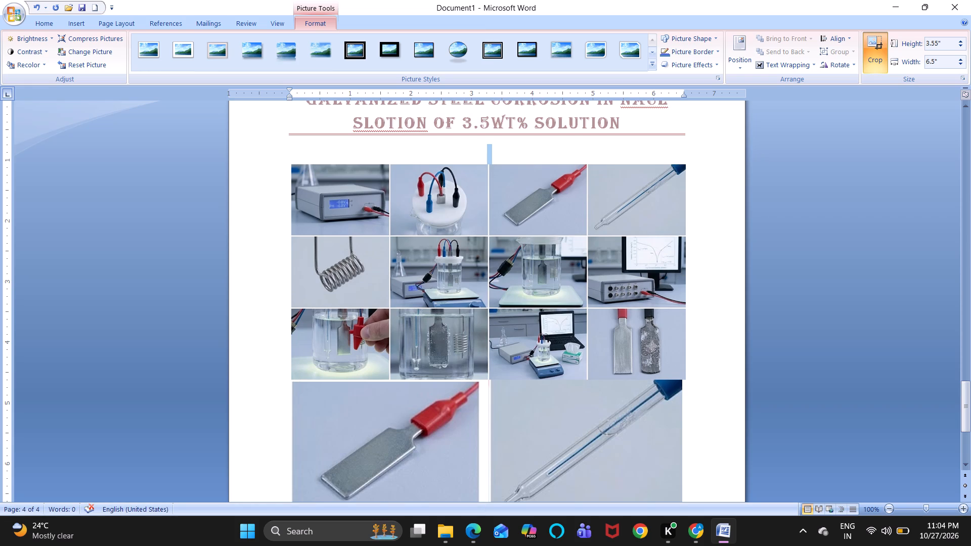
left_click_drag(440, 229, 392, 236)
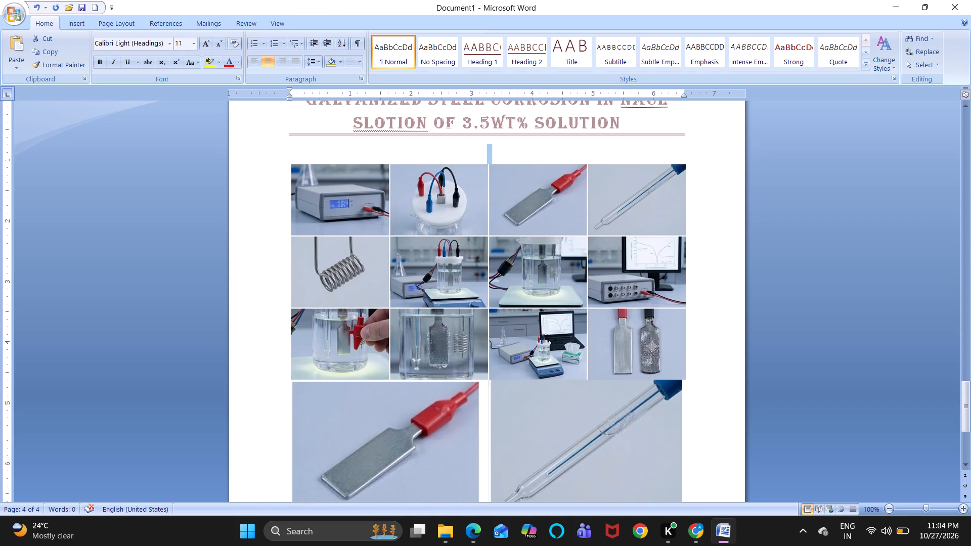
left_click(539, 227)
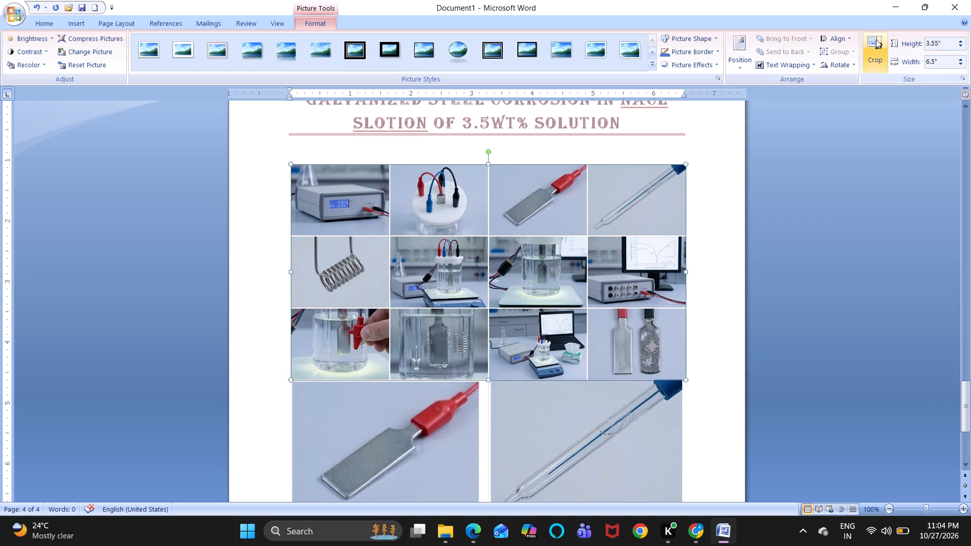
left_click(876, 41)
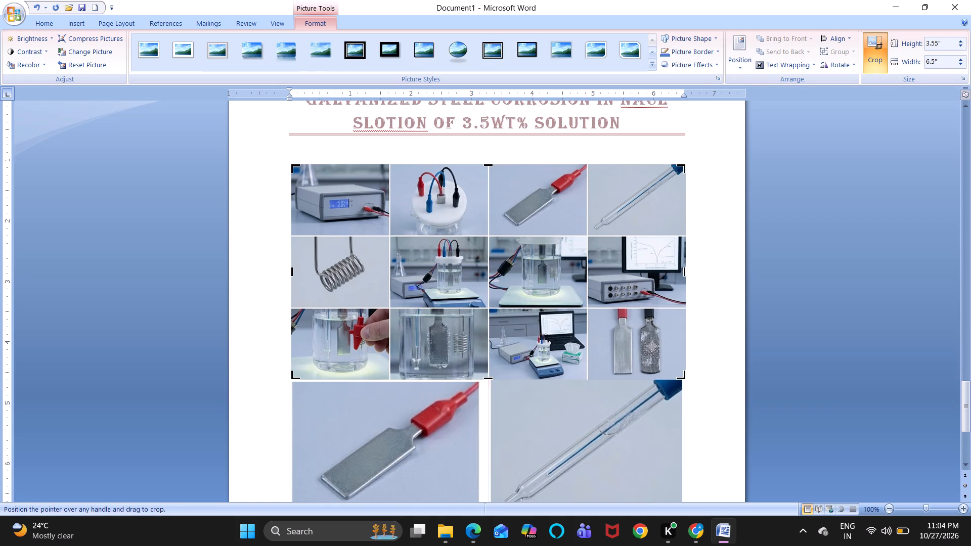
left_click_drag(293, 165, 292, 236)
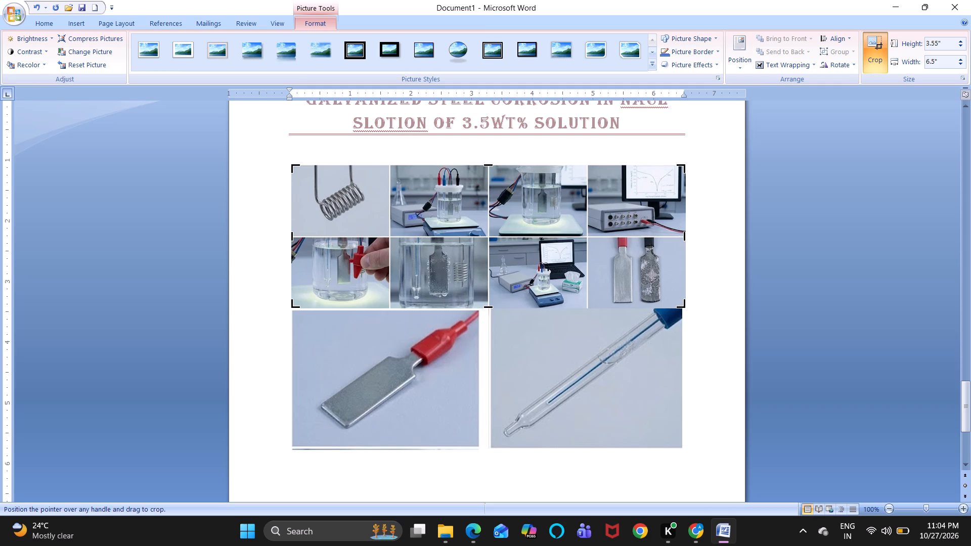
left_click_drag(684, 166, 541, 167)
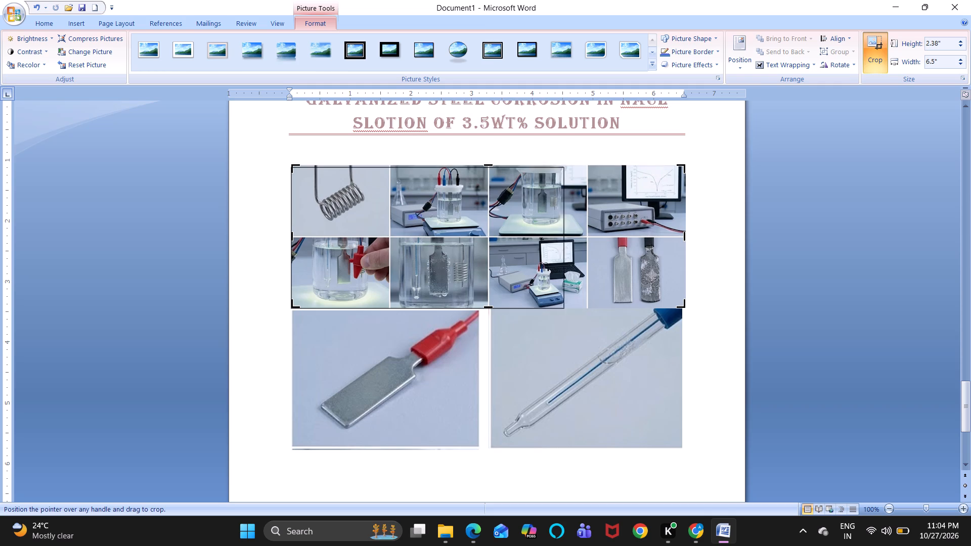
left_click_drag(541, 167, 389, 165)
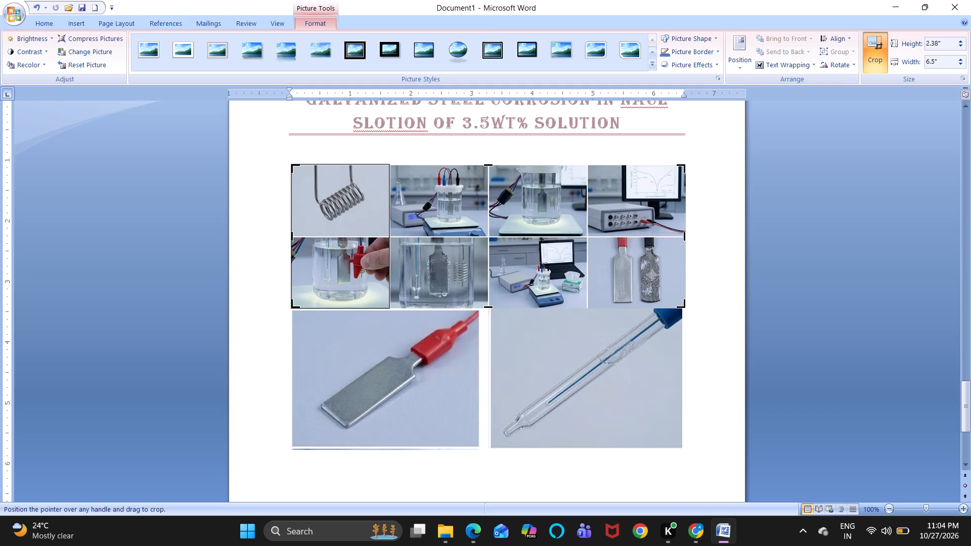
left_click_drag(389, 165, 390, 164)
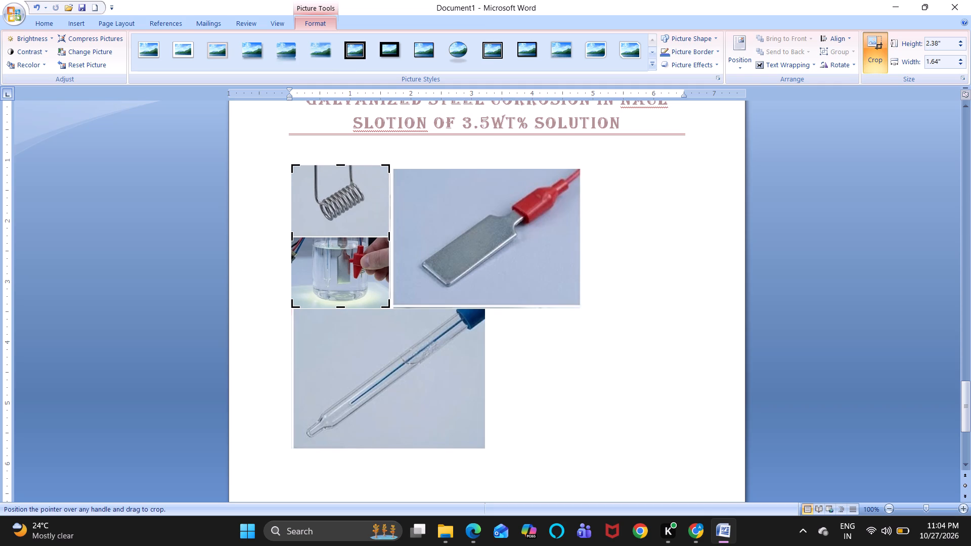
left_click_drag(342, 308, 341, 239)
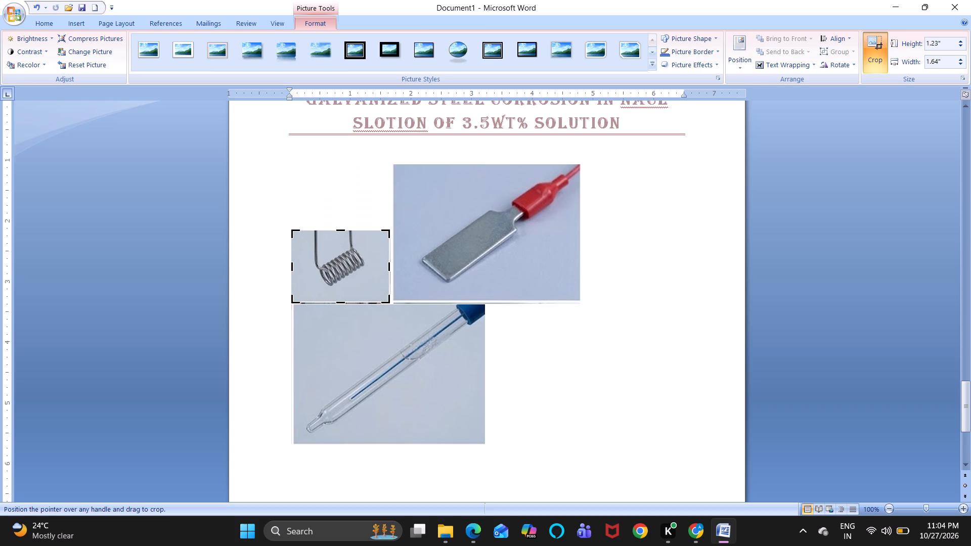
Move the cropped coil picture below the steel plate and glass tube pictures and add two line breaks before it.
left_click_drag(338, 247, 582, 391)
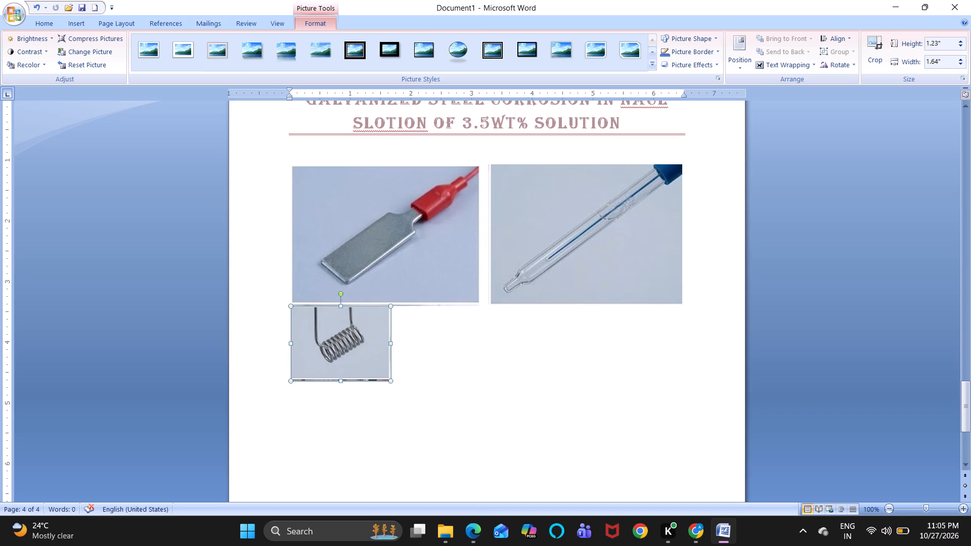
key("Return")
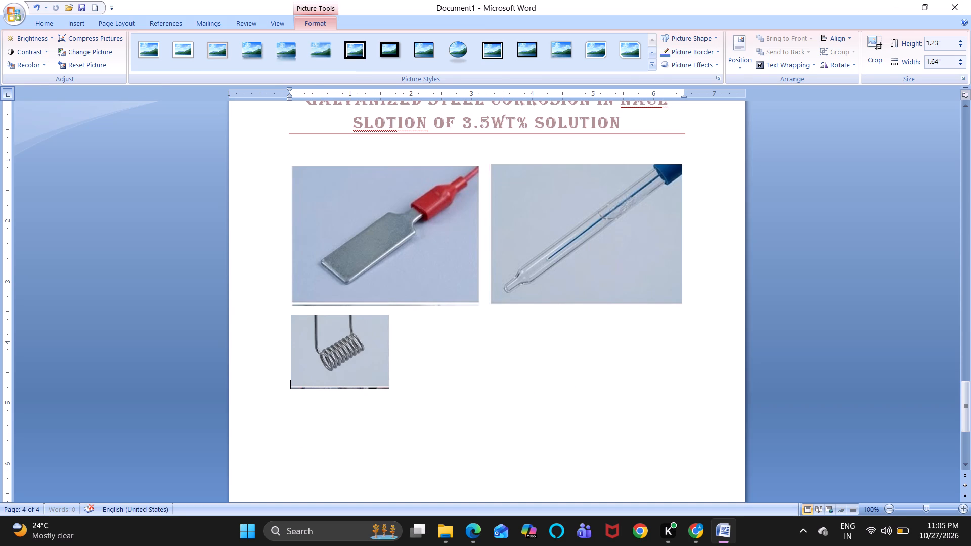
key("Return")
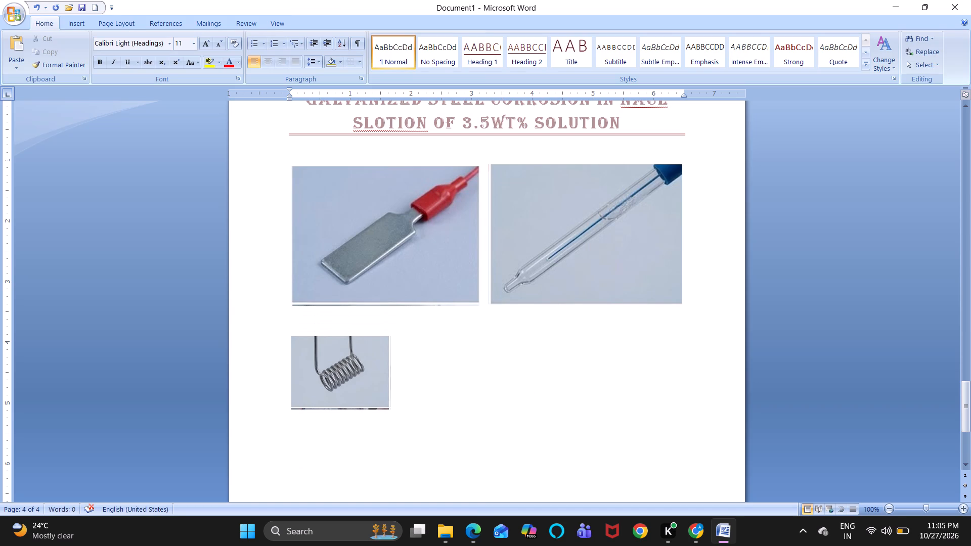
Enlarge the coil picture proportionally to about 3.1 inches wide, close to the steel plate picture's size.
left_click(389, 407)
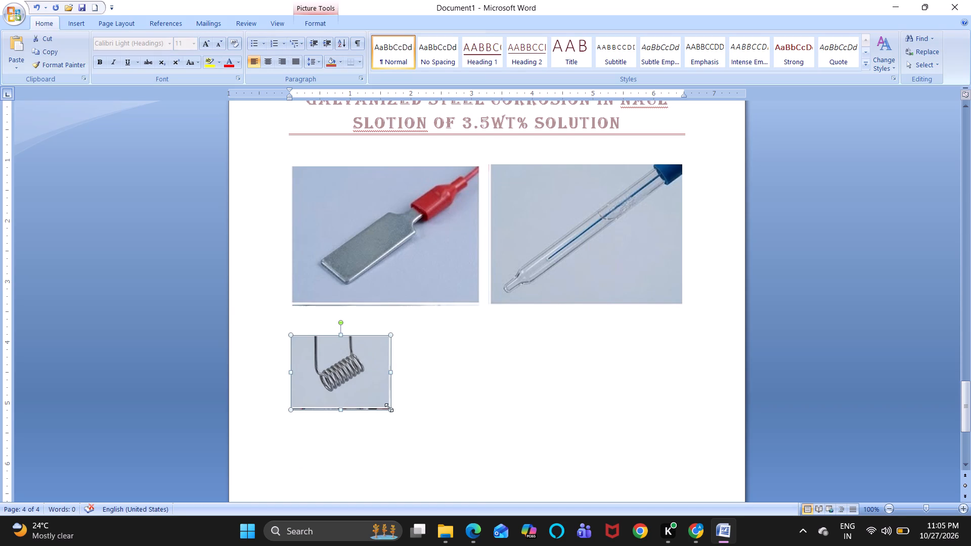
left_click_drag(389, 407, 393, 411)
left_click_drag(393, 411, 448, 438)
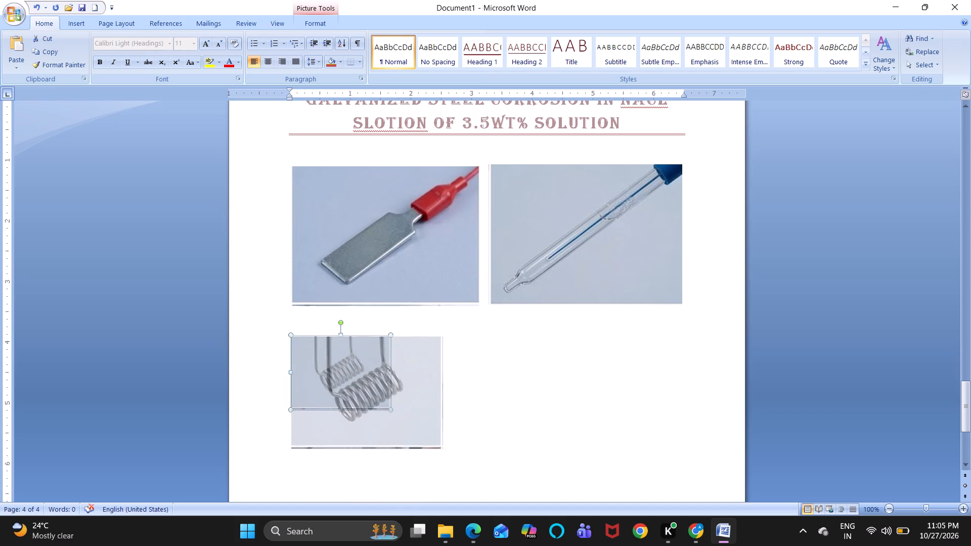
left_click_drag(448, 438, 477, 443)
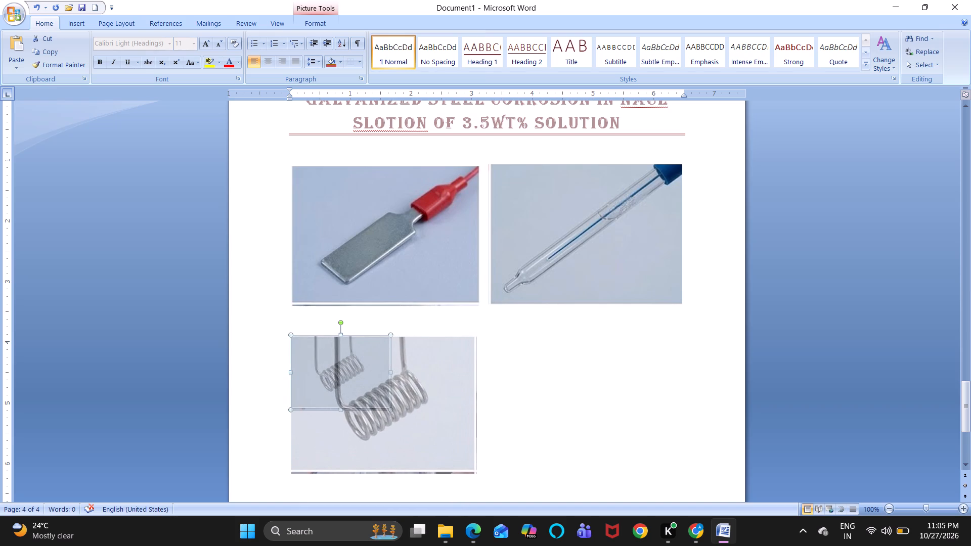
left_click(534, 426)
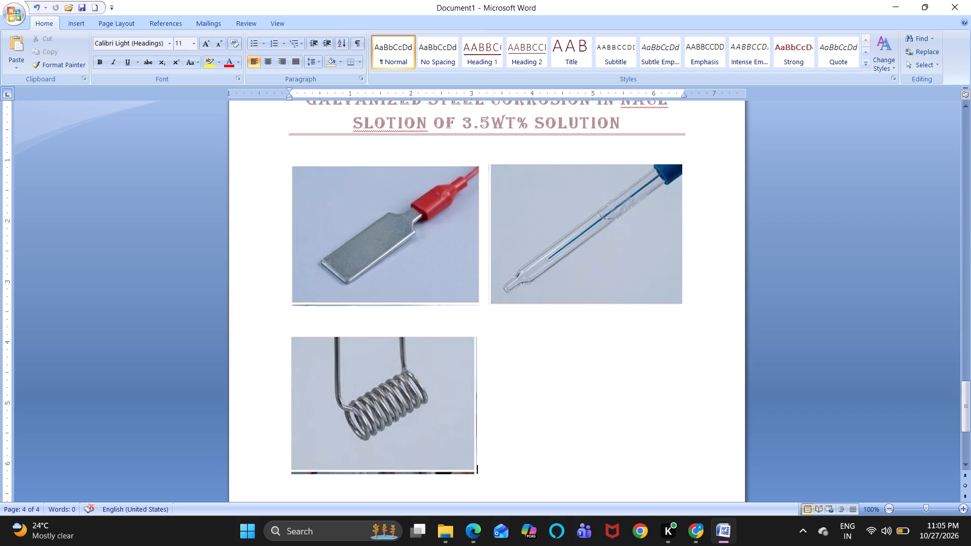
Add ten line breaks after the coil picture to reach a new page, and paste the 12-picture grid there.
scroll(534, 428, "down", 5)
left_click(534, 428)
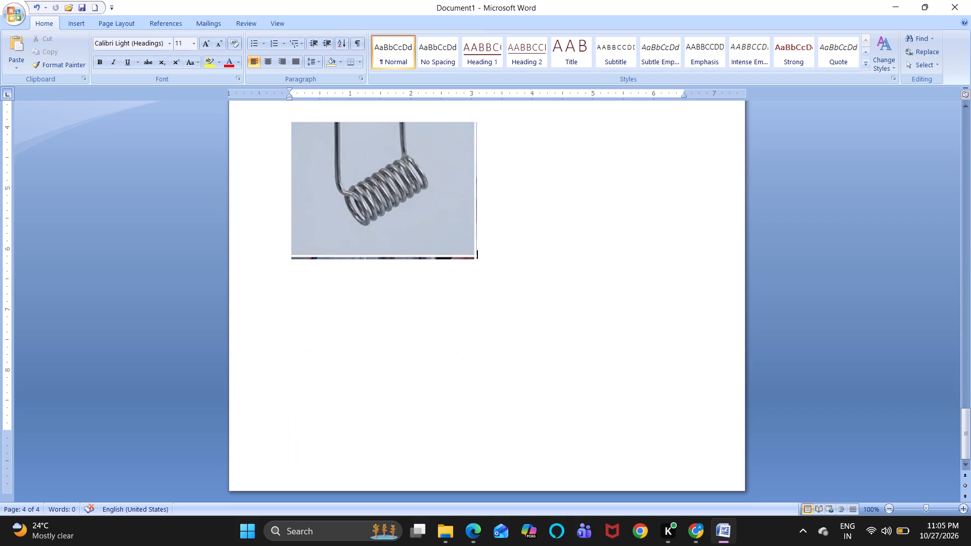
left_click(367, 335)
left_click(516, 255)
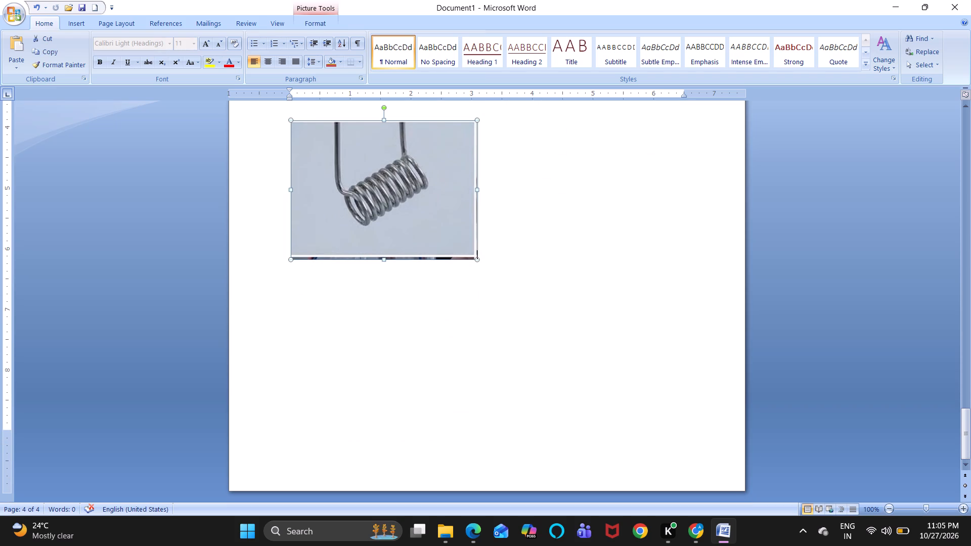
key("Return")
key("Return")
key("Return")
key("Return")
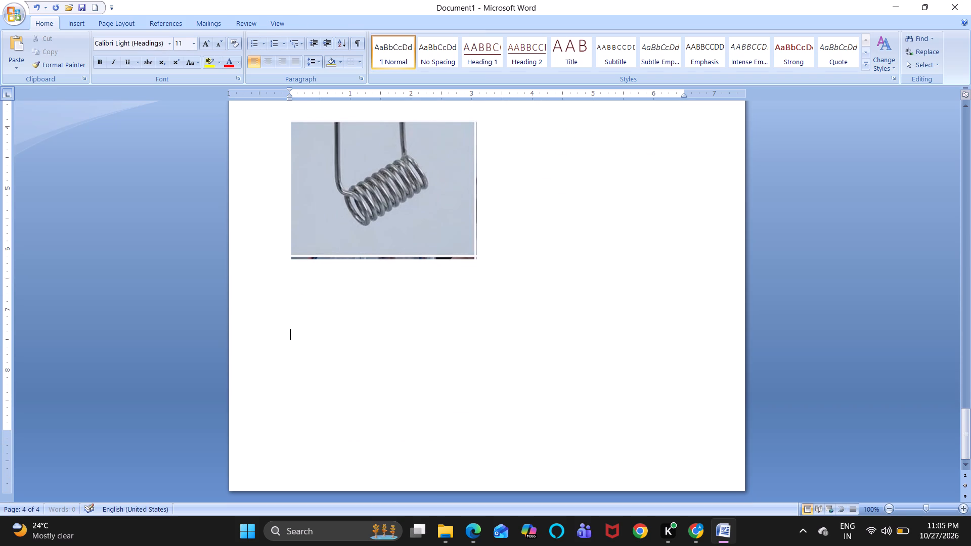
key("Return")
key("Return")
key("Return")
key("Return")
key("Return")
key("Return")
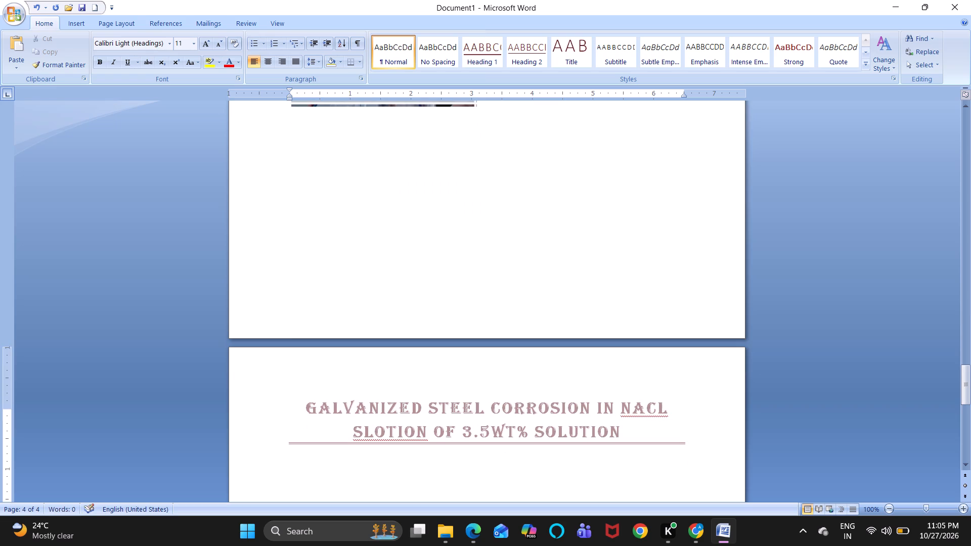
key("ctrl+v")
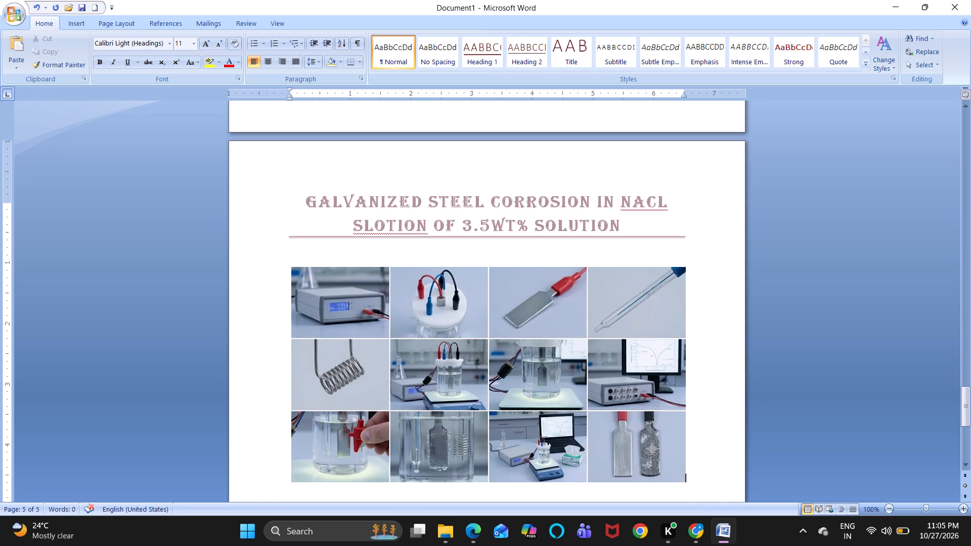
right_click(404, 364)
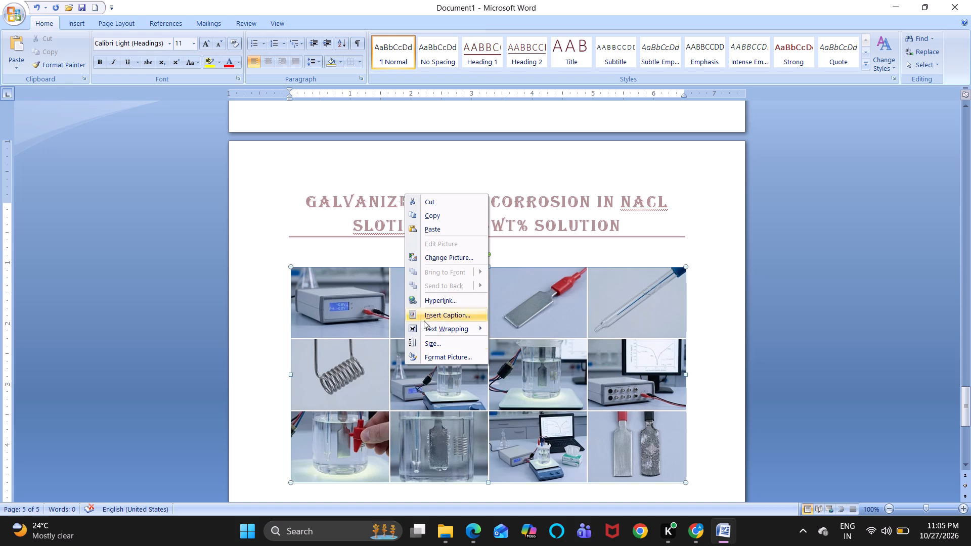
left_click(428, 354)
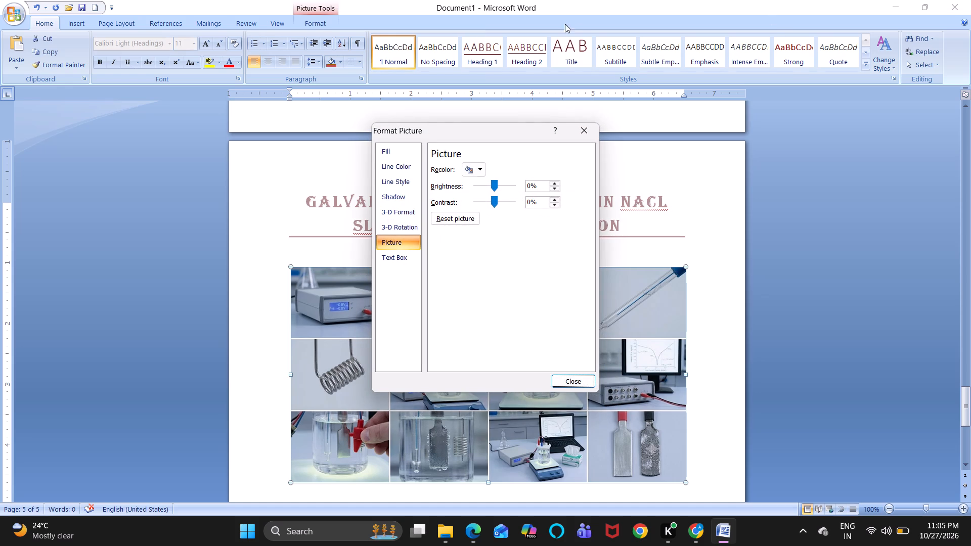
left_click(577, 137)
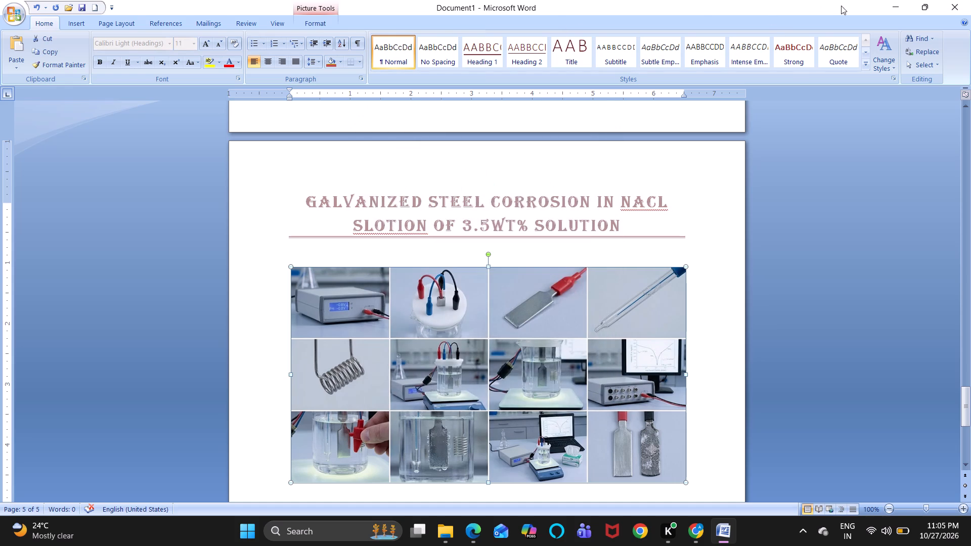
Crop the 12-picture grid to the third picture of its second row, the beaker on a lit plate, about 1.63 by 1.19 inches.
left_click(305, 20)
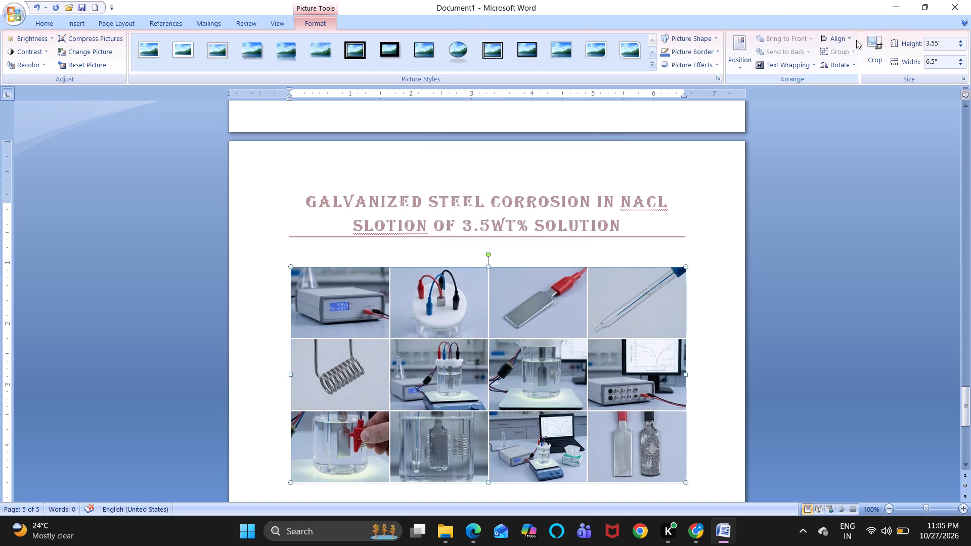
left_click(873, 43)
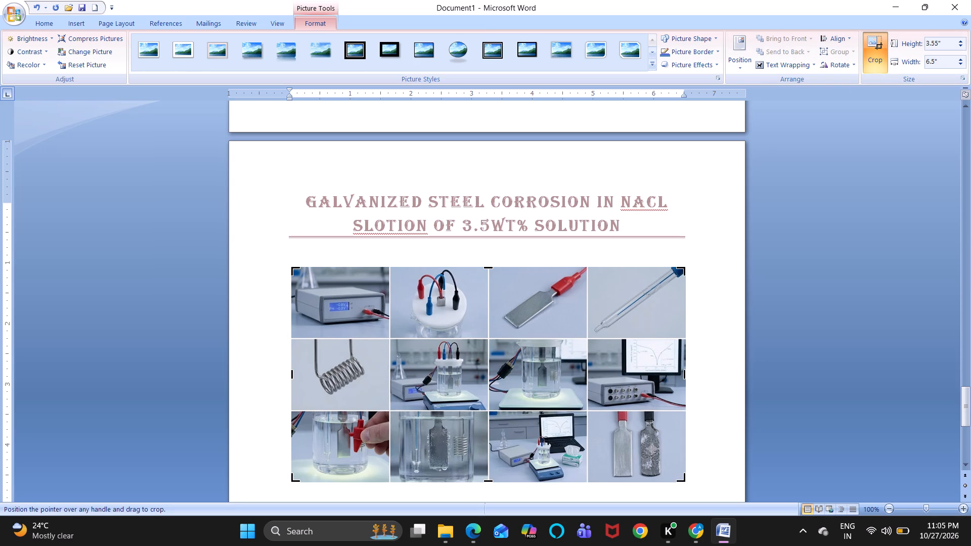
left_click_drag(291, 269, 396, 309)
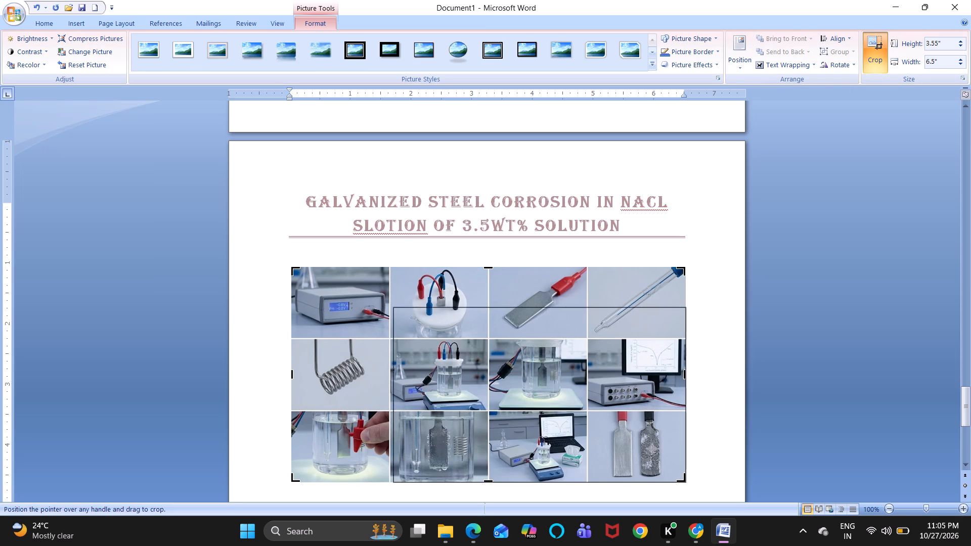
left_click_drag(396, 309, 466, 333)
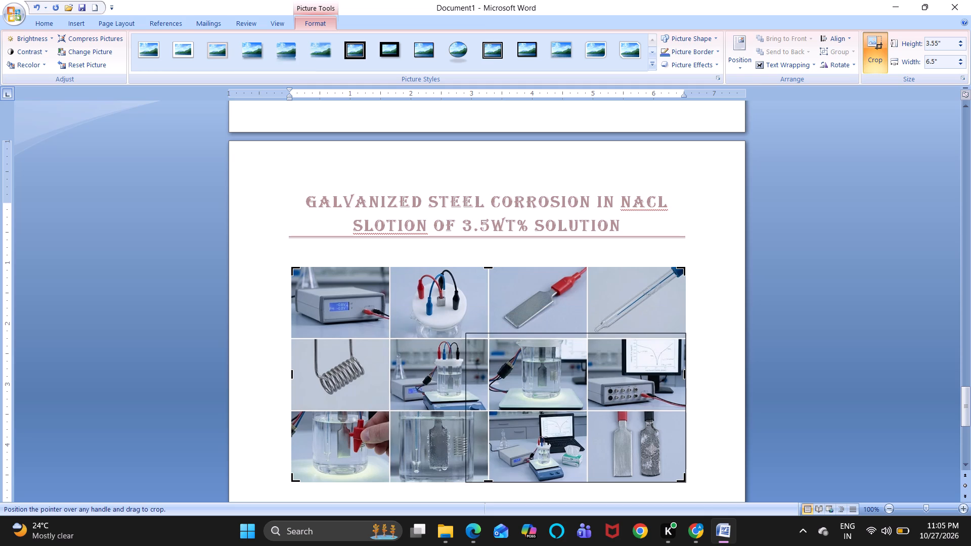
left_click_drag(466, 333, 488, 339)
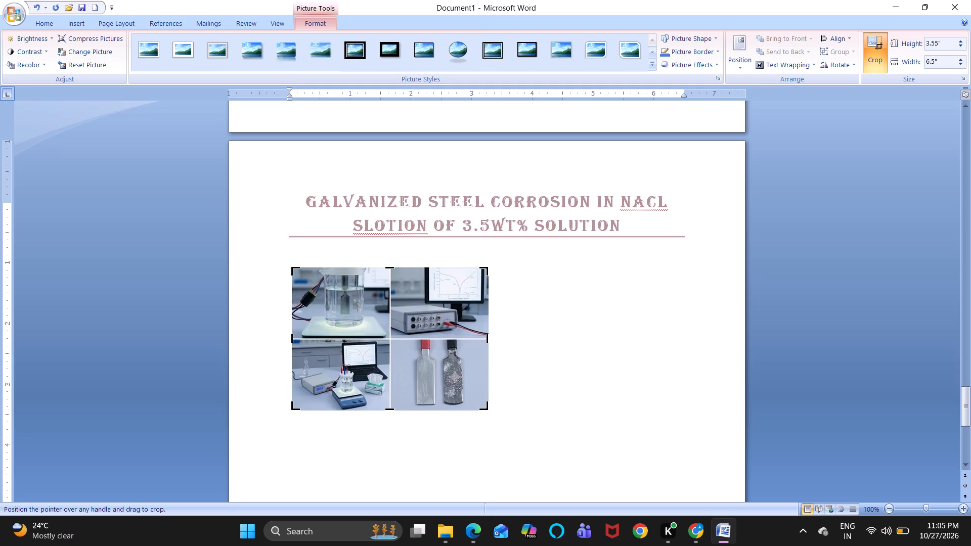
left_click_drag(487, 267, 390, 267)
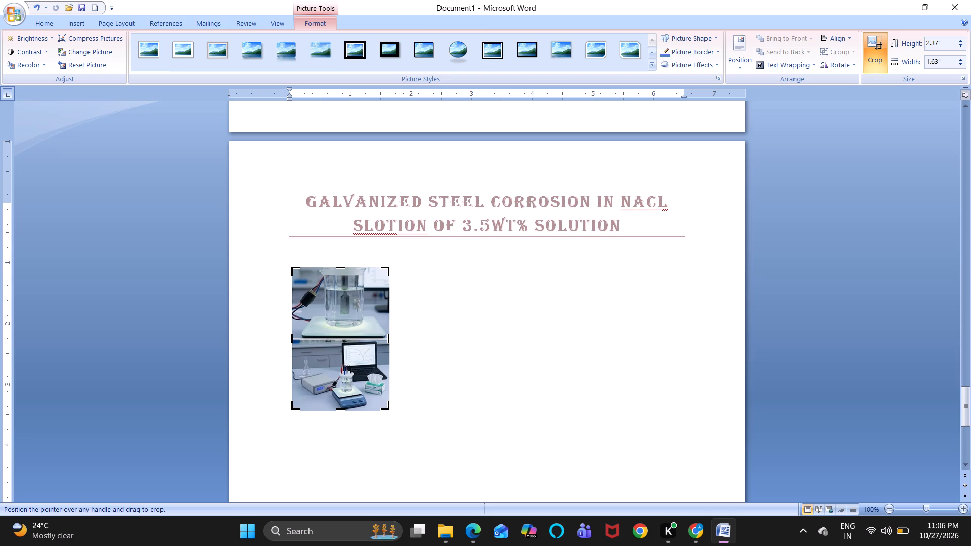
left_click_drag(340, 410, 337, 353)
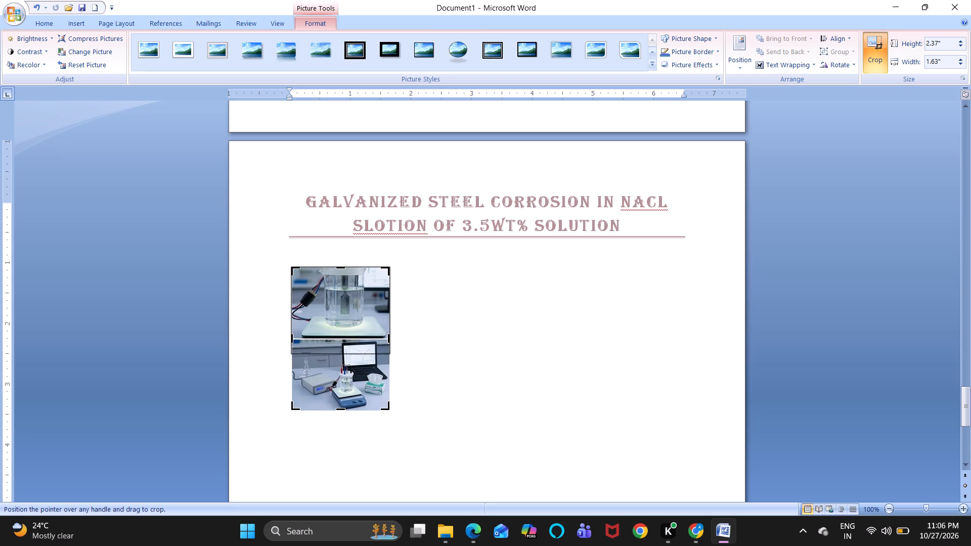
left_click_drag(337, 353, 337, 337)
left_click_drag(337, 337, 341, 339)
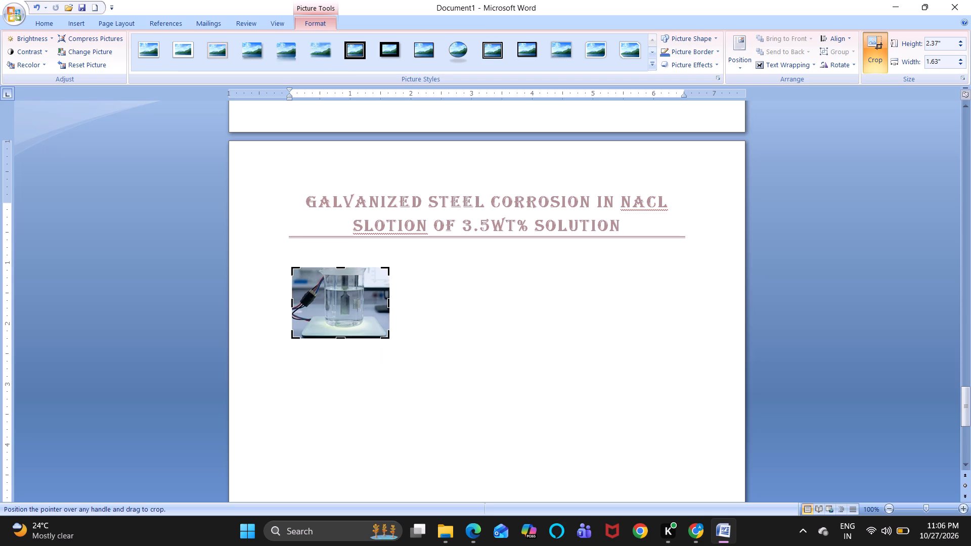
left_click(349, 307)
Bring the cropped beaker picture up directly below the coil picture by removing the empty lines between them.
scroll(349, 307, "up", 1)
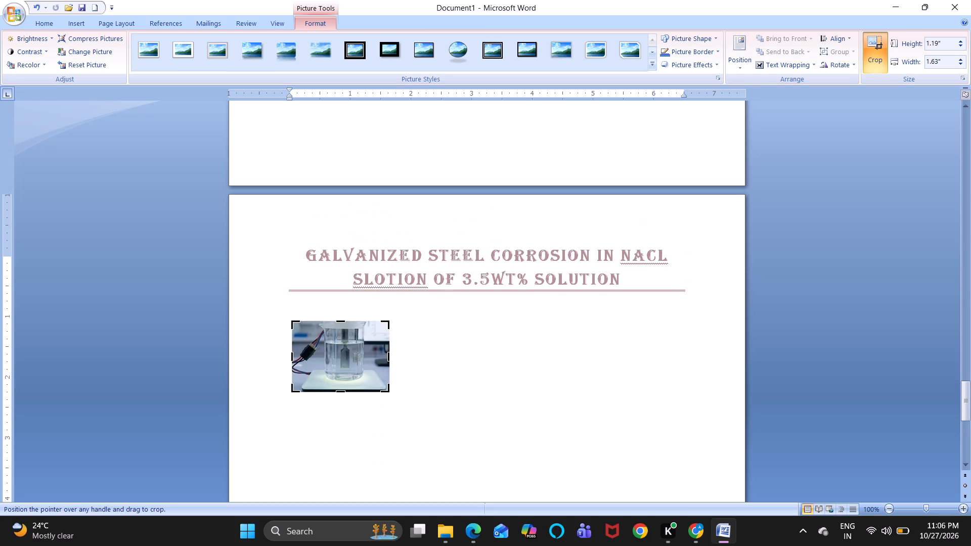
scroll(349, 307, "up", 4)
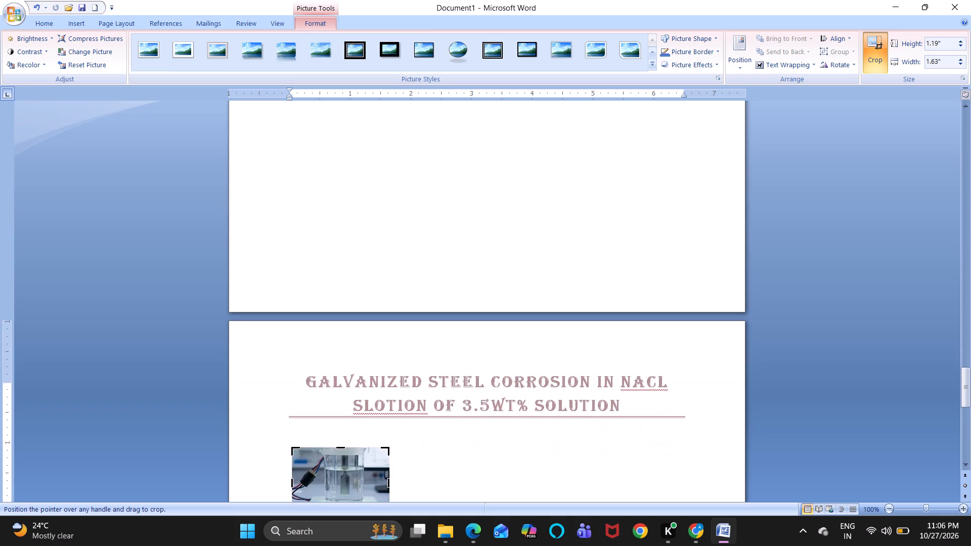
left_click_drag(342, 469, 376, 233)
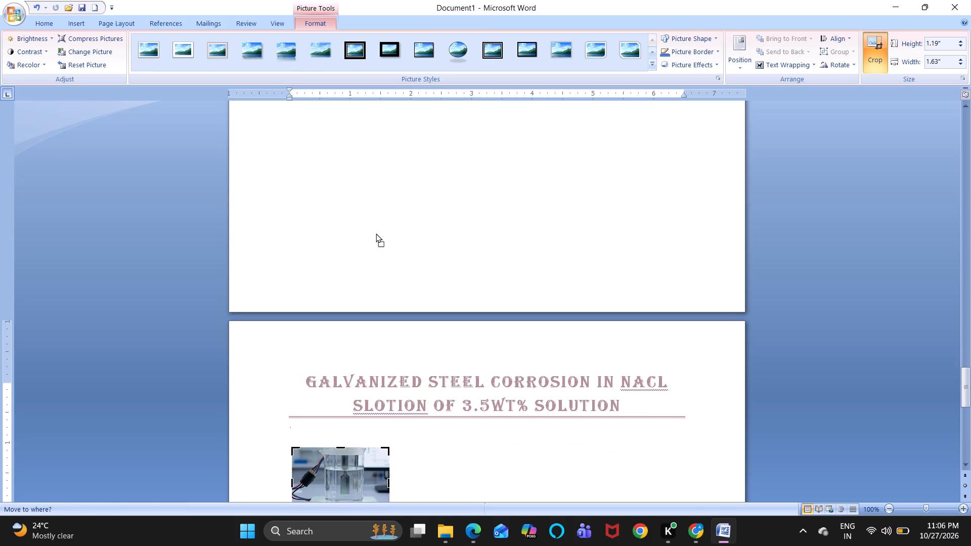
left_click_drag(376, 233, 375, 234)
left_click(305, 245)
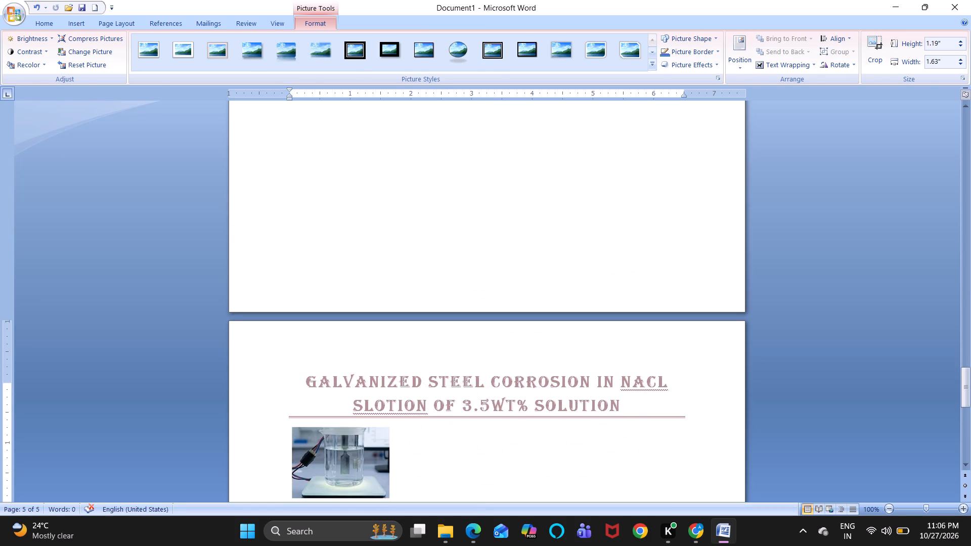
key("BackSpace")
key("BackSpace")
key("BackSpace")
key("BackSpace")
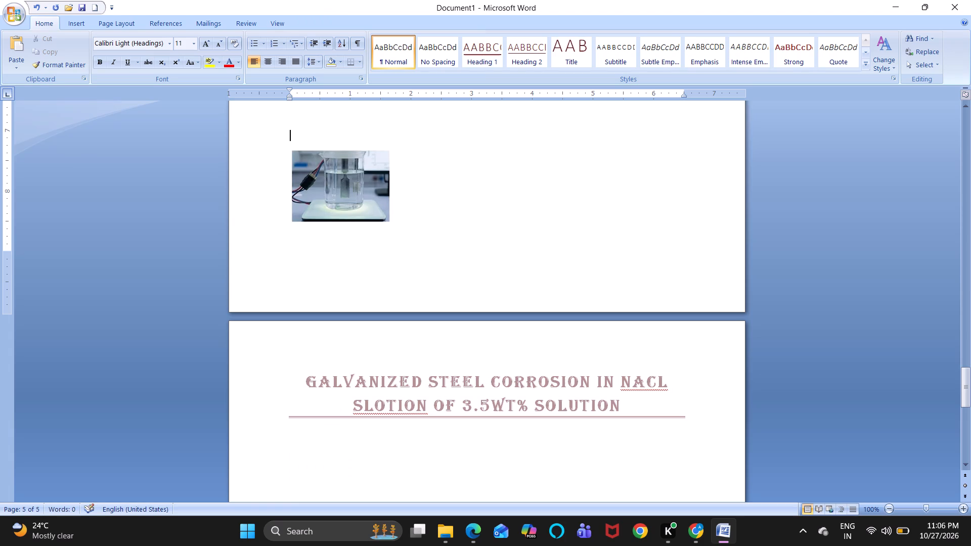
scroll(305, 245, "up", 6)
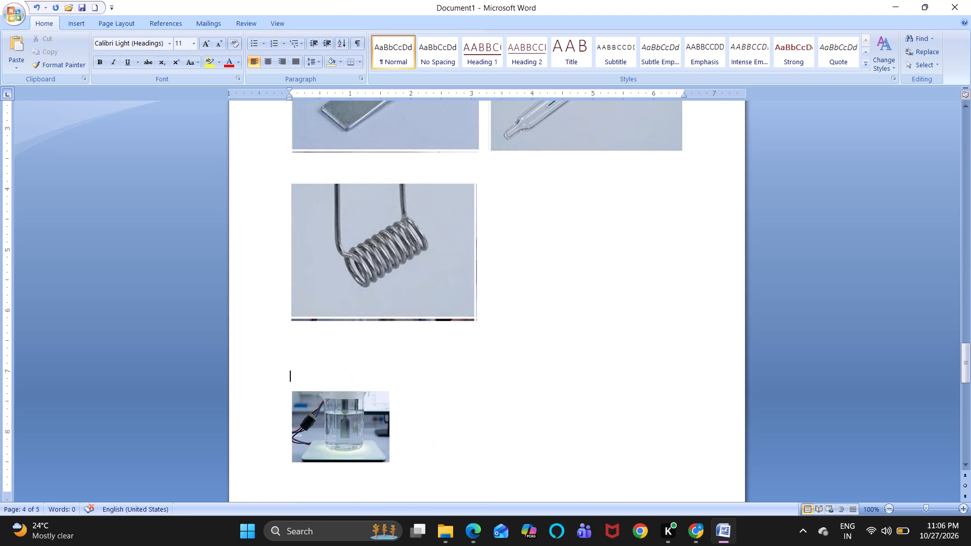
key("BackSpace")
key("BackSpace")
key("BackSpace")
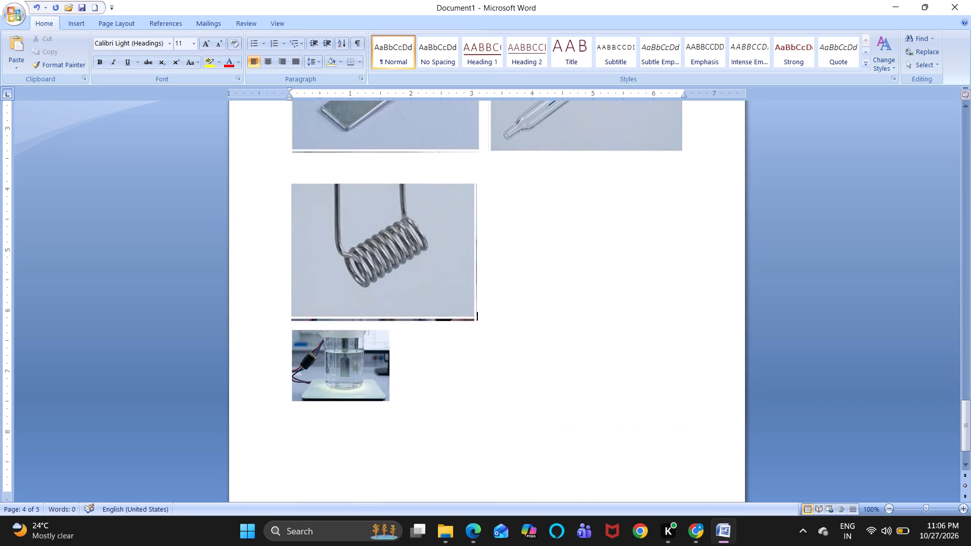
key("BackSpace")
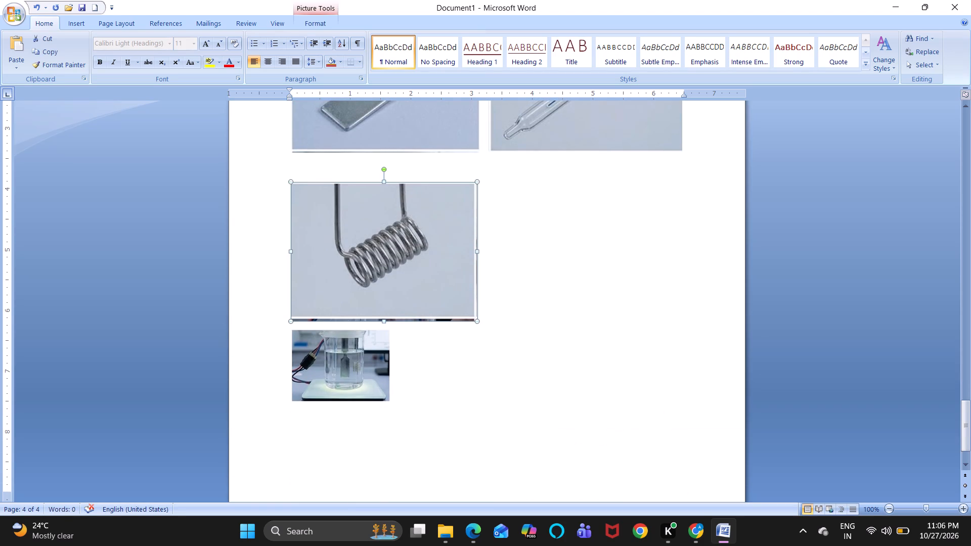
Move the beaker picture onto the coil picture's line, beside it, and insert six spaces between the two pictures.
left_click_drag(316, 362, 553, 241)
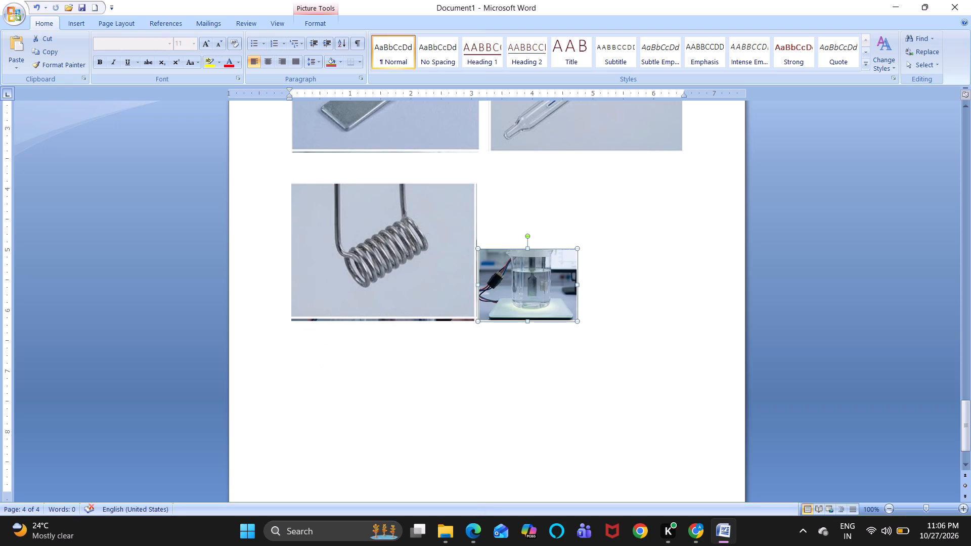
left_click(543, 265)
key("space")
key("space")
key("space")
key("space")
key("space")
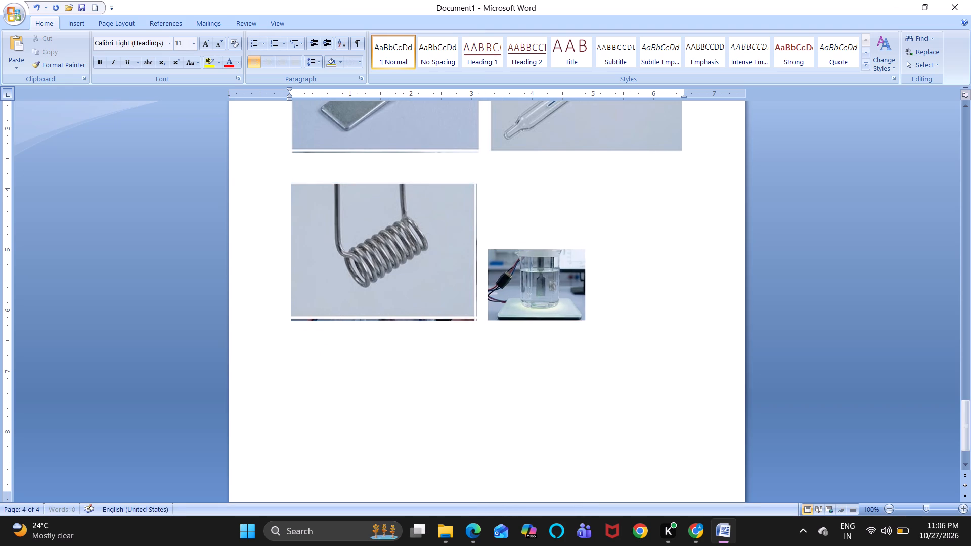
key("space")
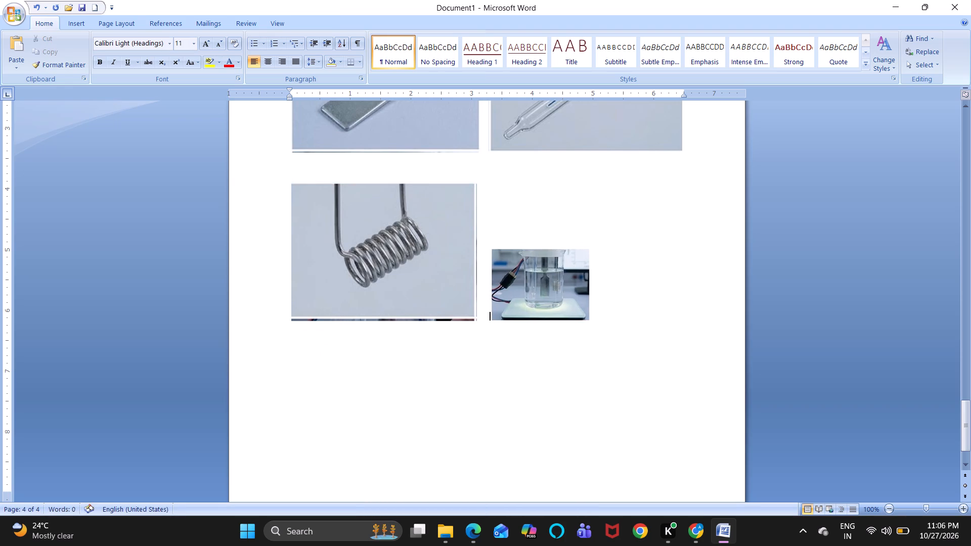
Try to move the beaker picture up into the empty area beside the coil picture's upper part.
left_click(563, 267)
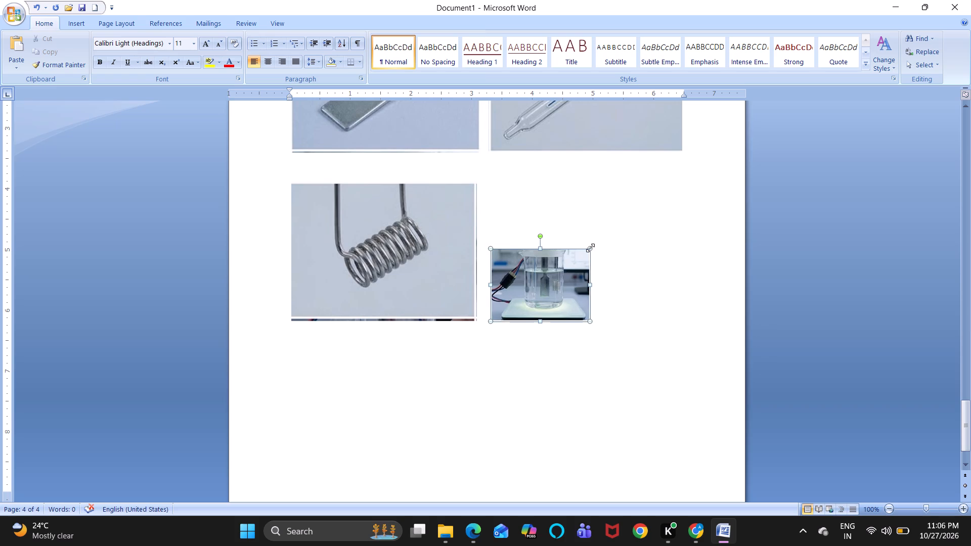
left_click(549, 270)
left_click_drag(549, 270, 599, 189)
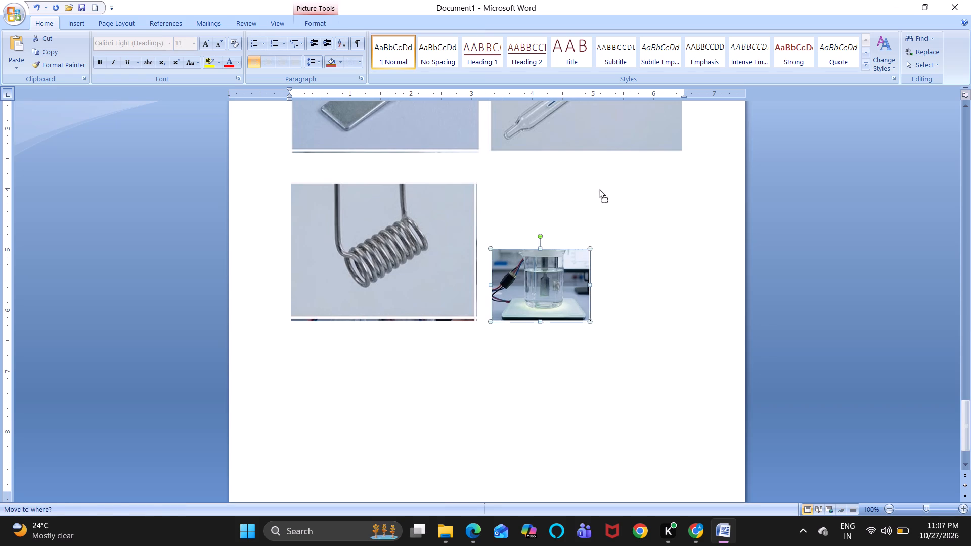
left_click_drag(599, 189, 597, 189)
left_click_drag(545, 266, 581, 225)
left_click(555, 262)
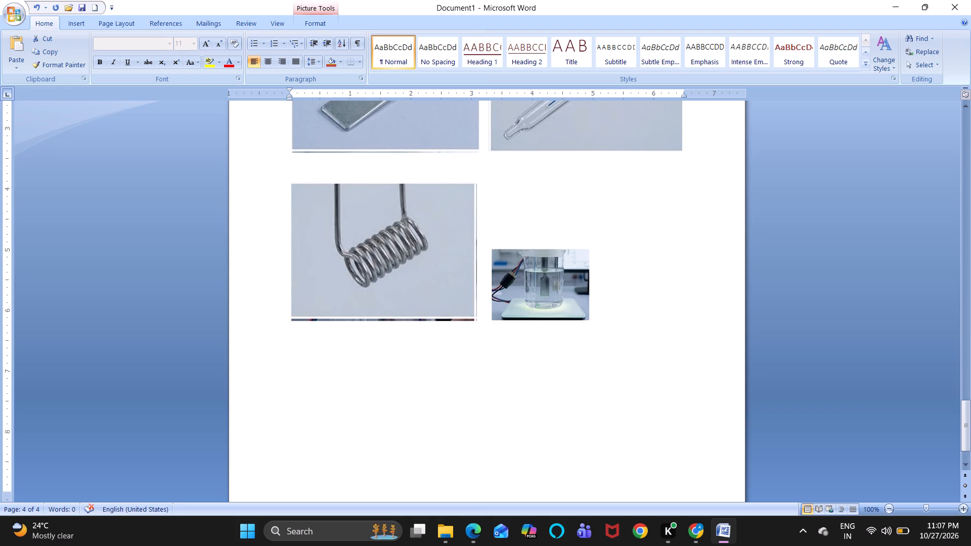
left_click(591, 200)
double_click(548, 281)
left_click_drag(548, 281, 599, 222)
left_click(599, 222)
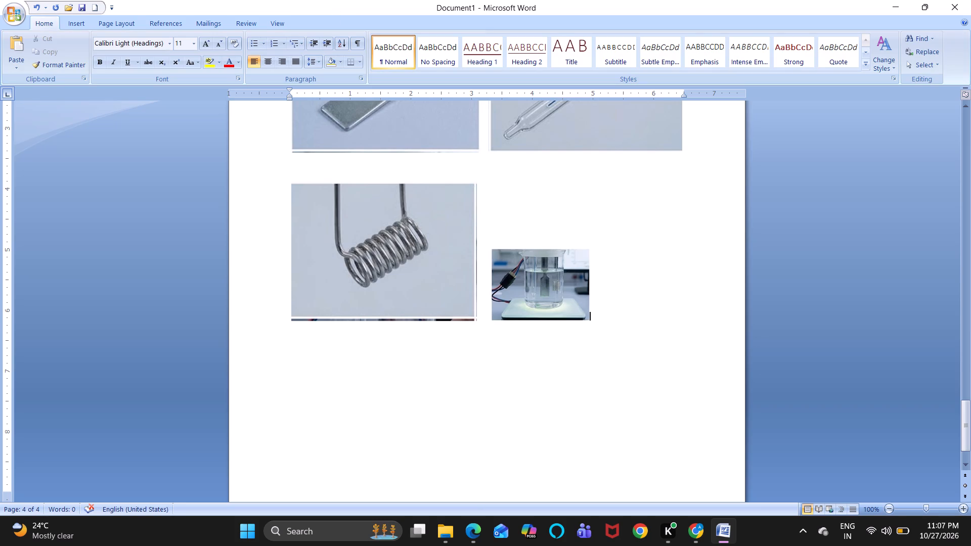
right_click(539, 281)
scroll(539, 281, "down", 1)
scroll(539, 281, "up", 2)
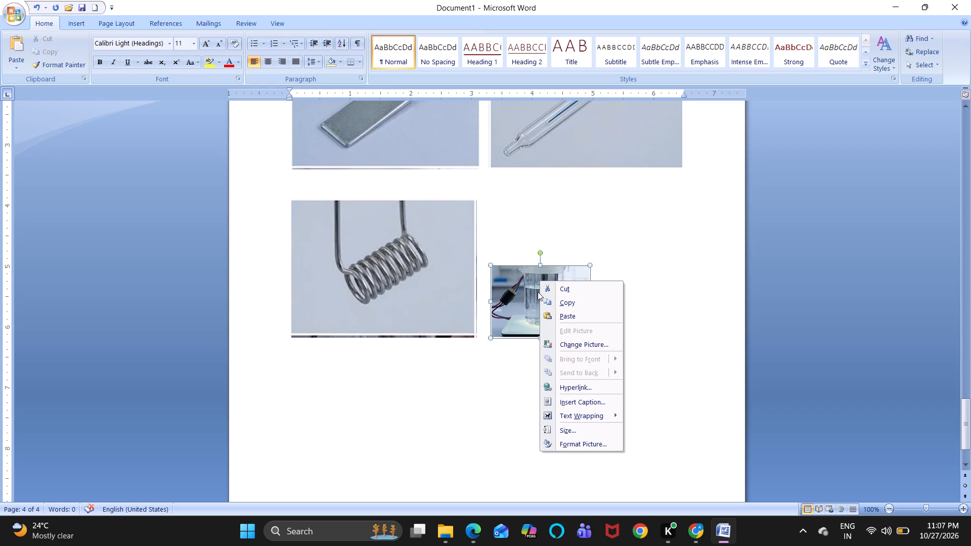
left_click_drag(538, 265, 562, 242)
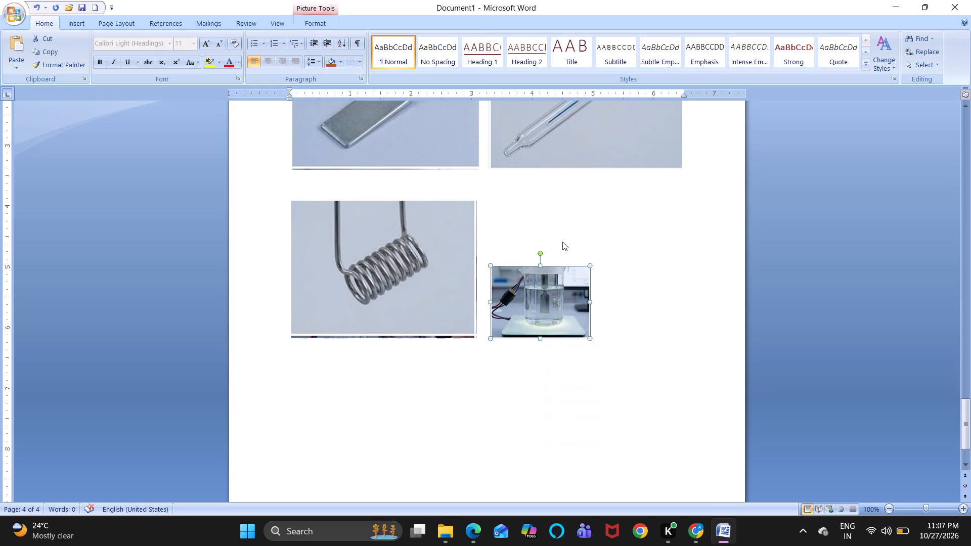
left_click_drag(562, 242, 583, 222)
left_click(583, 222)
Enlarge the beaker picture proportionally to about 3.1 inches wide, matching the coil picture's size beside it.
left_click_drag(591, 266, 643, 201)
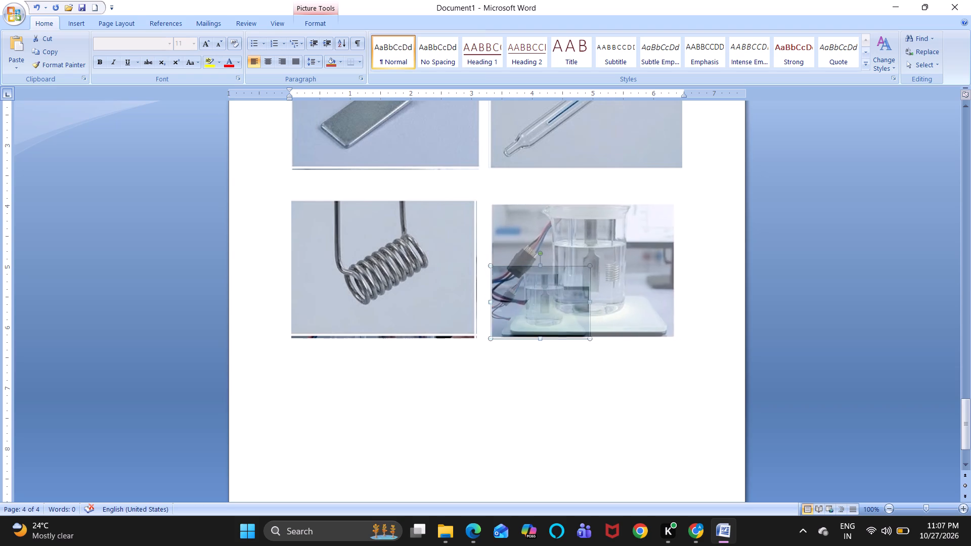
left_click_drag(643, 201, 660, 202)
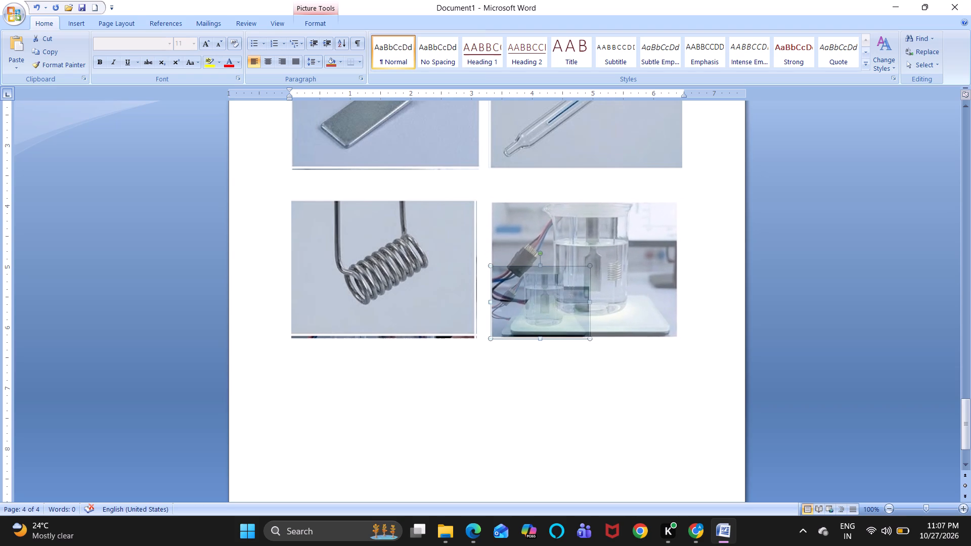
scroll(569, 376, "down", 2)
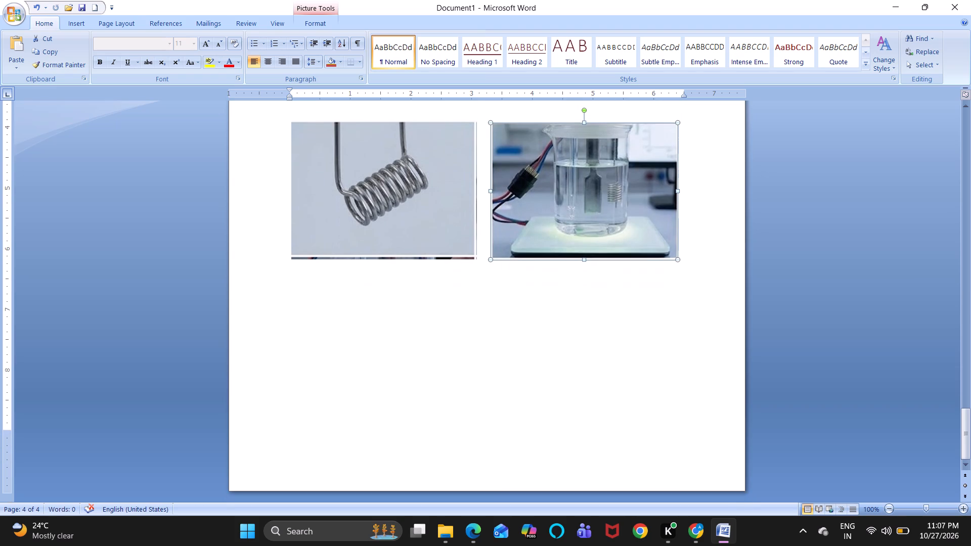
scroll(569, 376, "up", 5)
scroll(569, 376, "down", 4)
scroll(569, 376, "up", 4)
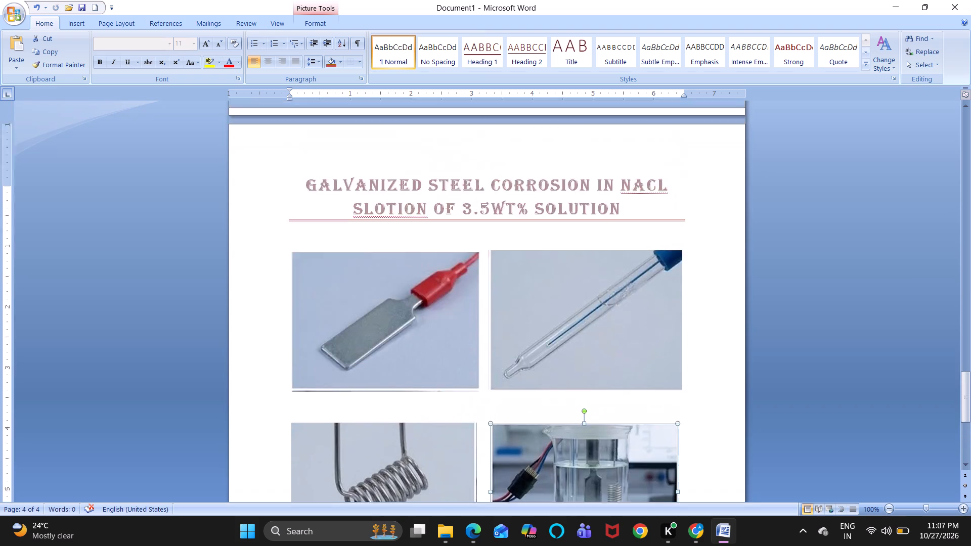
Review the pictures placed on the document's pages, from the first pages to the coil and beaker pictures.
scroll(569, 376, "up", 20)
scroll(569, 376, "up", 2)
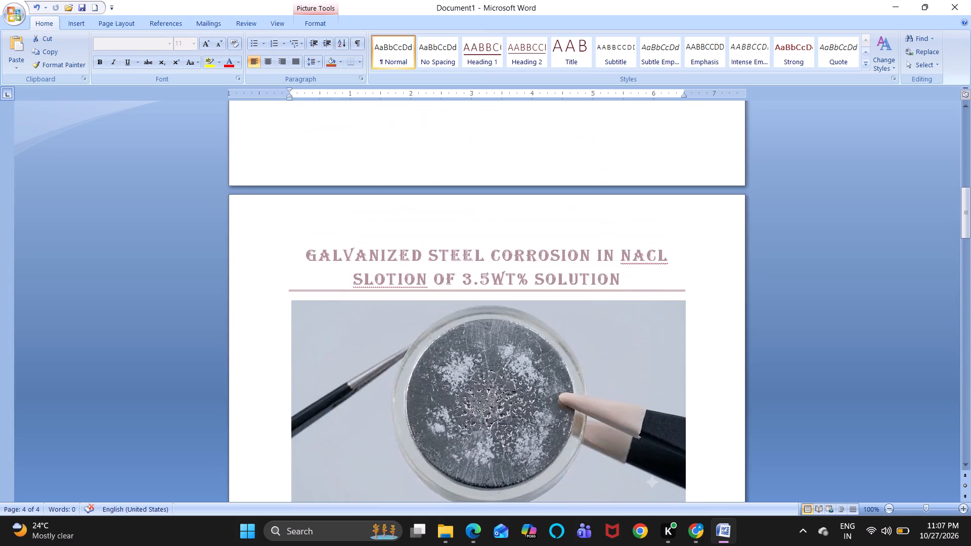
scroll(569, 376, "up", 10)
scroll(569, 376, "down", 2)
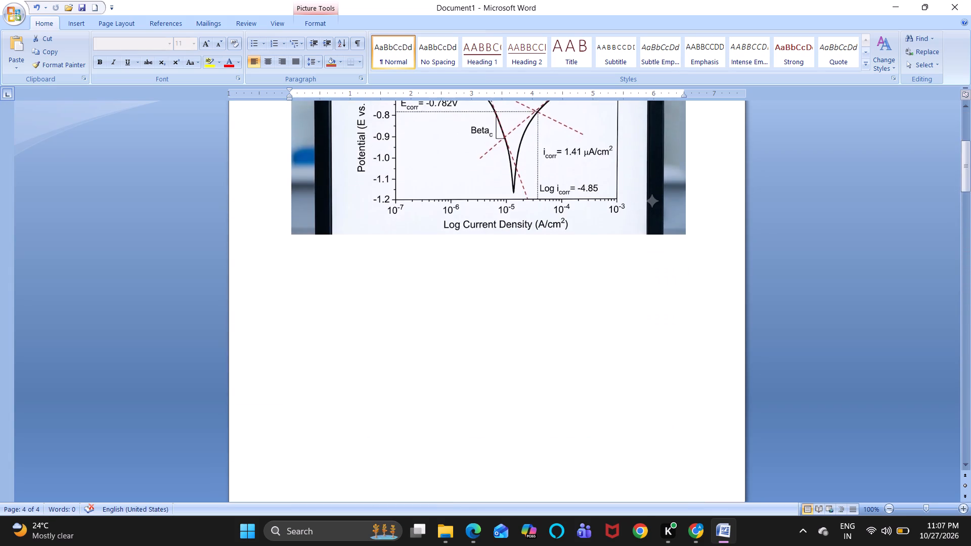
scroll(569, 376, "down", 10)
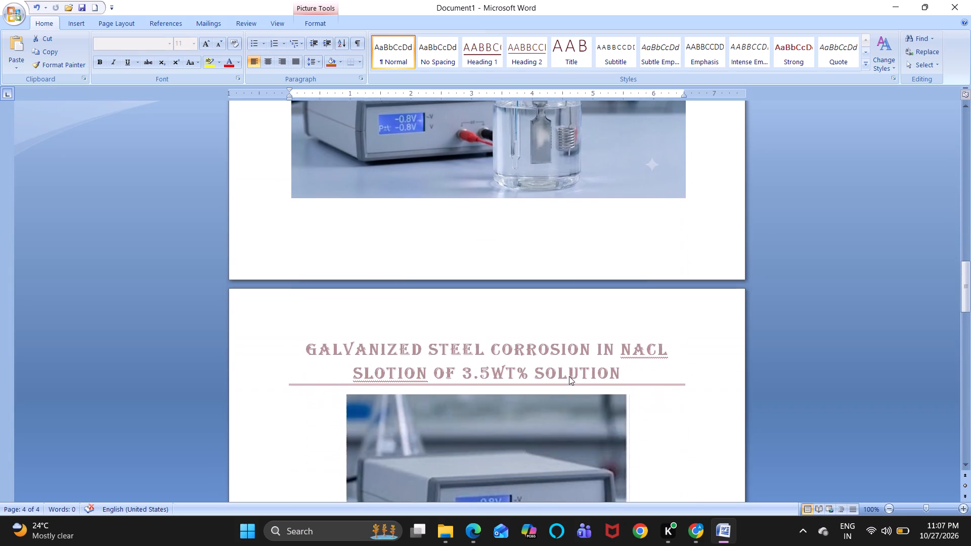
scroll(569, 376, "down", 10)
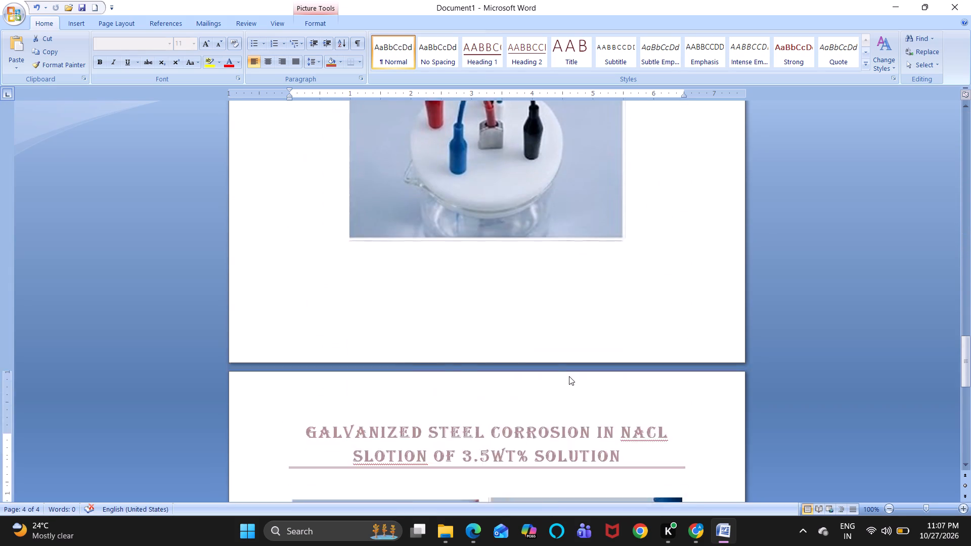
scroll(569, 376, "down", 6)
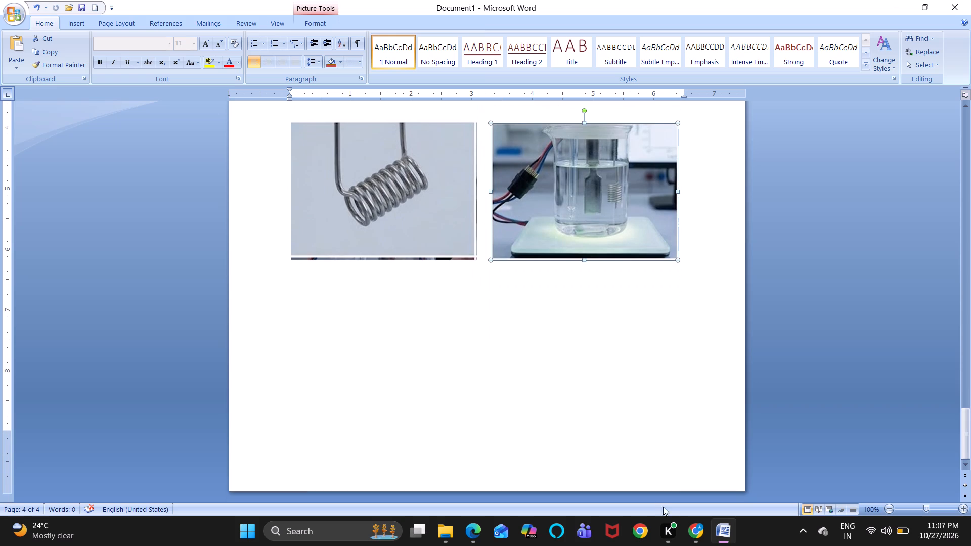
Paste another copy of the 12-picture grid below the coil and beaker pictures.
left_click(485, 387)
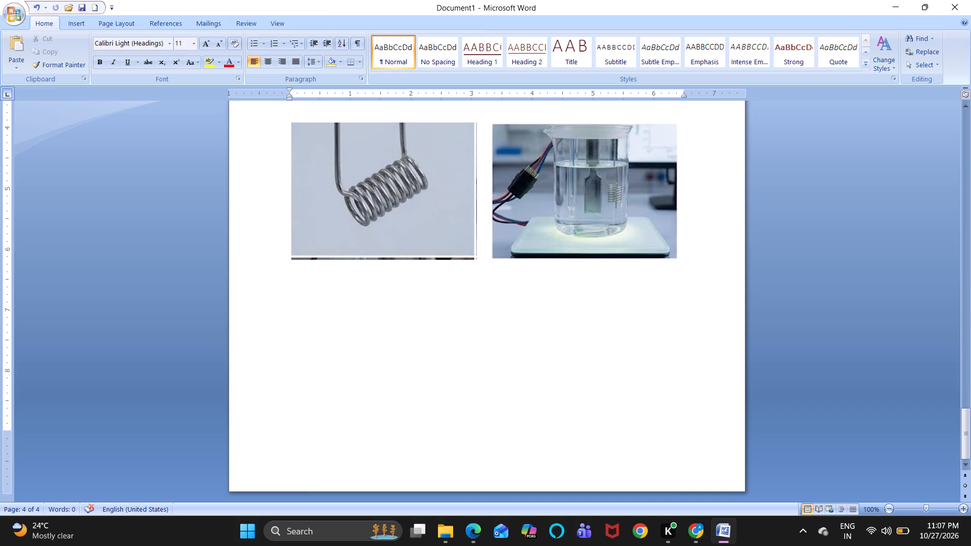
key("ctrl+v")
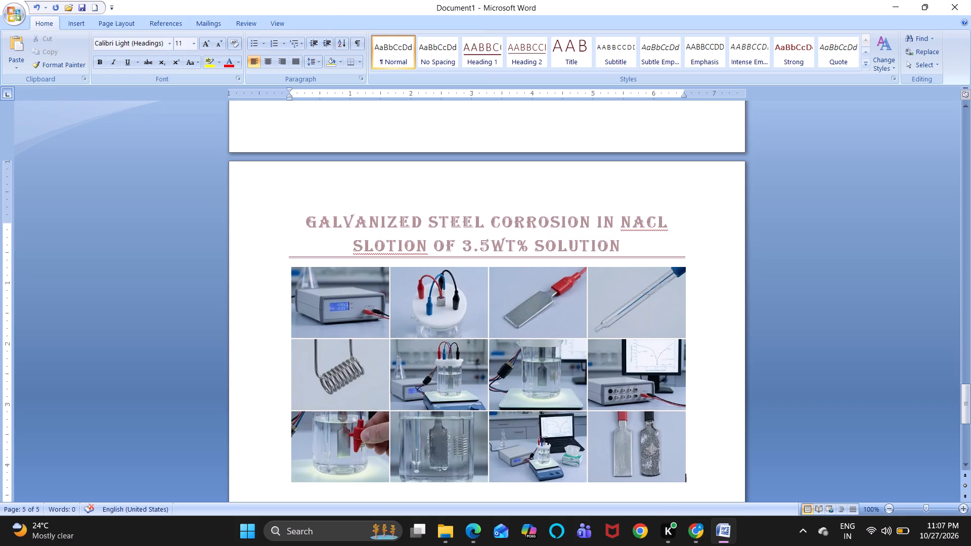
Compare the pasted 12-picture grid with the pictures already arranged on the preceding page.
scroll(426, 405, "down", 3)
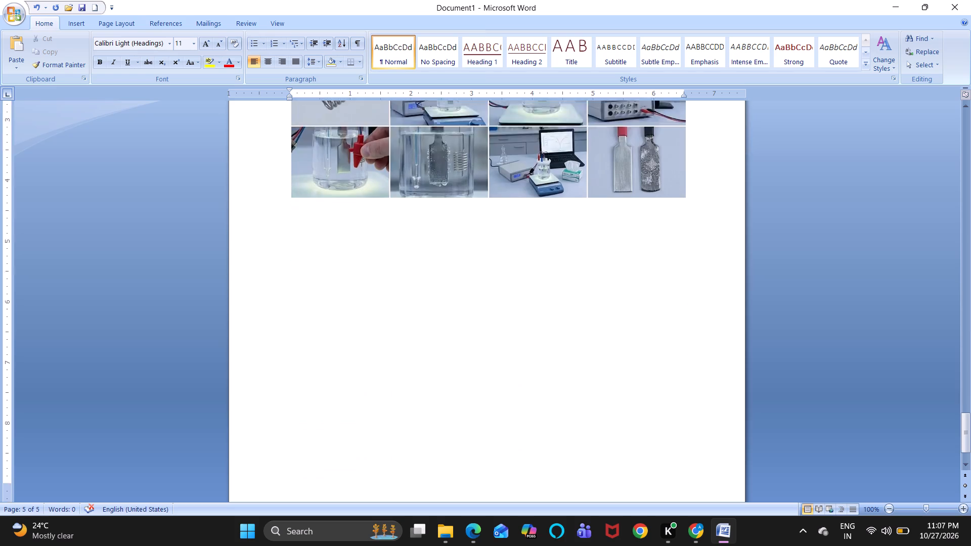
scroll(426, 405, "up", 9)
scroll(426, 405, "down", 2)
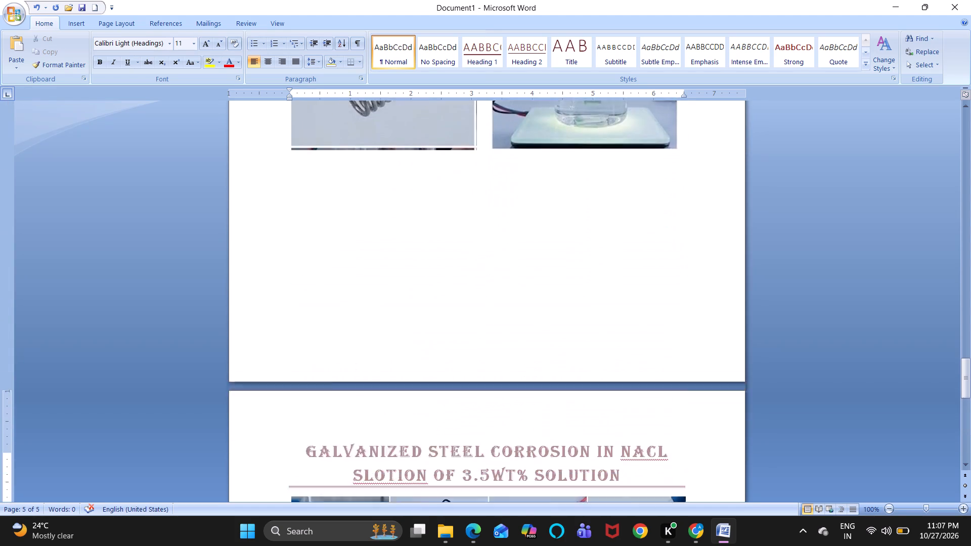
scroll(426, 405, "down", 4)
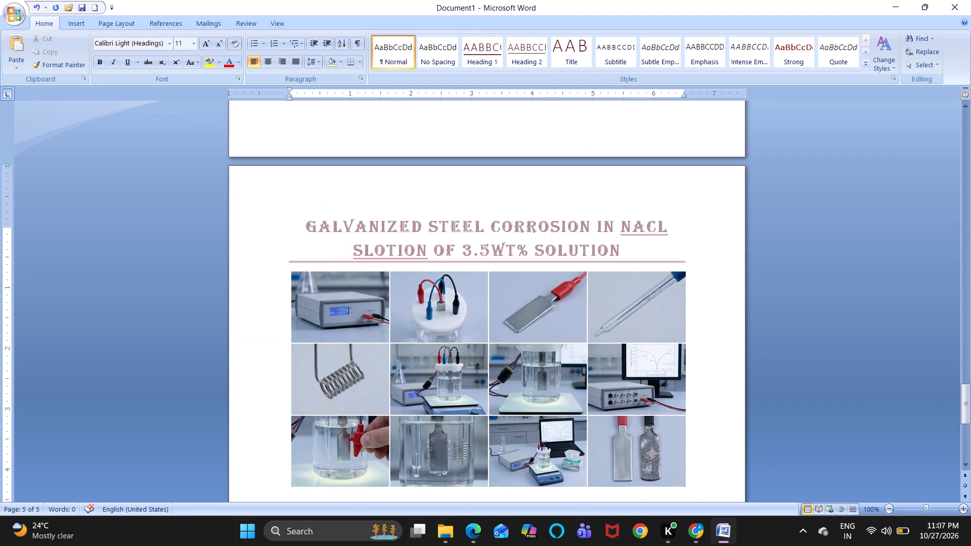
scroll(531, 392, "up", 9)
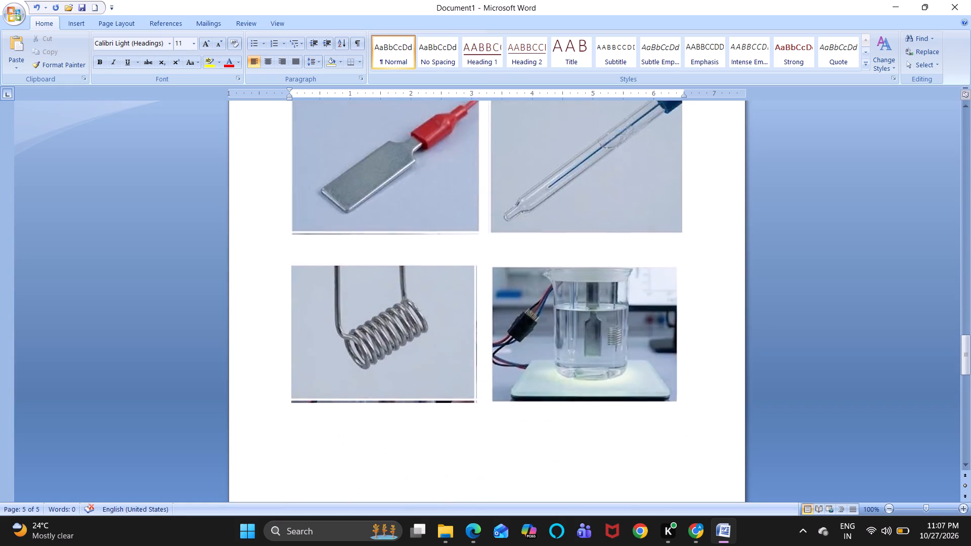
scroll(531, 392, "up", 3)
scroll(531, 392, "down", 4)
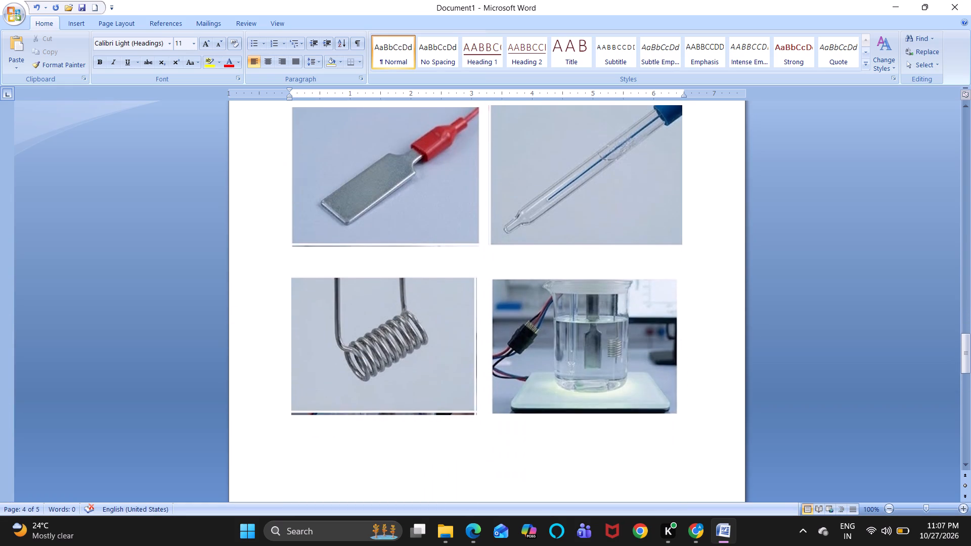
scroll(531, 392, "down", 7)
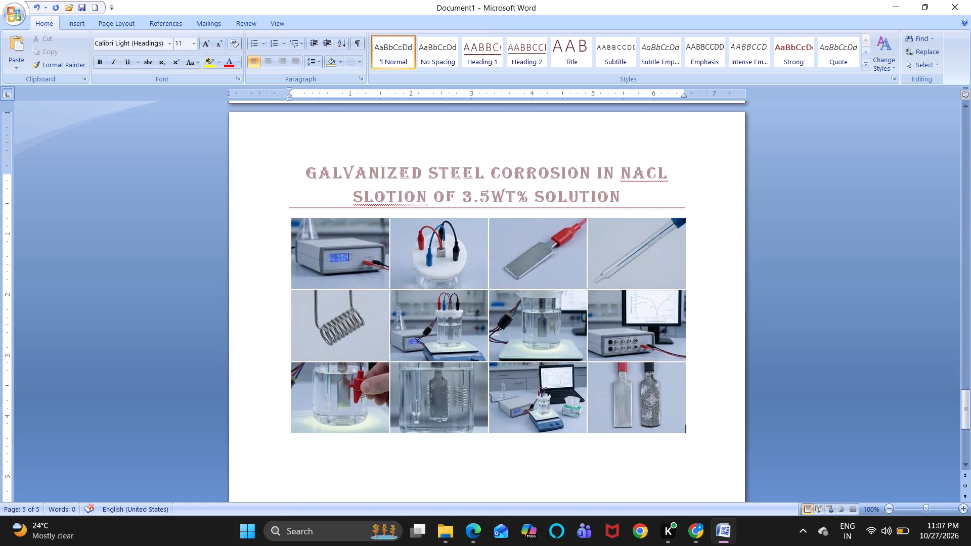
scroll(531, 392, "down", 1)
scroll(531, 392, "up", 12)
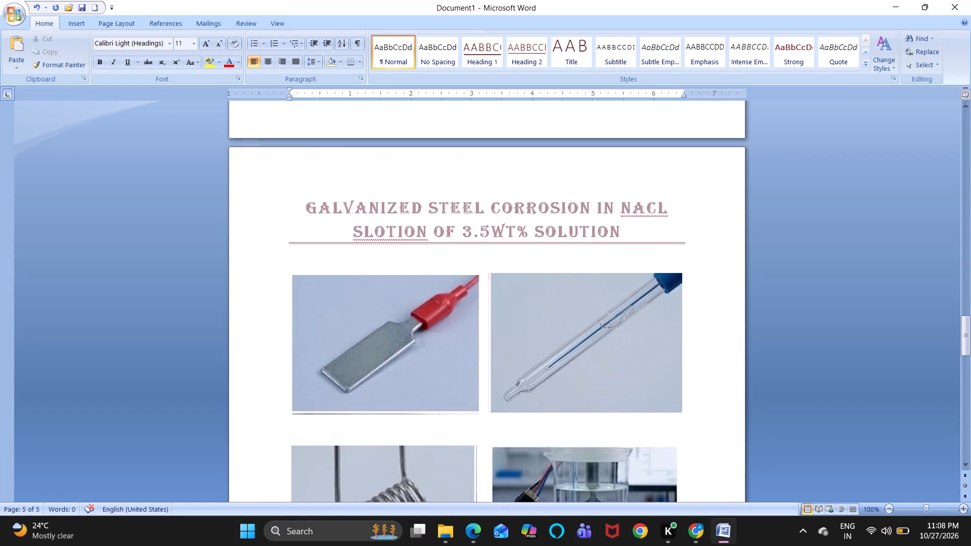
scroll(531, 392, "up", 10)
scroll(531, 392, "down", 5)
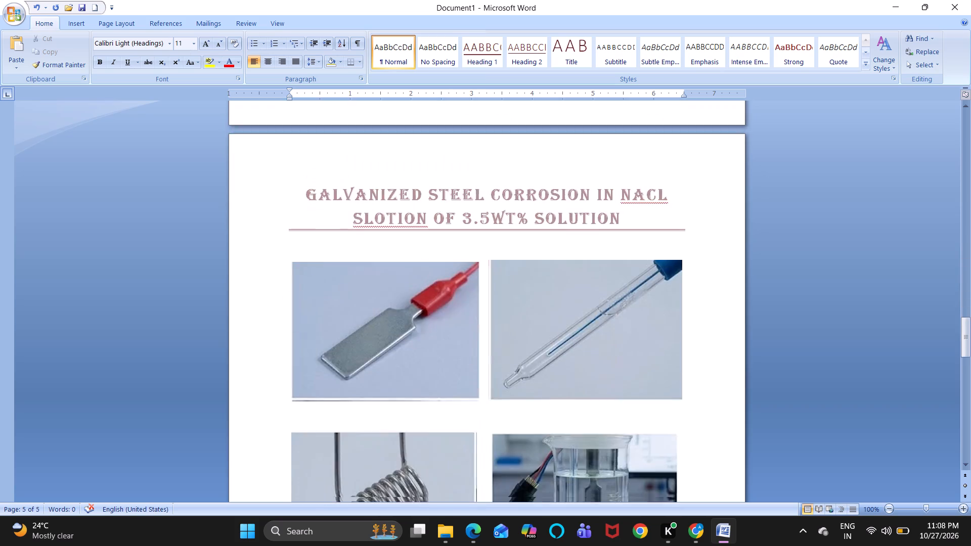
scroll(531, 392, "down", 10)
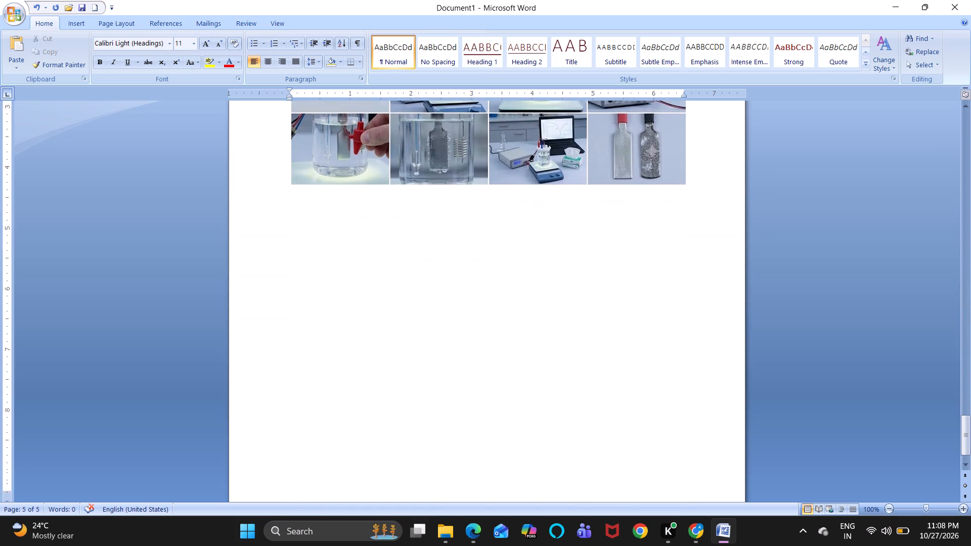
scroll(531, 392, "down", 4)
scroll(531, 392, "up", 3)
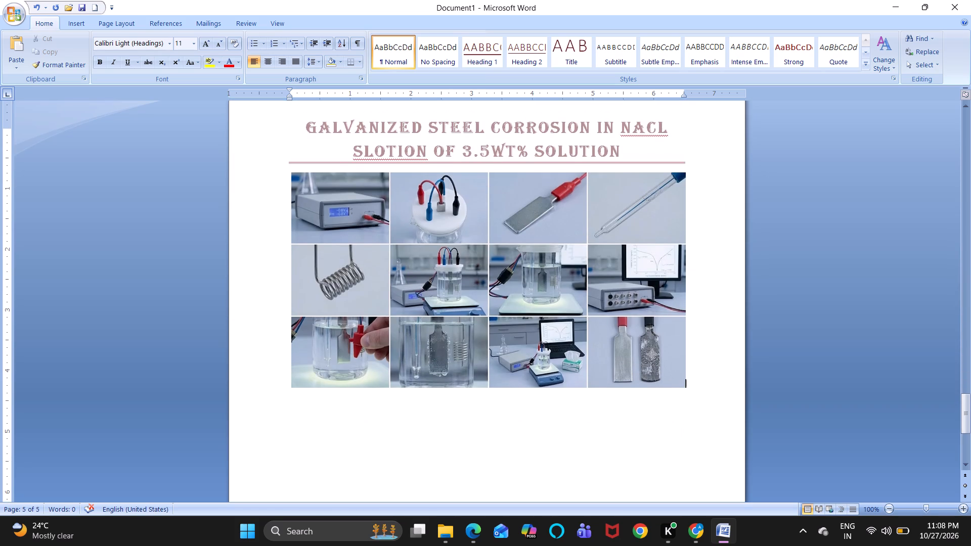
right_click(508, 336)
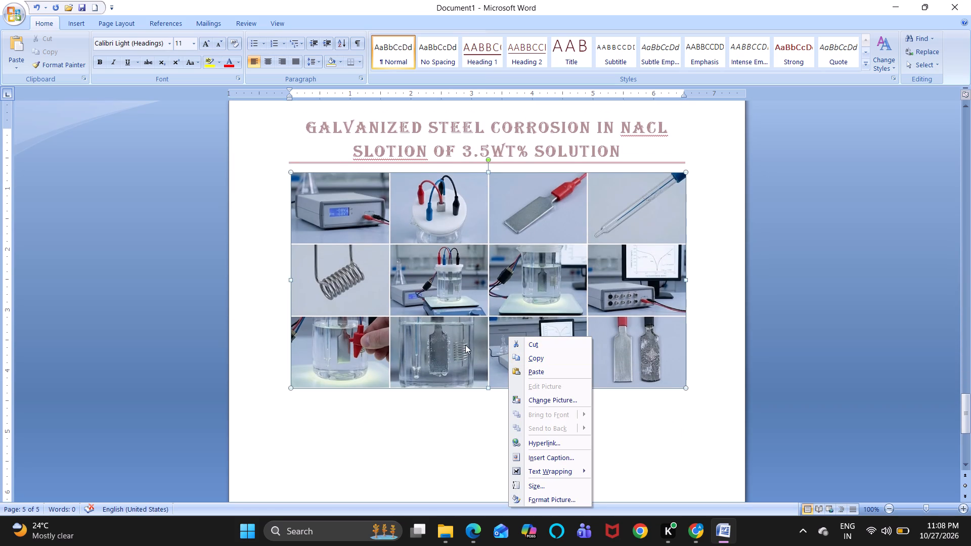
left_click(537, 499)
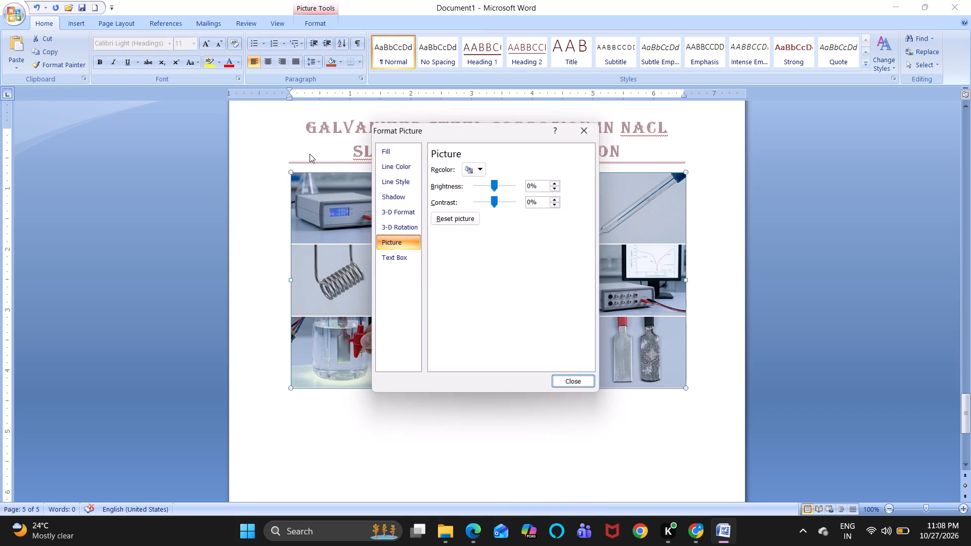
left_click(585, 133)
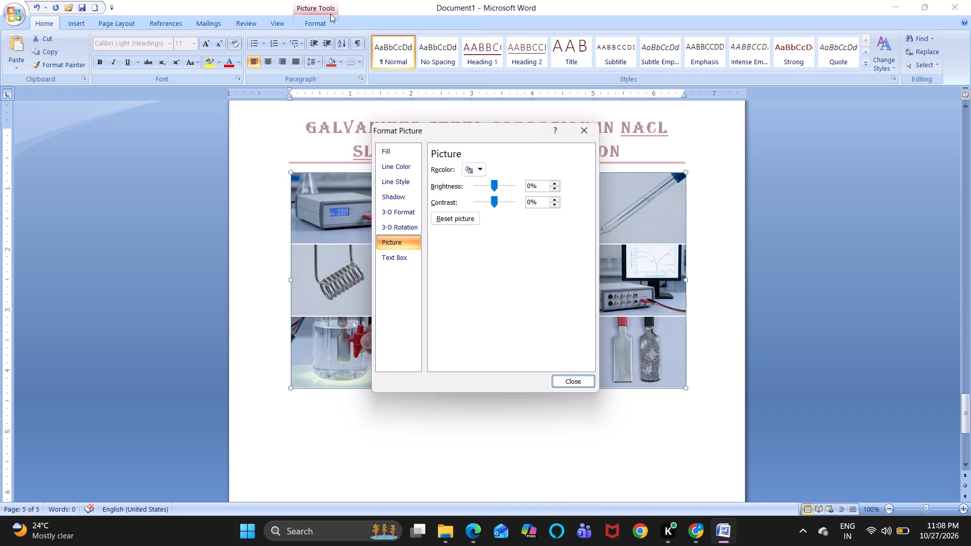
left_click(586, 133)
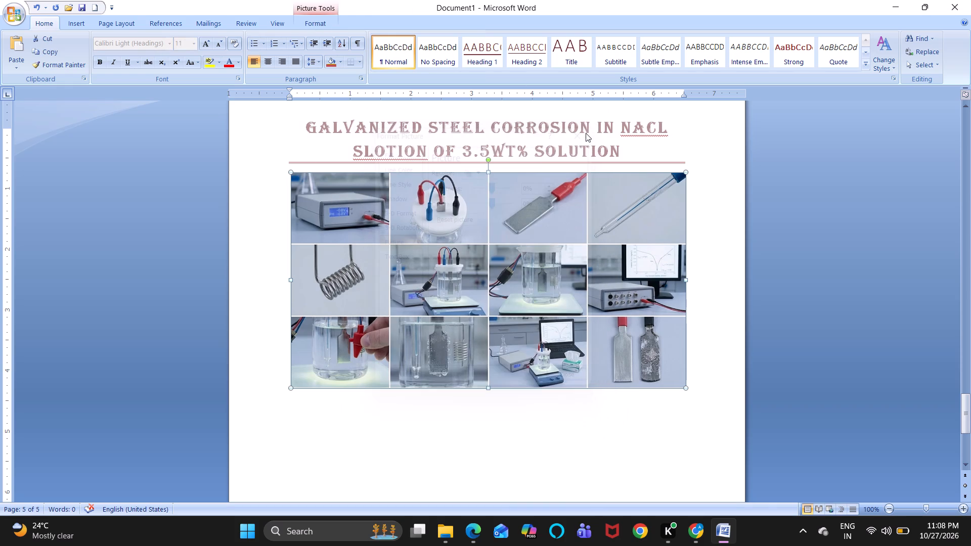
Crop the pasted grid to its first bottom-row picture, the hand attaching the red clip at the beaker, about 1.62 by 1.11 inches.
left_click(312, 24)
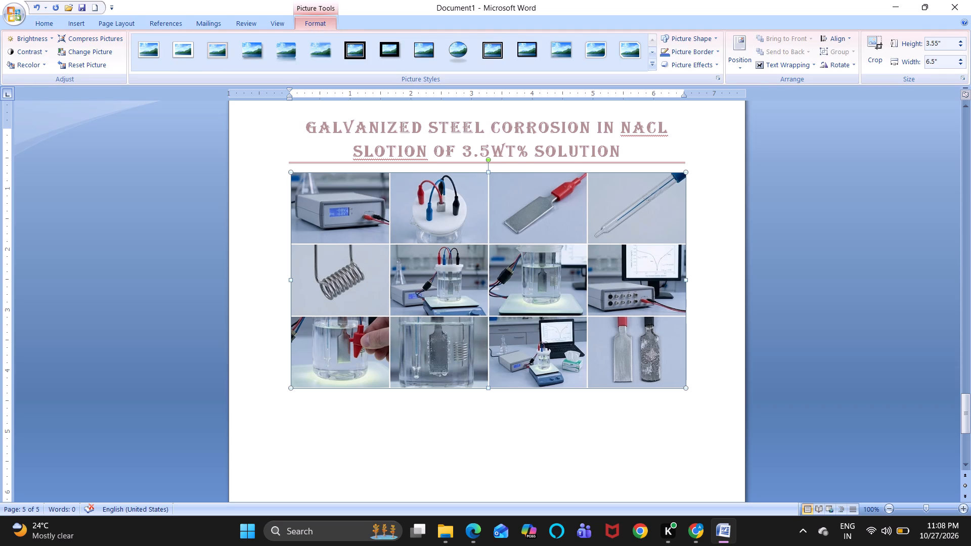
left_click(870, 42)
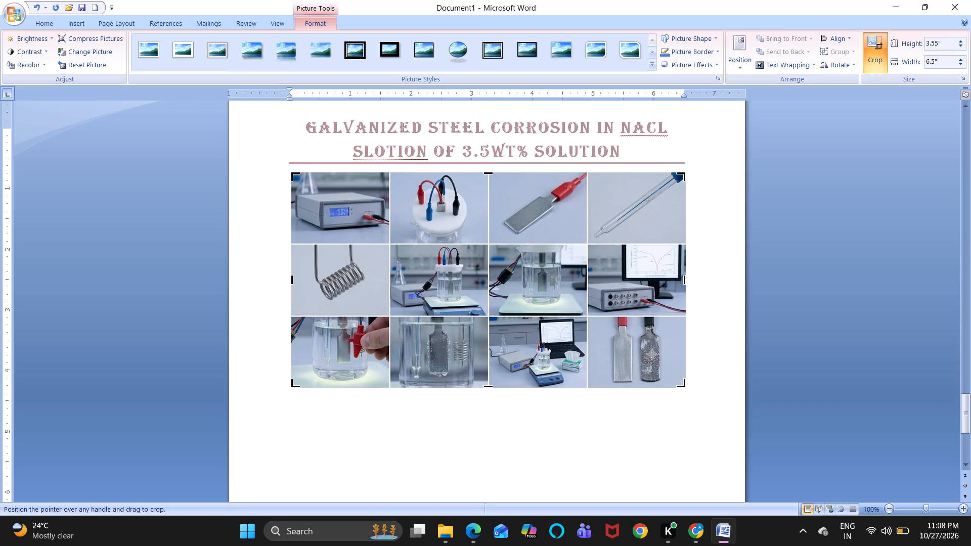
left_click_drag(684, 174, 453, 308)
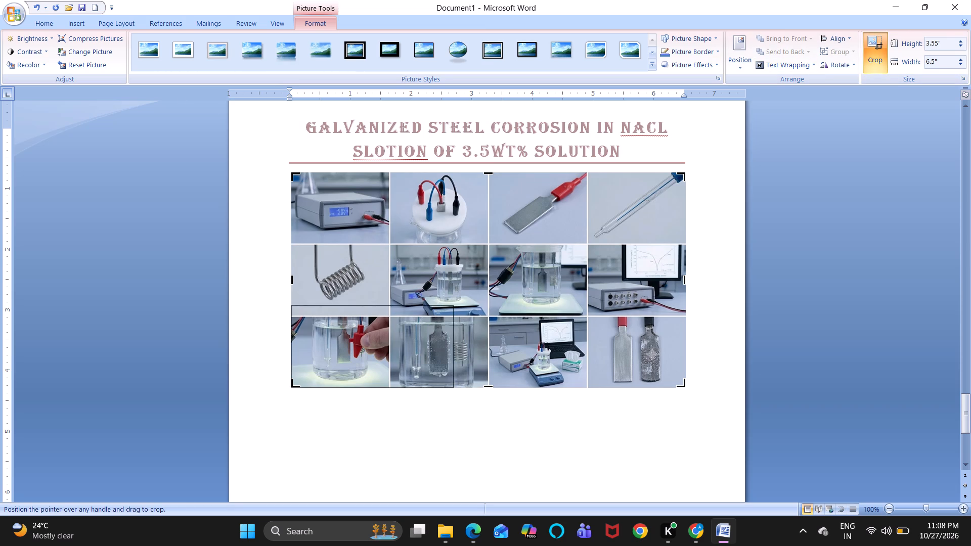
left_click_drag(453, 308, 392, 318)
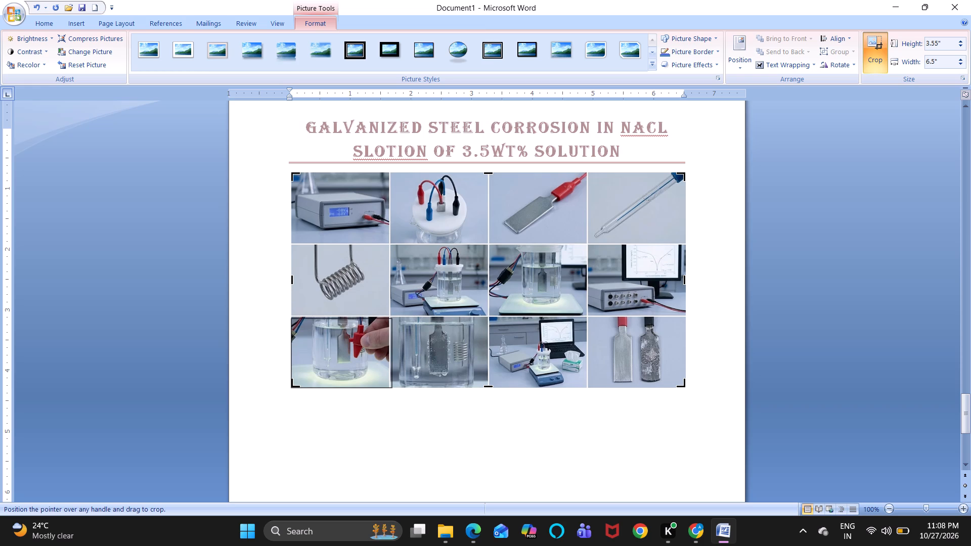
left_click_drag(392, 318, 390, 318)
left_click_drag(390, 318, 389, 321)
scroll(499, 366, "down", 2)
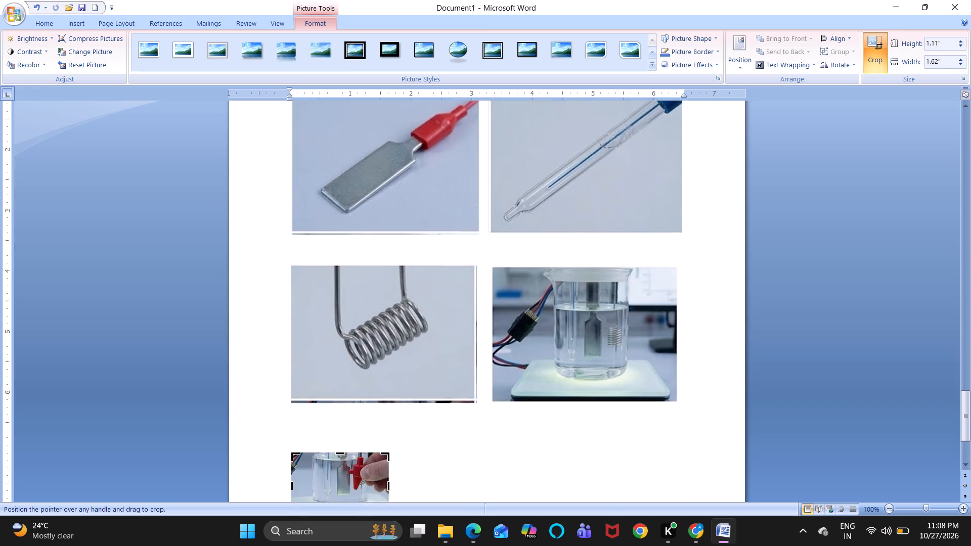
scroll(499, 366, "down", 2)
left_click(354, 343)
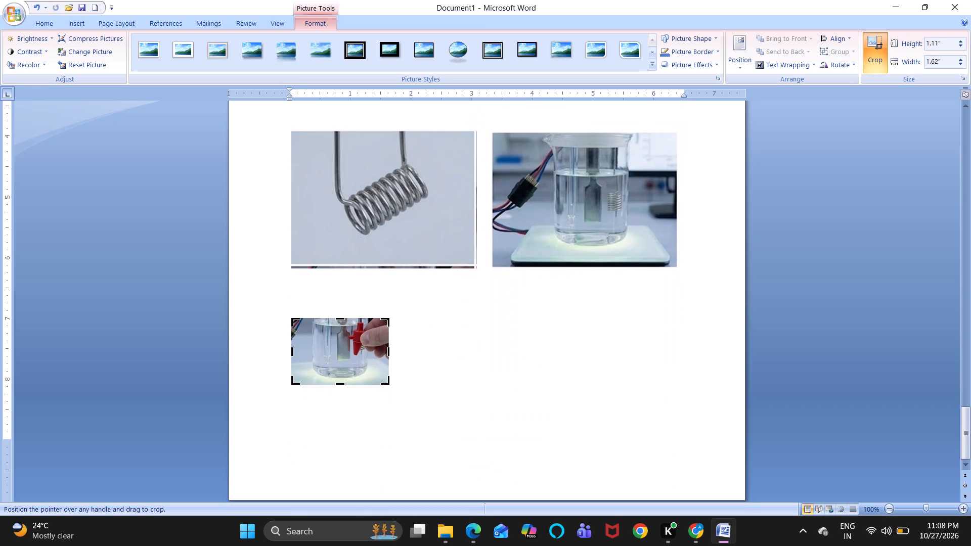
left_click(426, 363)
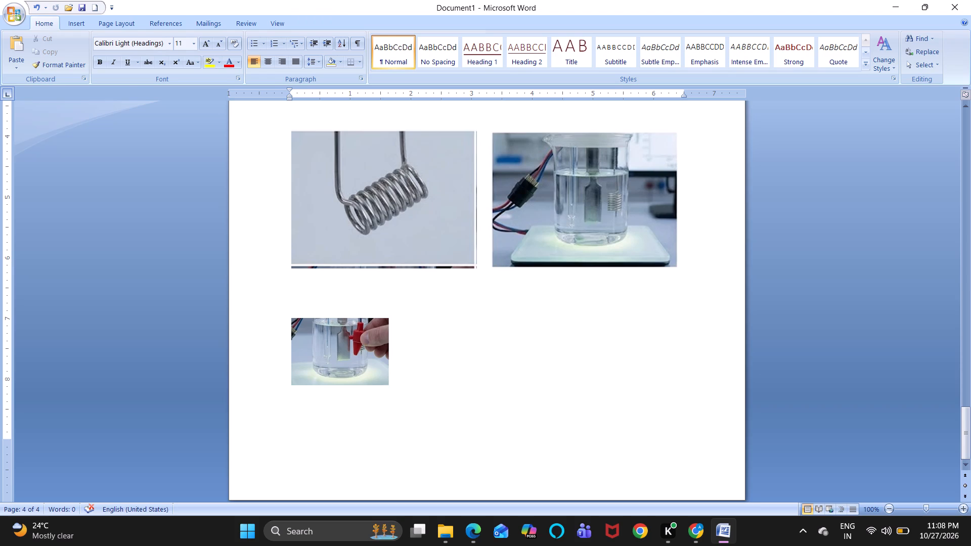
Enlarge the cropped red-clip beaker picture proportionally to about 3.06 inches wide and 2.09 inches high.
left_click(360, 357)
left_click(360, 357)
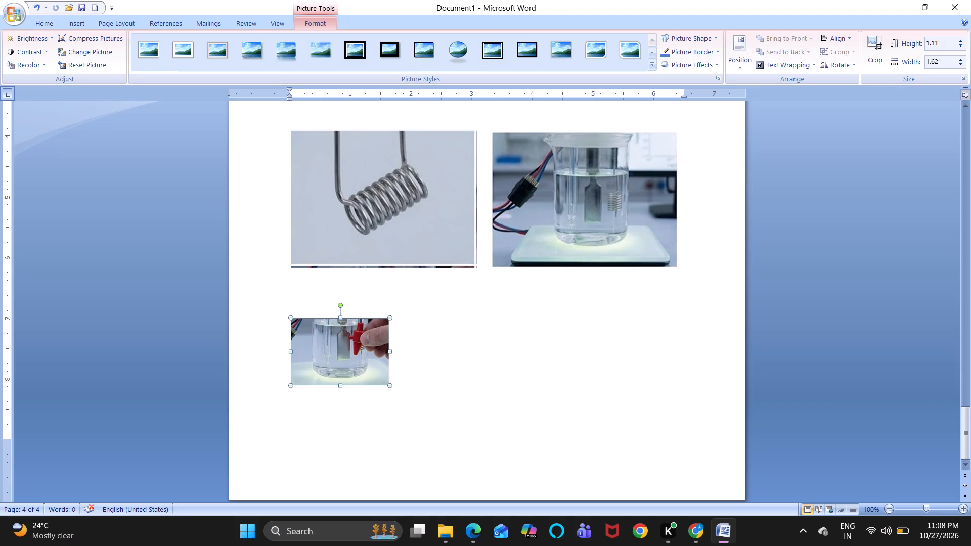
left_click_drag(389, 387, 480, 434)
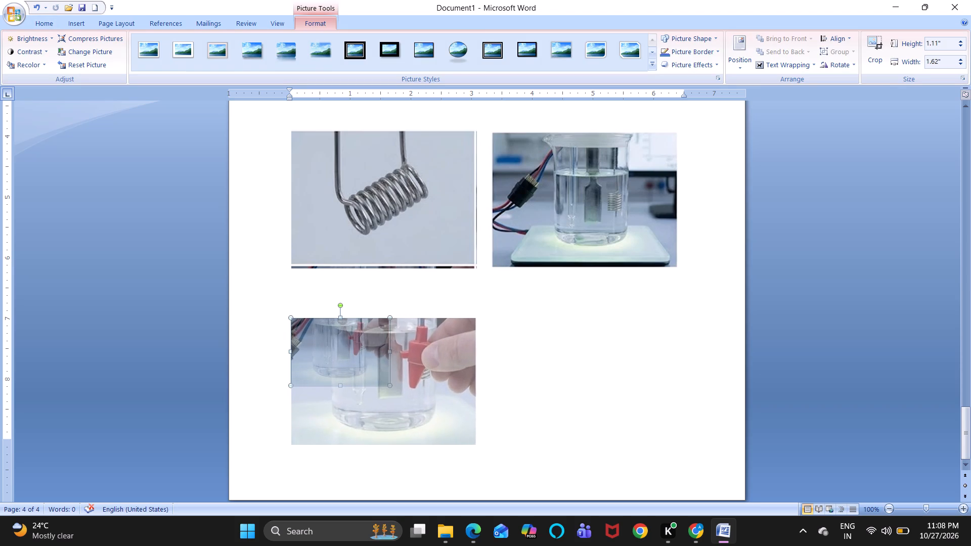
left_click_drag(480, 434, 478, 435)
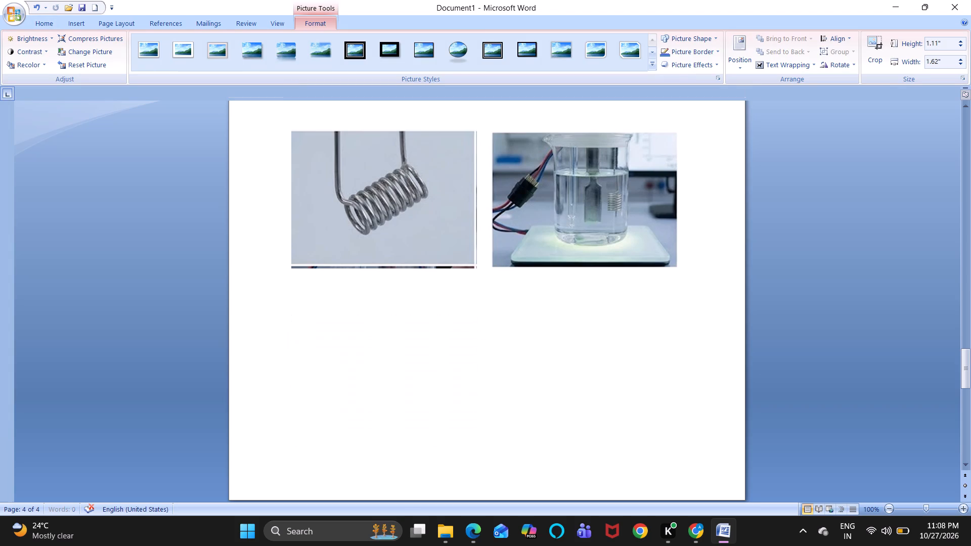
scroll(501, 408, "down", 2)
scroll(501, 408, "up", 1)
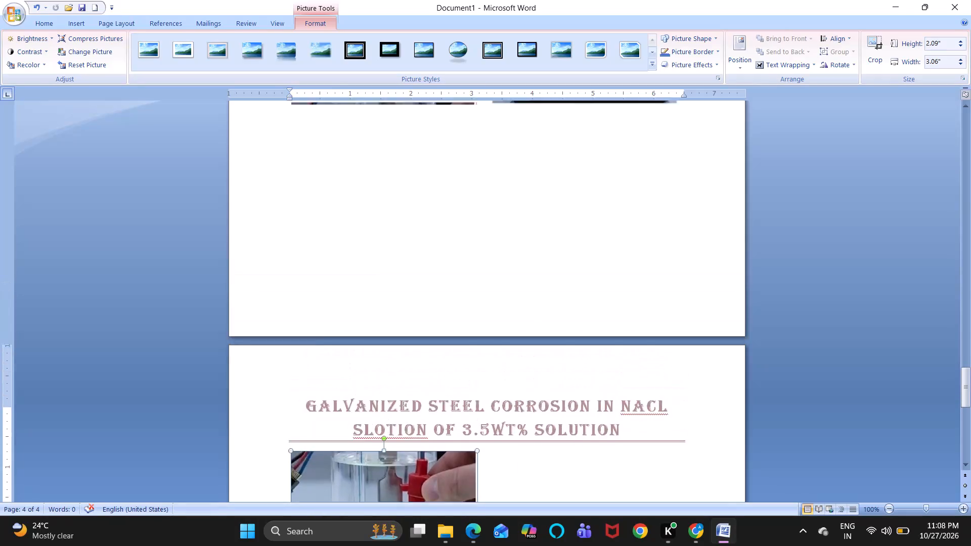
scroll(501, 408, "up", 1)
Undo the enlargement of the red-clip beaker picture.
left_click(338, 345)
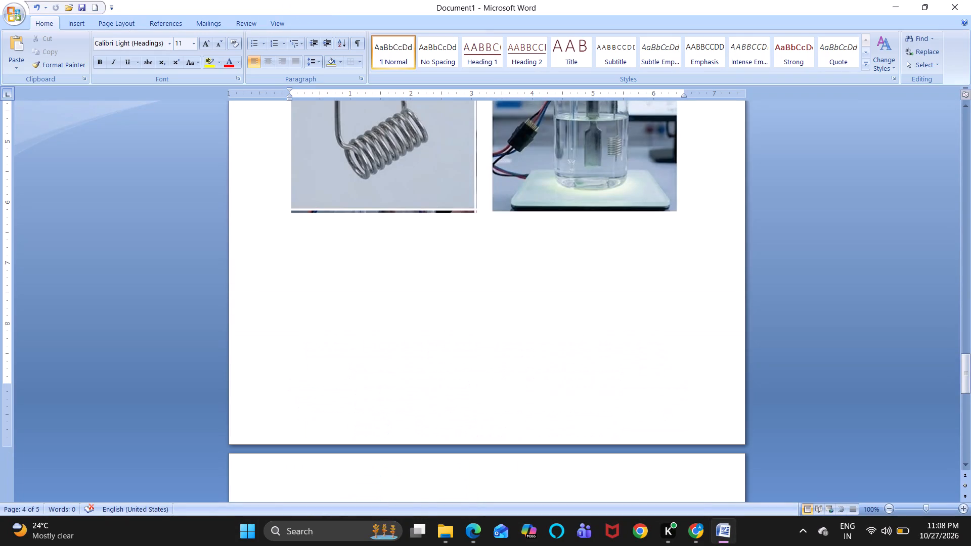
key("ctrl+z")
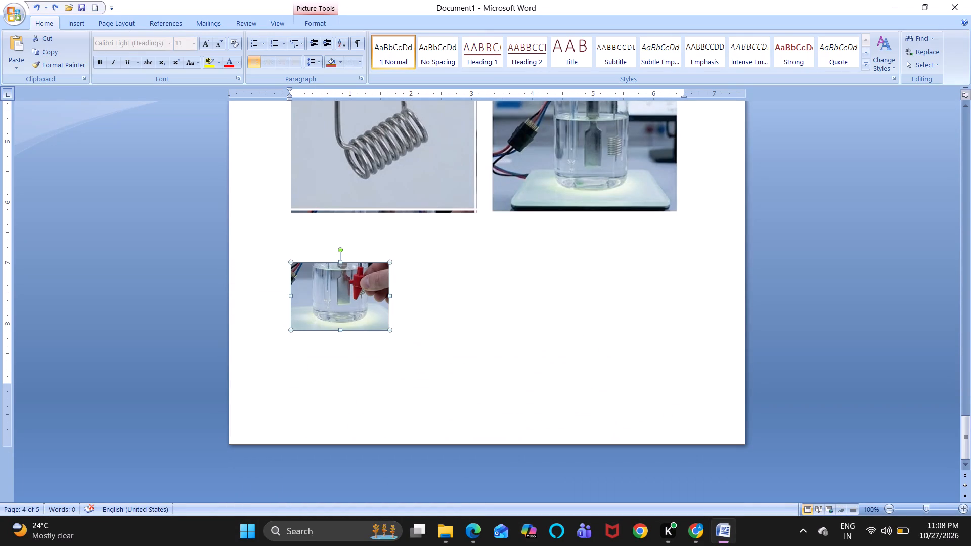
Remove the blank lines above the red-clip beaker picture so it sits directly beneath the coil picture.
left_click(299, 254)
key("BackSpace")
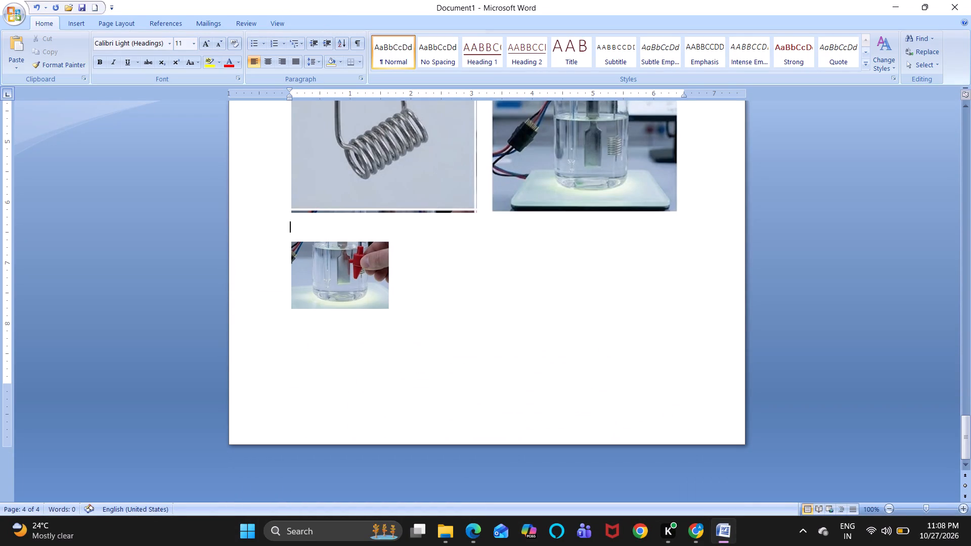
key("BackSpace")
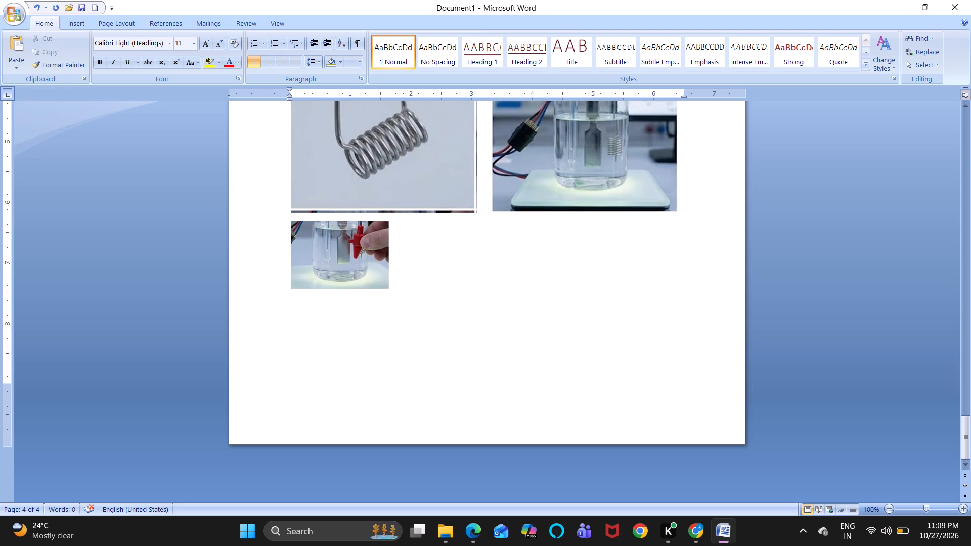
Enlarge the red-clip beaker picture proportionally to about 3.1 inches wide, matching the coil picture above it.
left_click(319, 267)
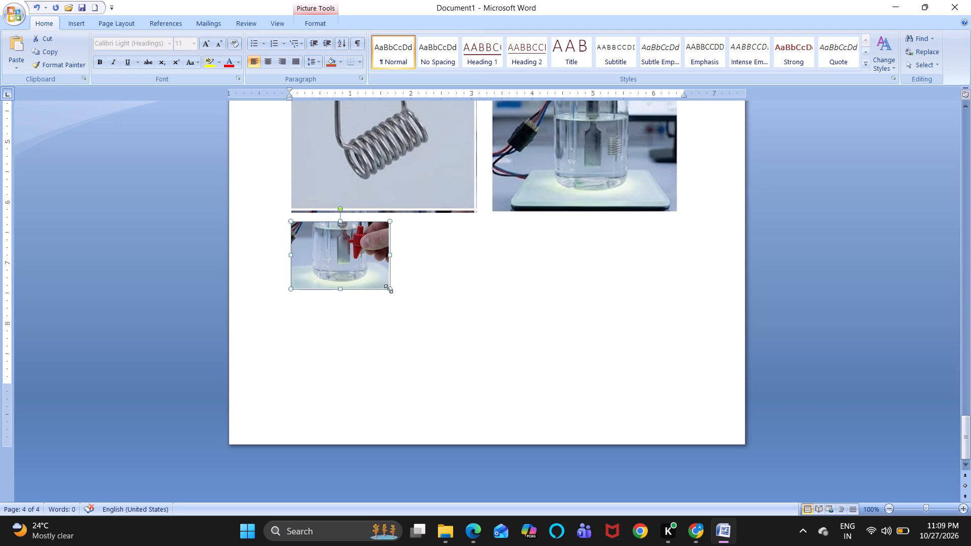
left_click_drag(388, 289, 449, 373)
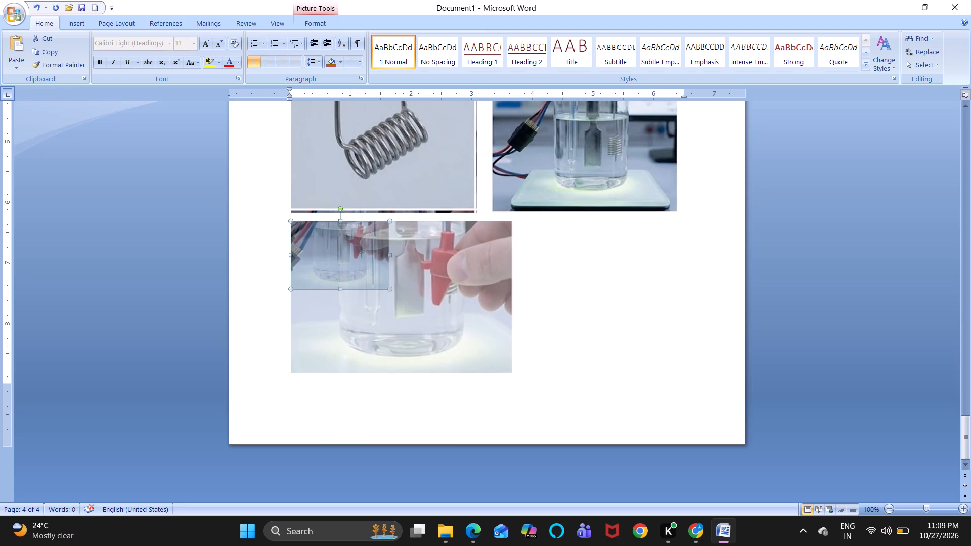
left_click_drag(449, 373, 388, 349)
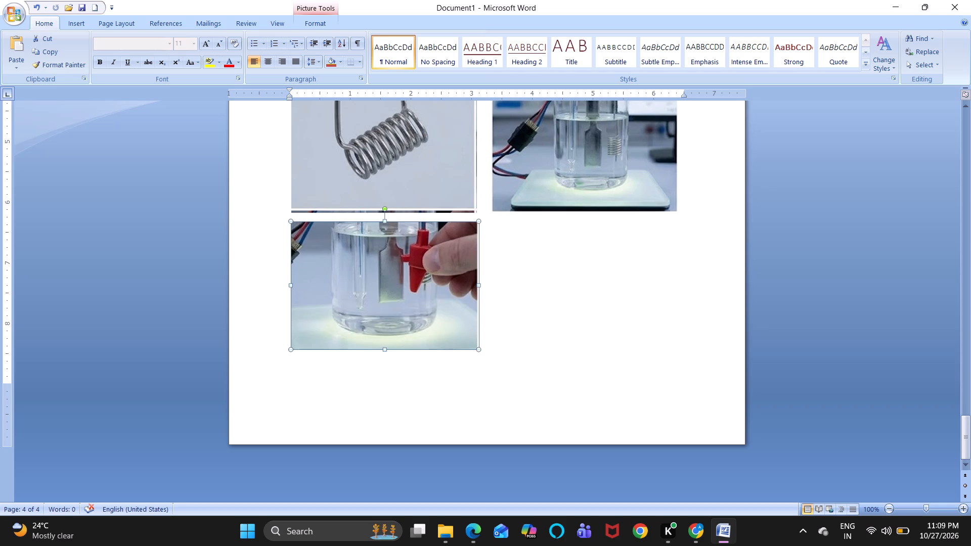
Add two new lines after the red-clip beaker picture and paste another copy of the 12-picture grid there.
left_click(544, 283)
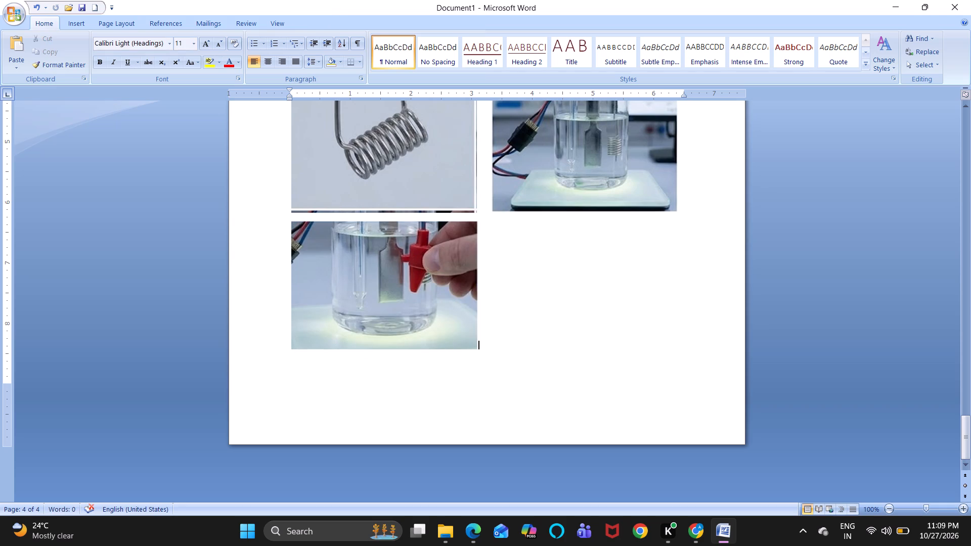
left_click(543, 322)
key("Return")
key("Return")
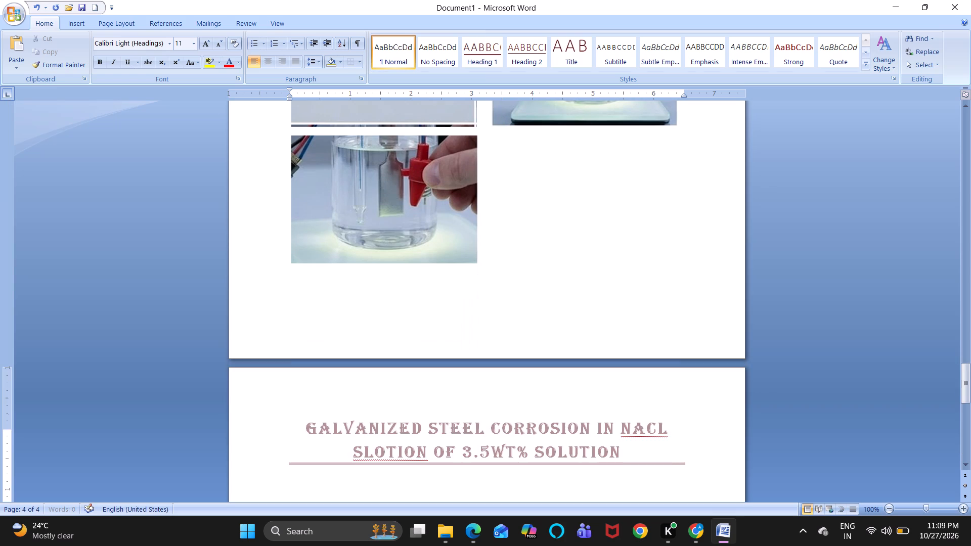
key("ctrl+v")
Crop the pasted grid to its second bottom-row picture, the specimen and coil immersed in the tank, about 1.63 by 1.16 inches.
right_click(490, 402)
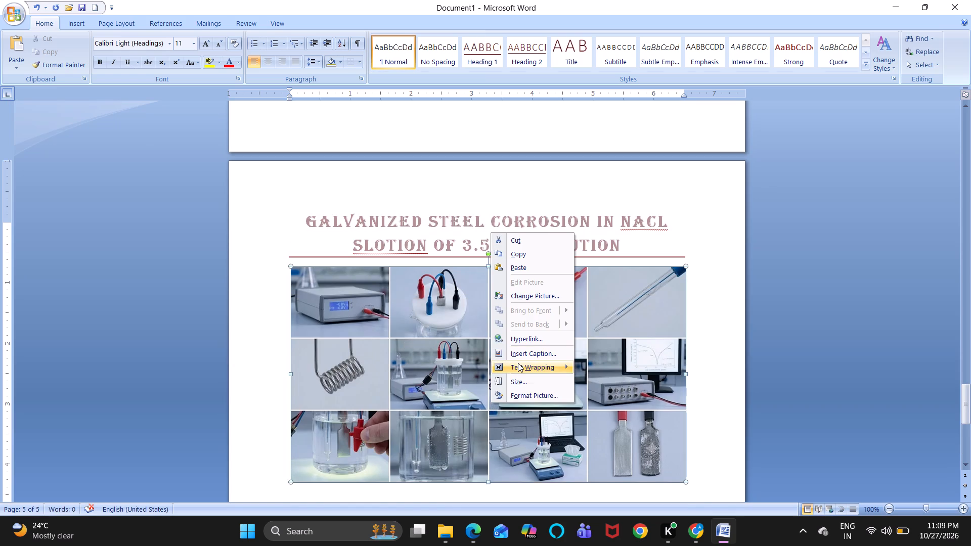
left_click(515, 392)
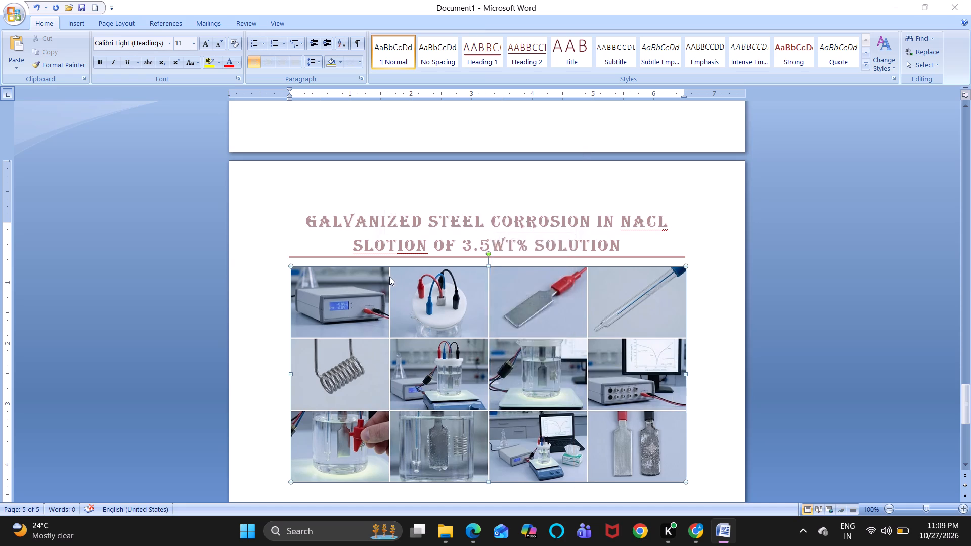
left_click(316, 25)
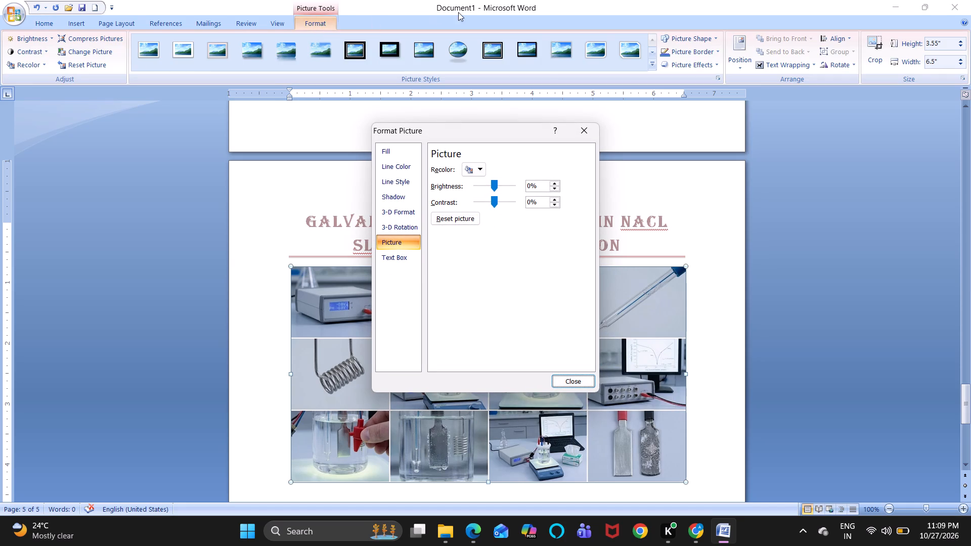
left_click(588, 134)
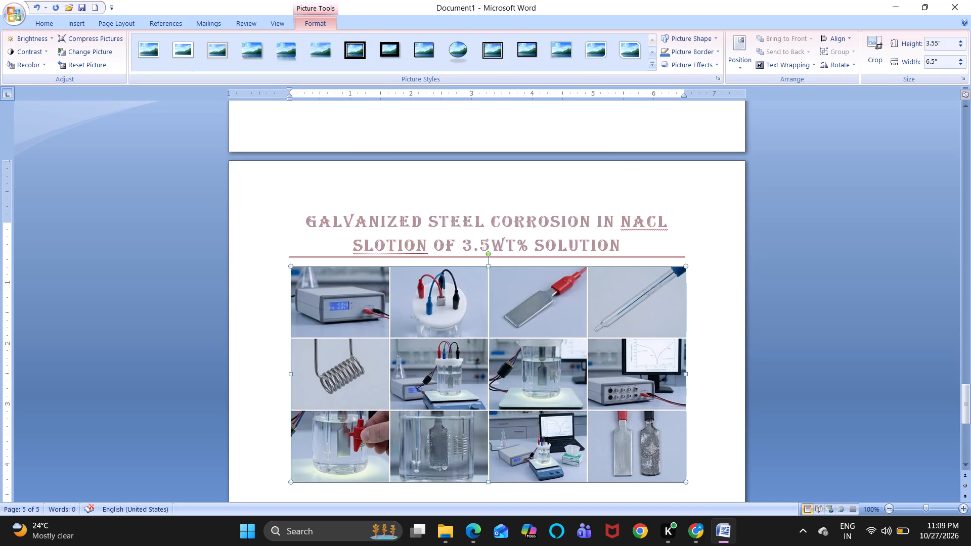
left_click(879, 41)
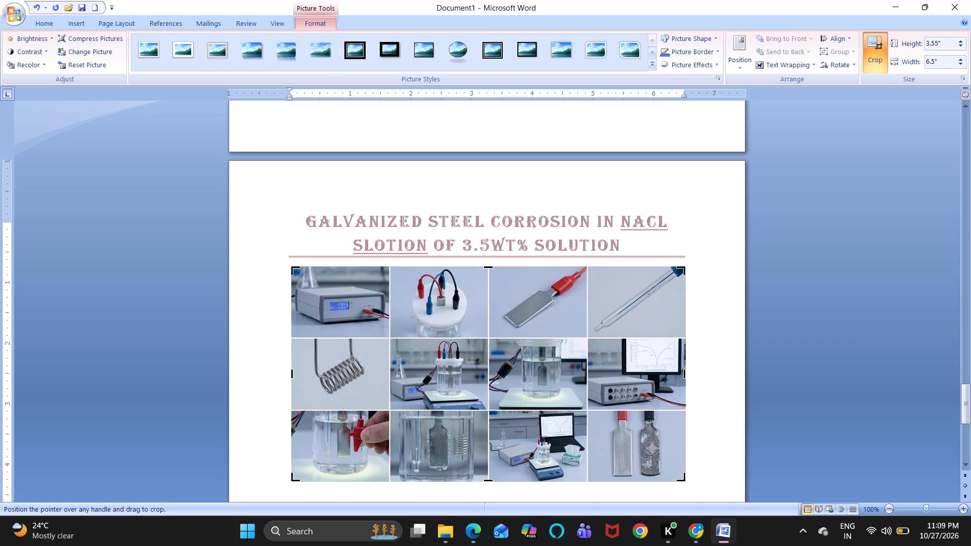
left_click_drag(292, 266, 391, 411)
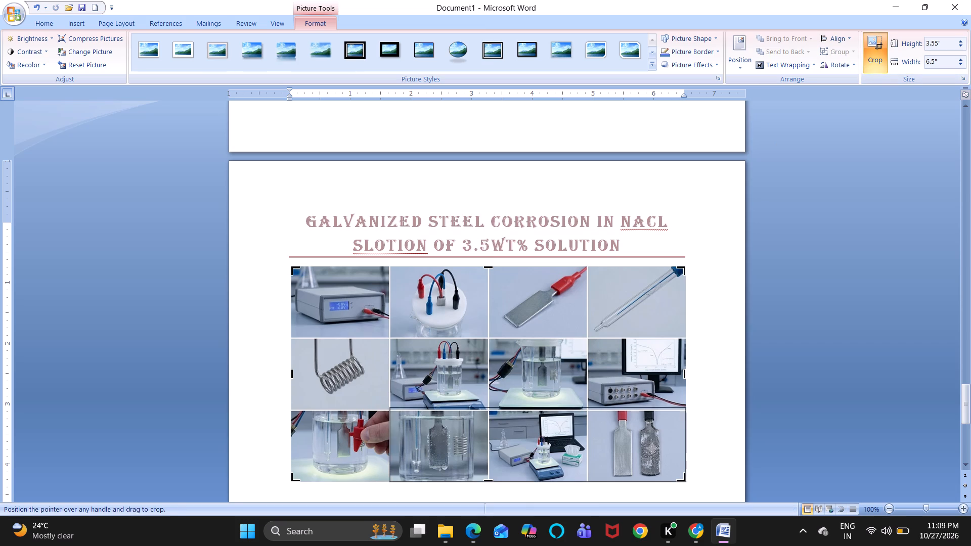
left_click_drag(391, 411, 394, 417)
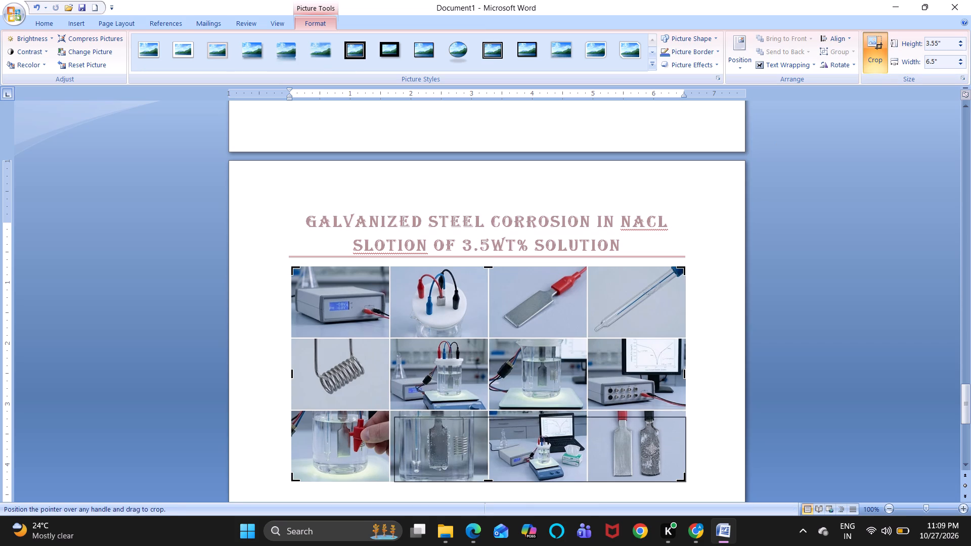
left_click_drag(394, 417, 389, 412)
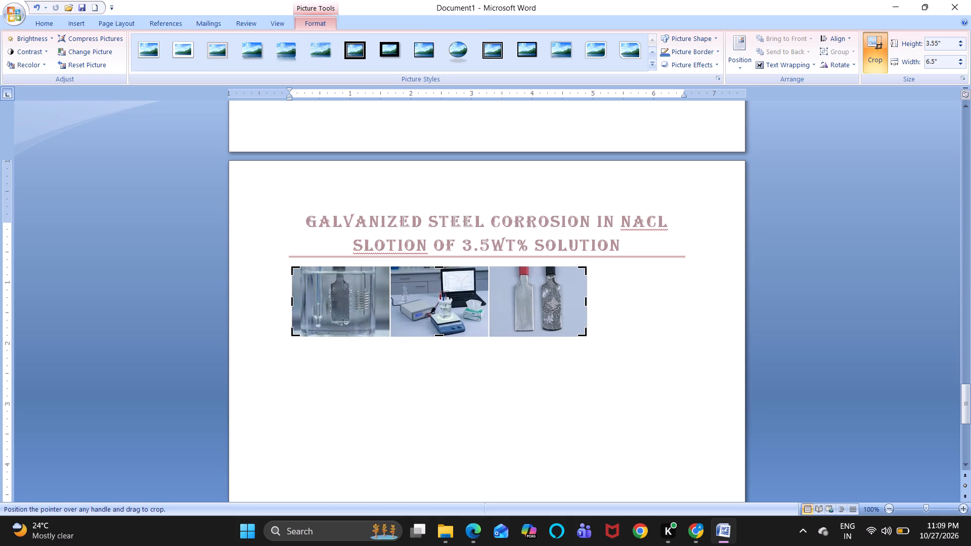
left_click_drag(584, 266, 408, 270)
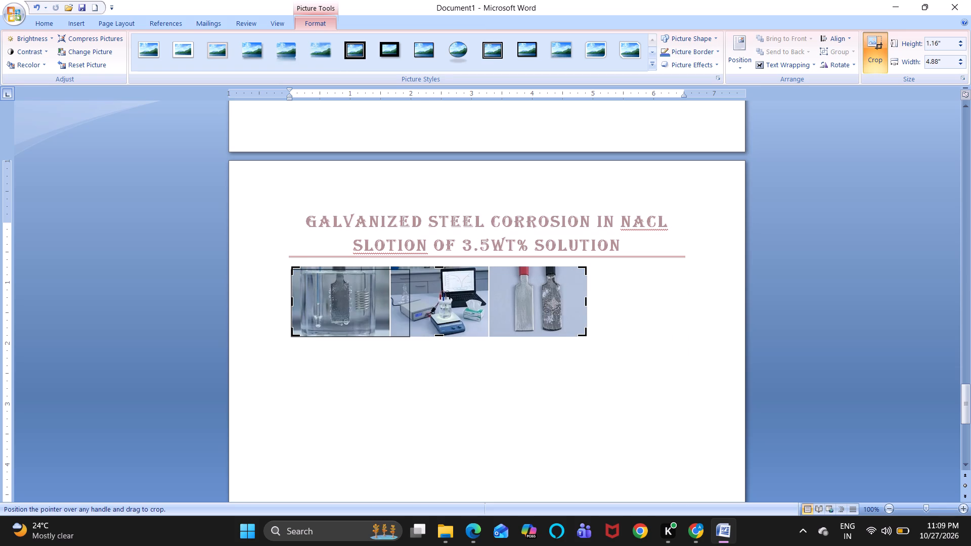
left_click_drag(408, 270, 391, 267)
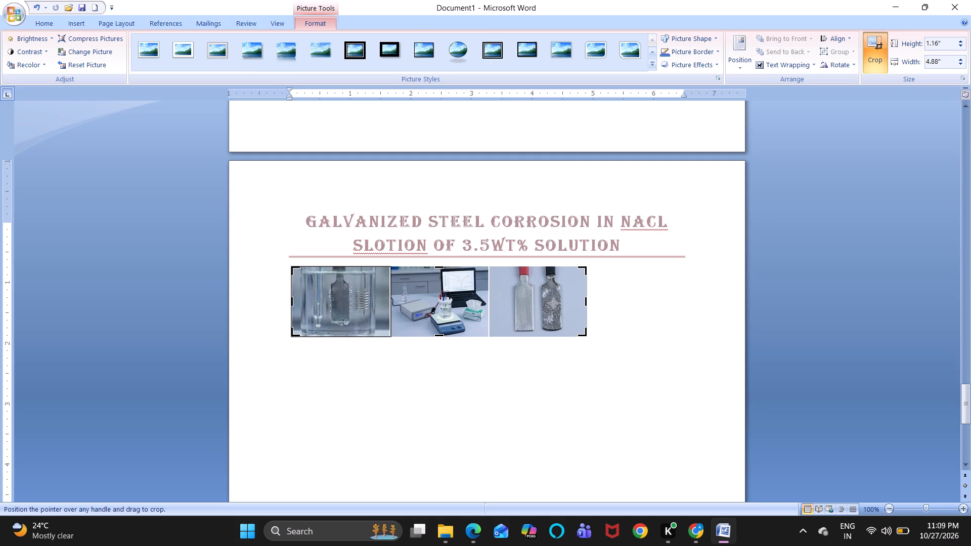
left_click_drag(391, 267, 390, 267)
left_click_drag(390, 267, 390, 267)
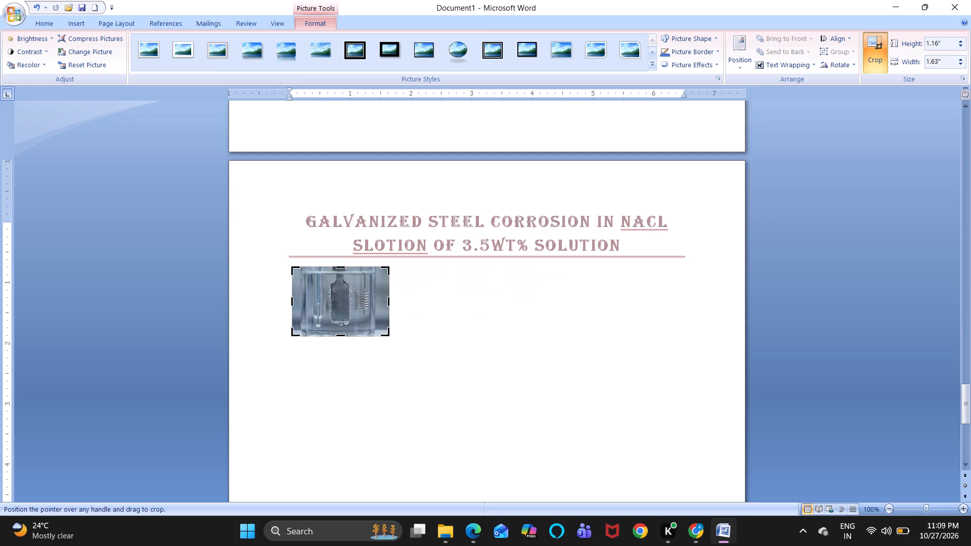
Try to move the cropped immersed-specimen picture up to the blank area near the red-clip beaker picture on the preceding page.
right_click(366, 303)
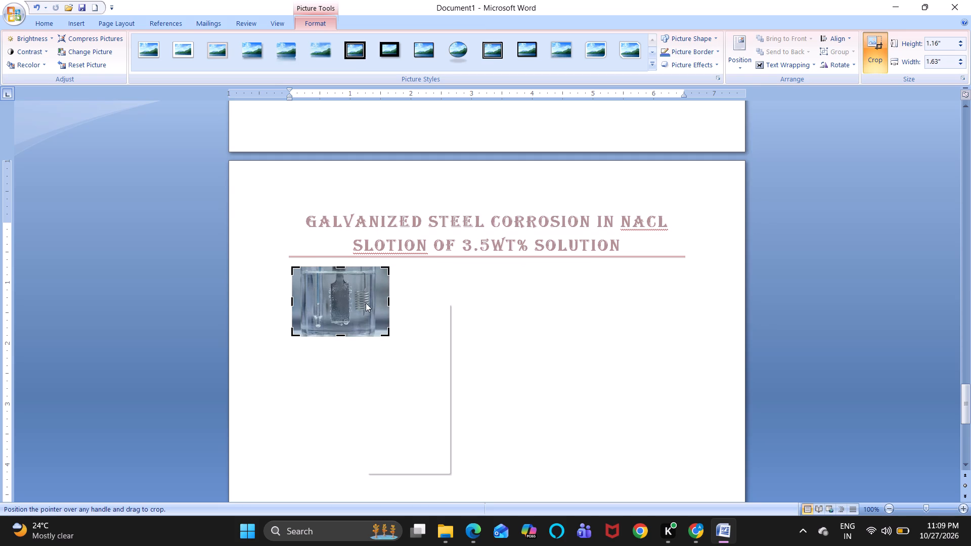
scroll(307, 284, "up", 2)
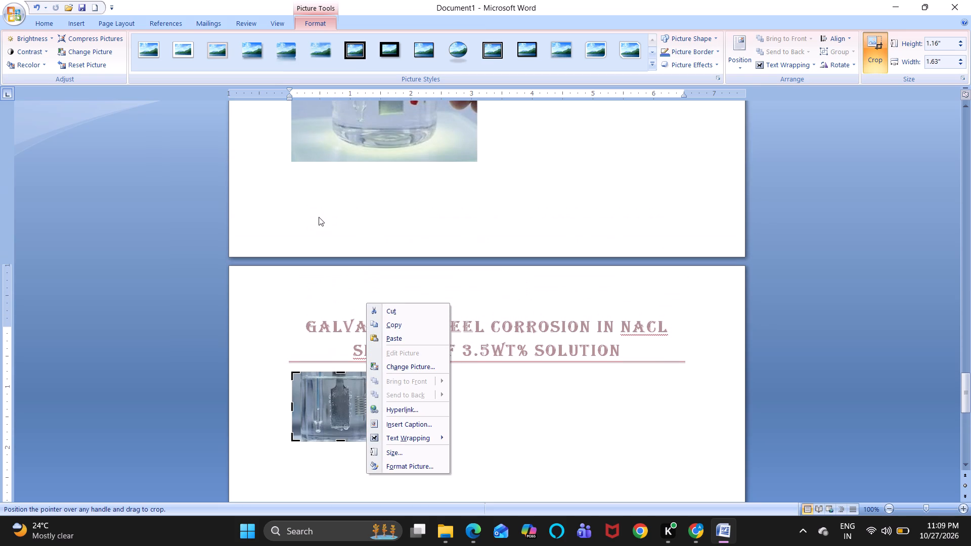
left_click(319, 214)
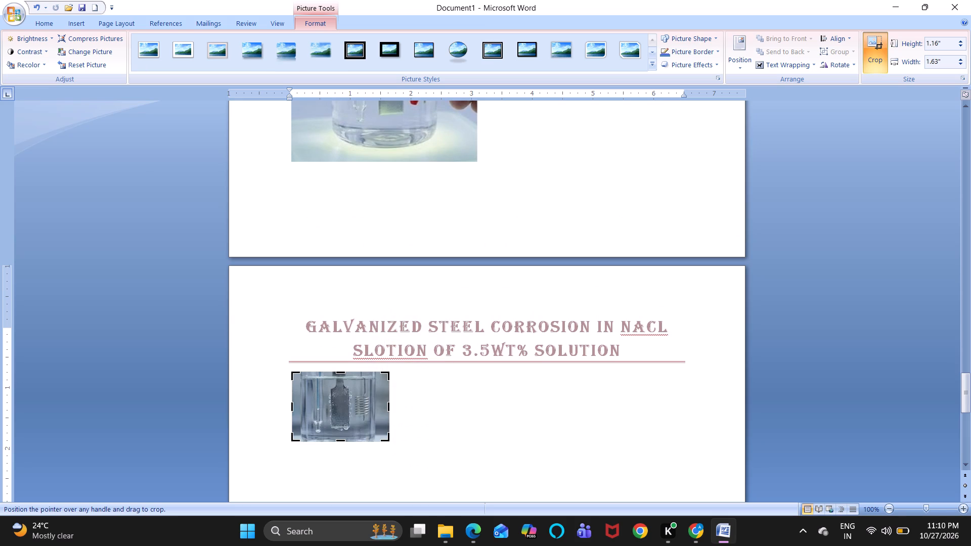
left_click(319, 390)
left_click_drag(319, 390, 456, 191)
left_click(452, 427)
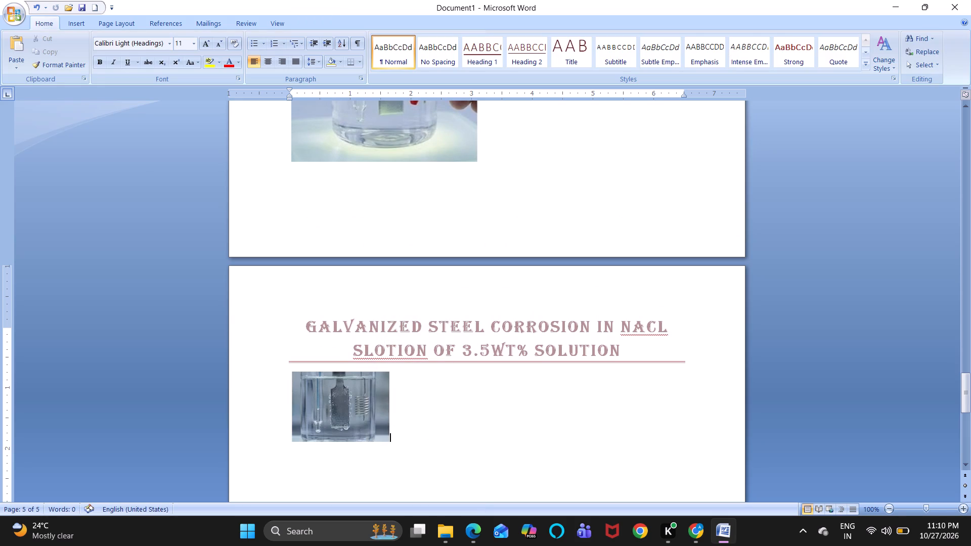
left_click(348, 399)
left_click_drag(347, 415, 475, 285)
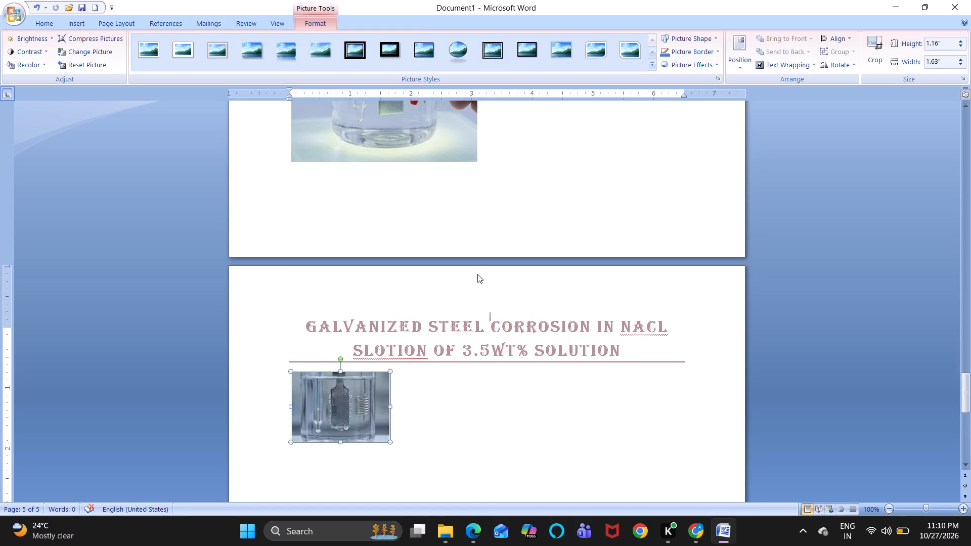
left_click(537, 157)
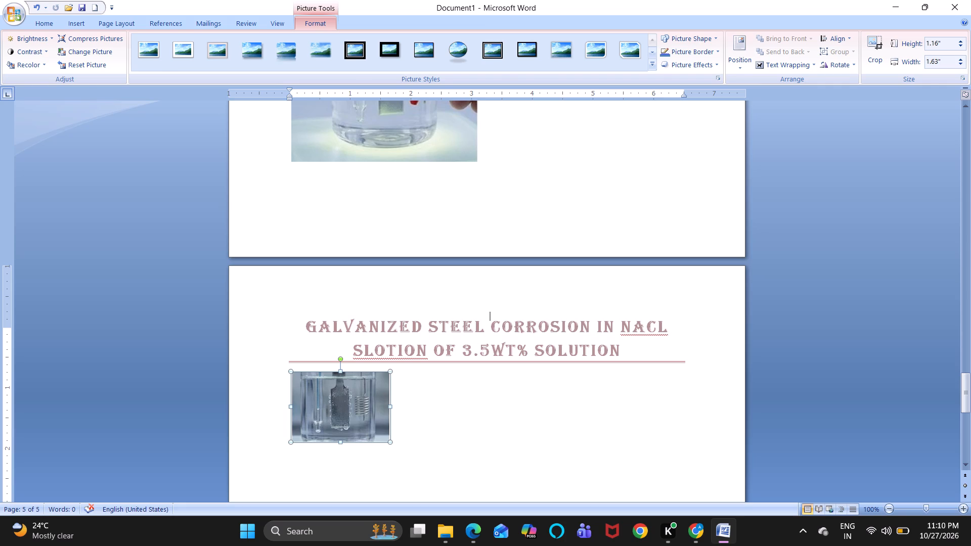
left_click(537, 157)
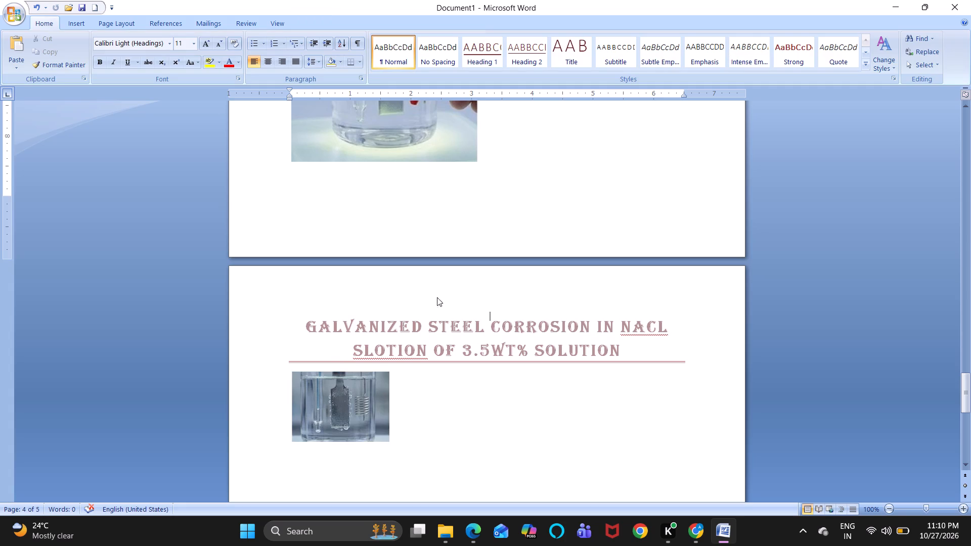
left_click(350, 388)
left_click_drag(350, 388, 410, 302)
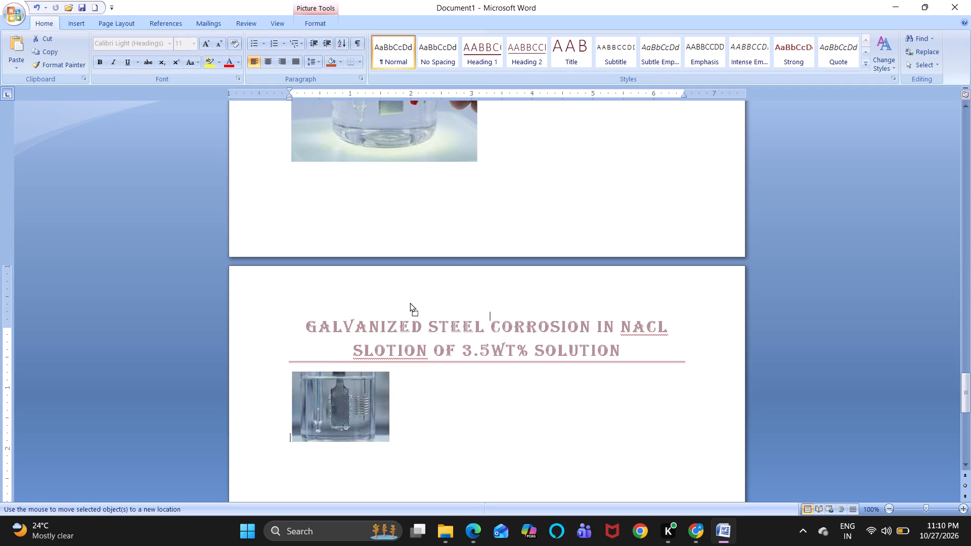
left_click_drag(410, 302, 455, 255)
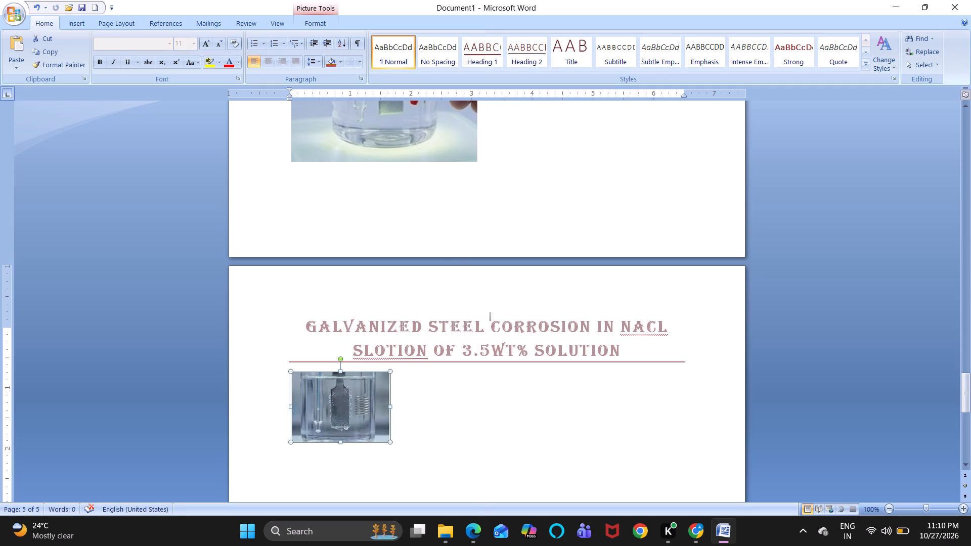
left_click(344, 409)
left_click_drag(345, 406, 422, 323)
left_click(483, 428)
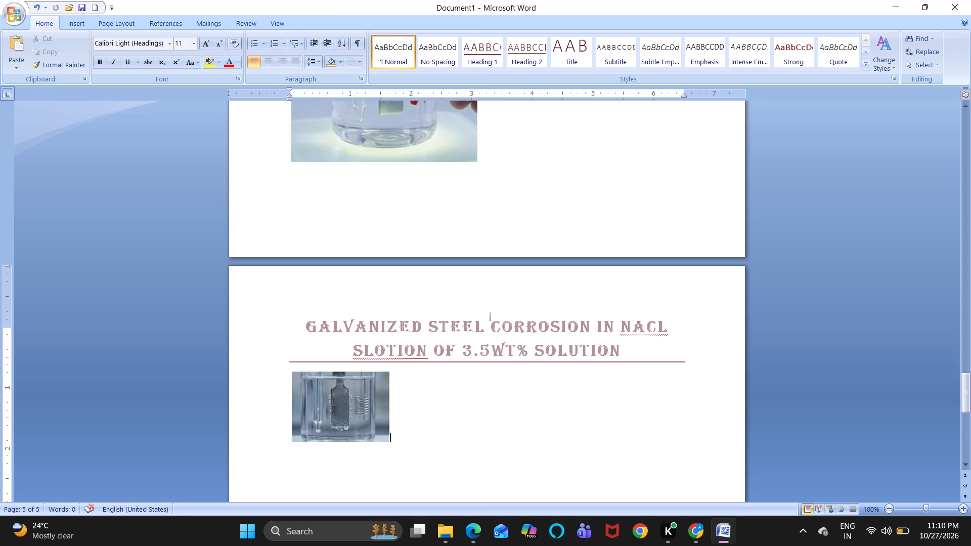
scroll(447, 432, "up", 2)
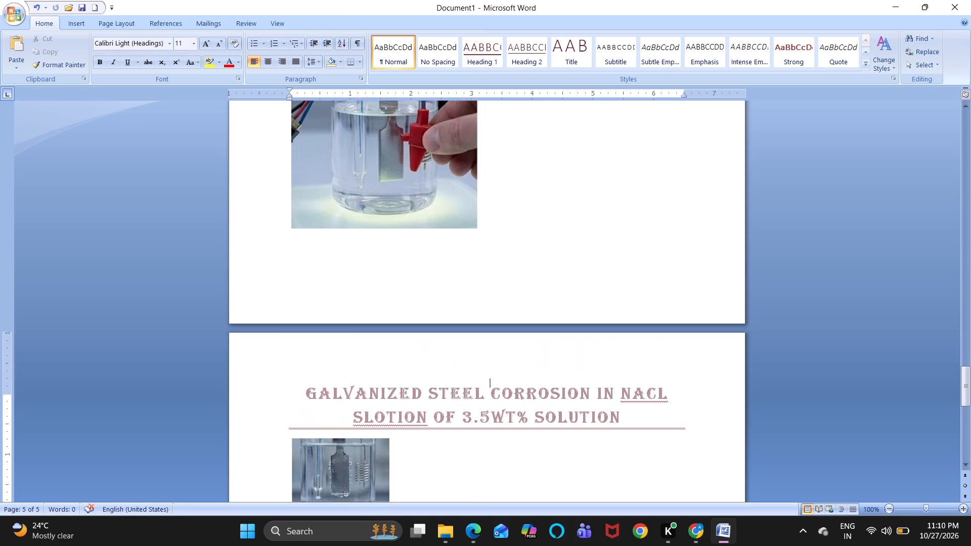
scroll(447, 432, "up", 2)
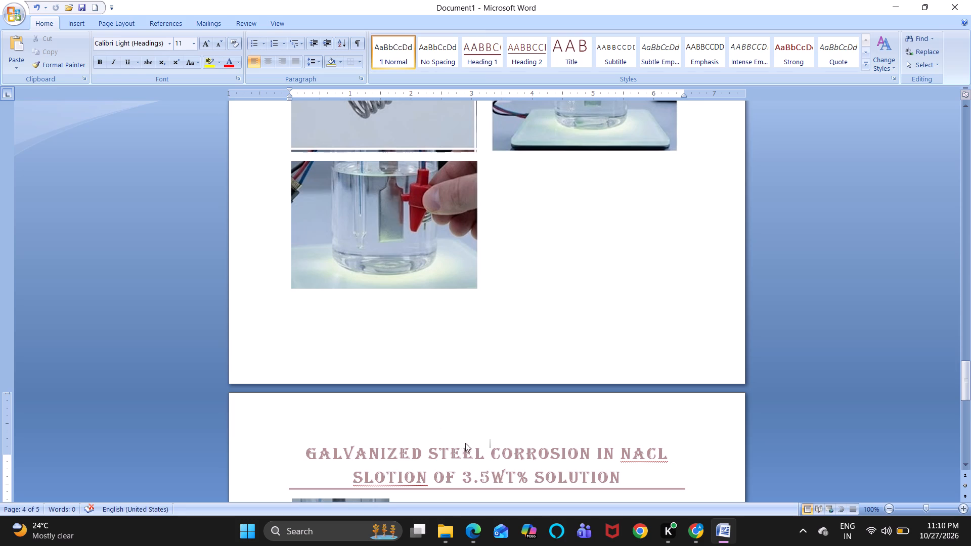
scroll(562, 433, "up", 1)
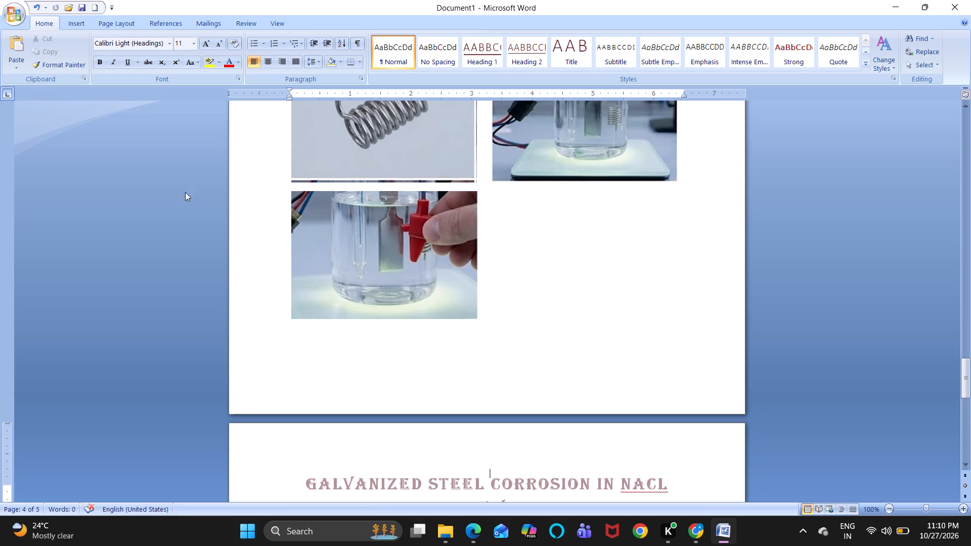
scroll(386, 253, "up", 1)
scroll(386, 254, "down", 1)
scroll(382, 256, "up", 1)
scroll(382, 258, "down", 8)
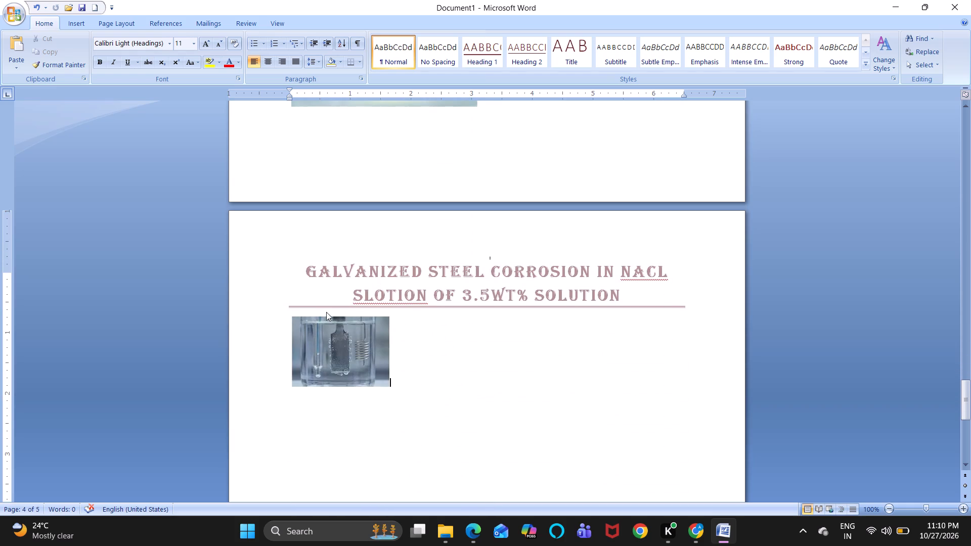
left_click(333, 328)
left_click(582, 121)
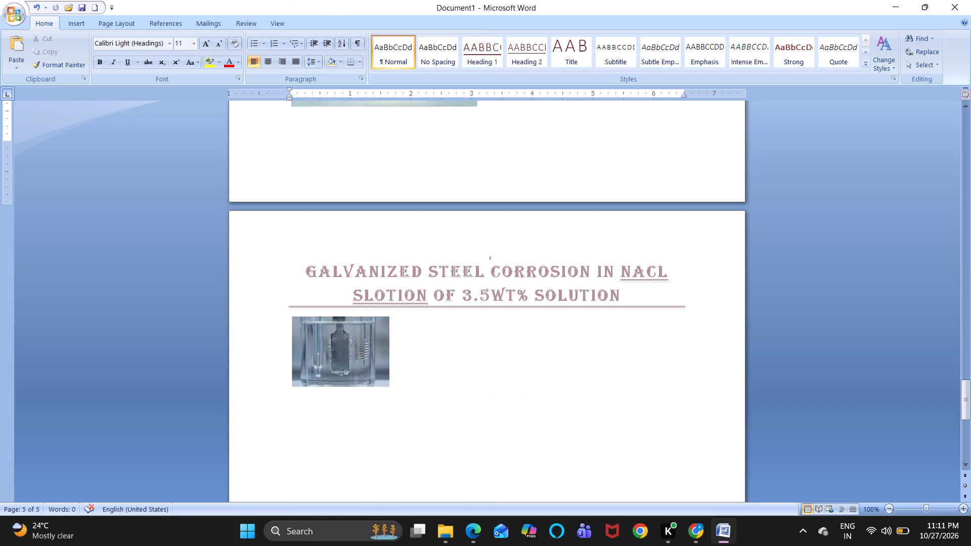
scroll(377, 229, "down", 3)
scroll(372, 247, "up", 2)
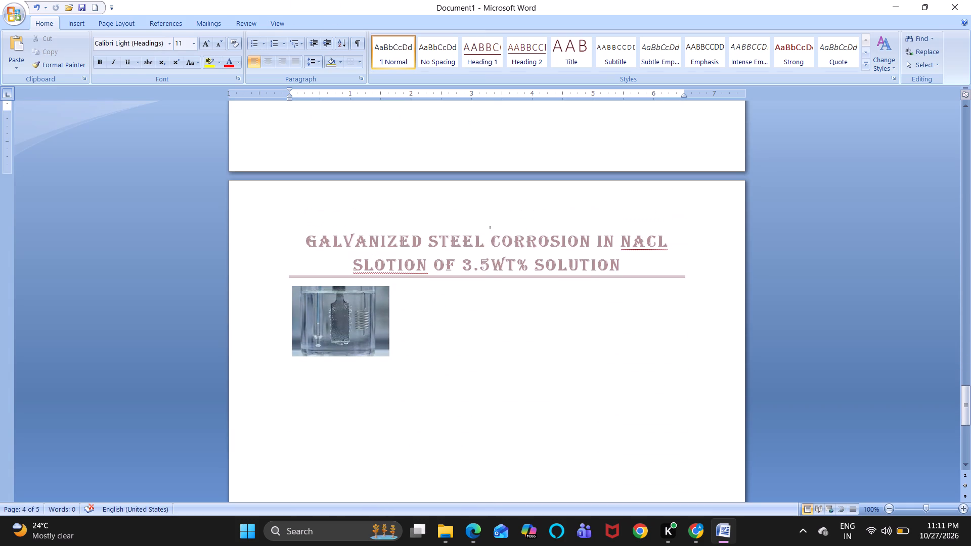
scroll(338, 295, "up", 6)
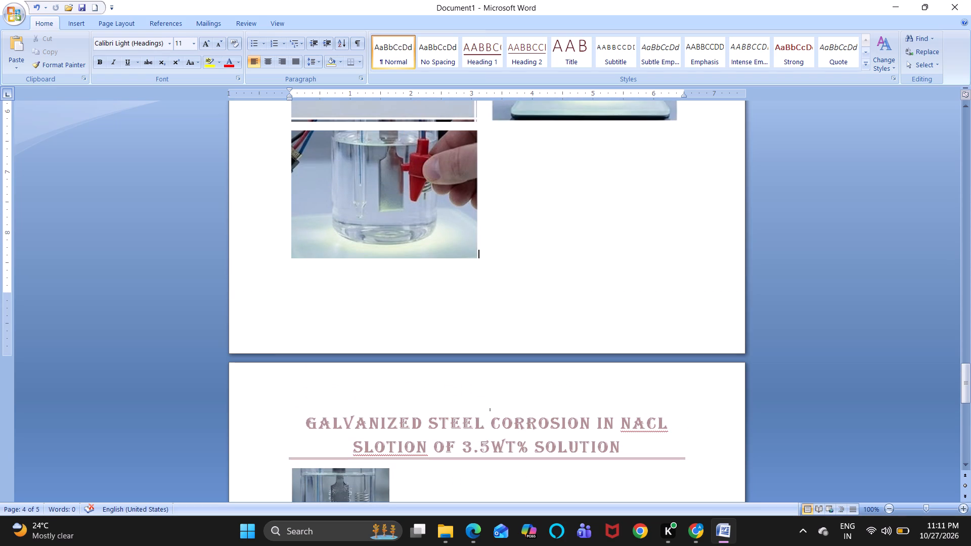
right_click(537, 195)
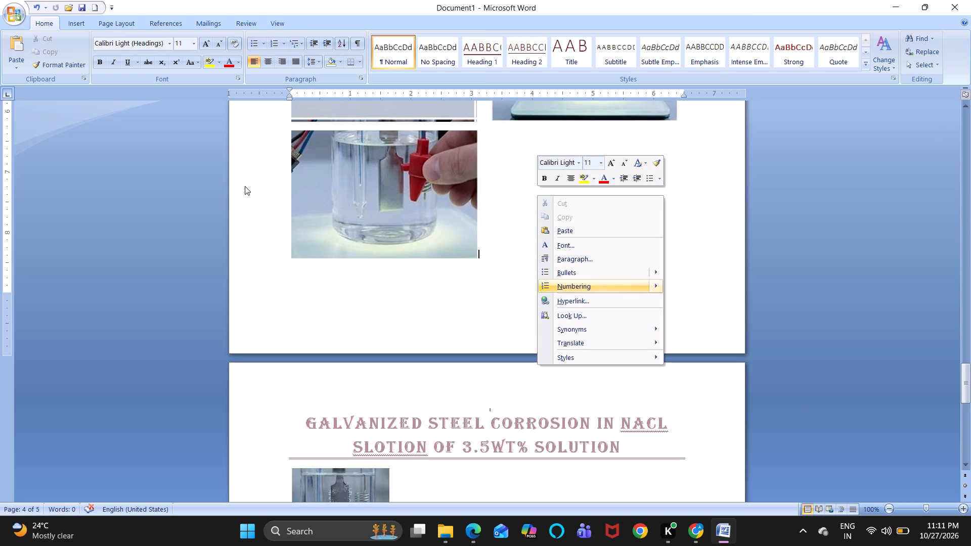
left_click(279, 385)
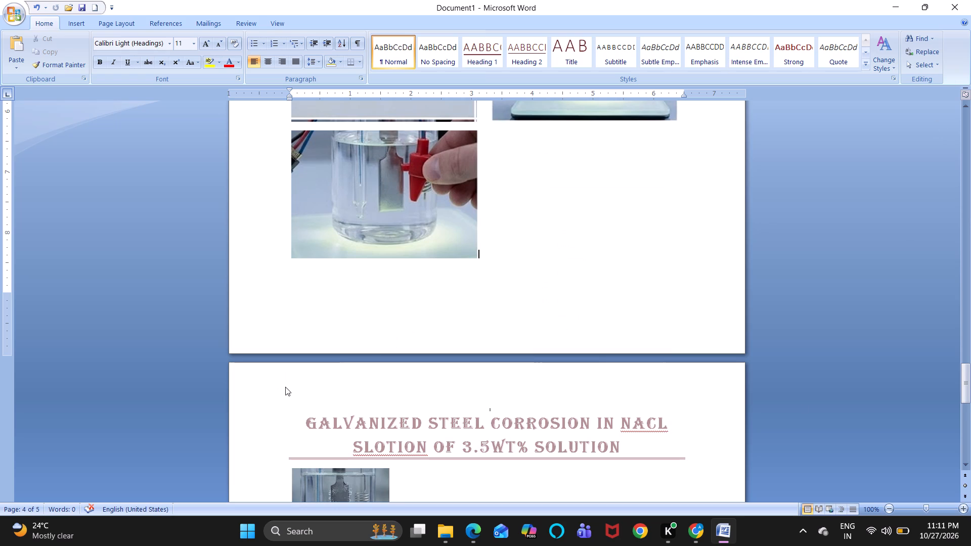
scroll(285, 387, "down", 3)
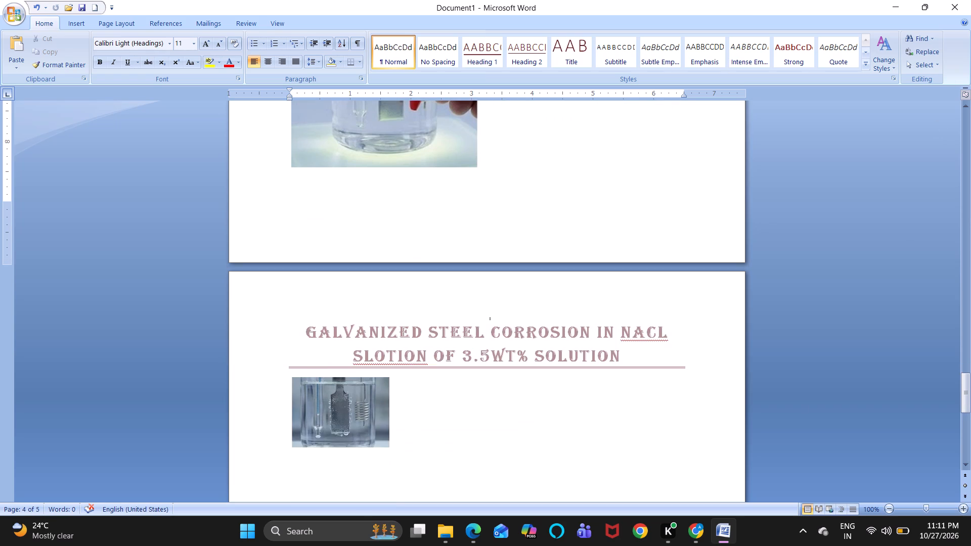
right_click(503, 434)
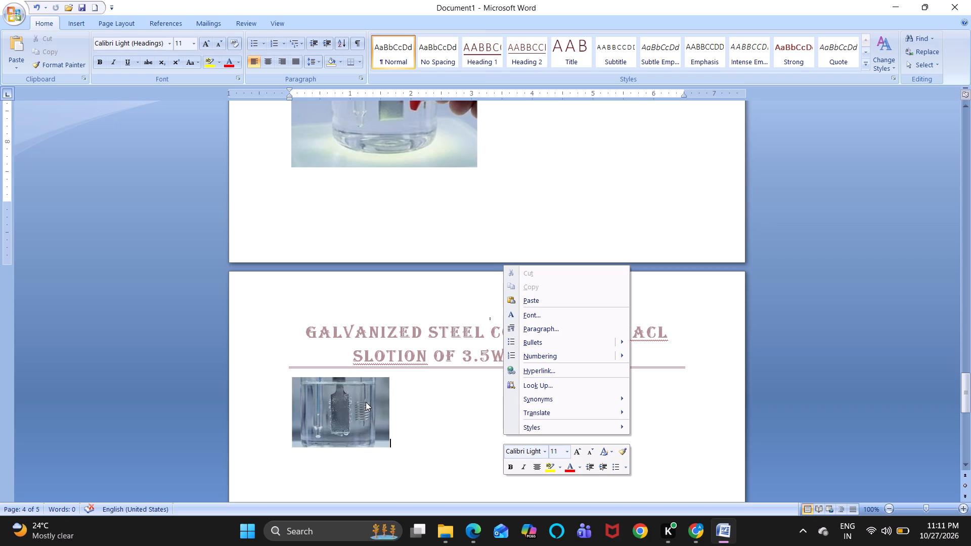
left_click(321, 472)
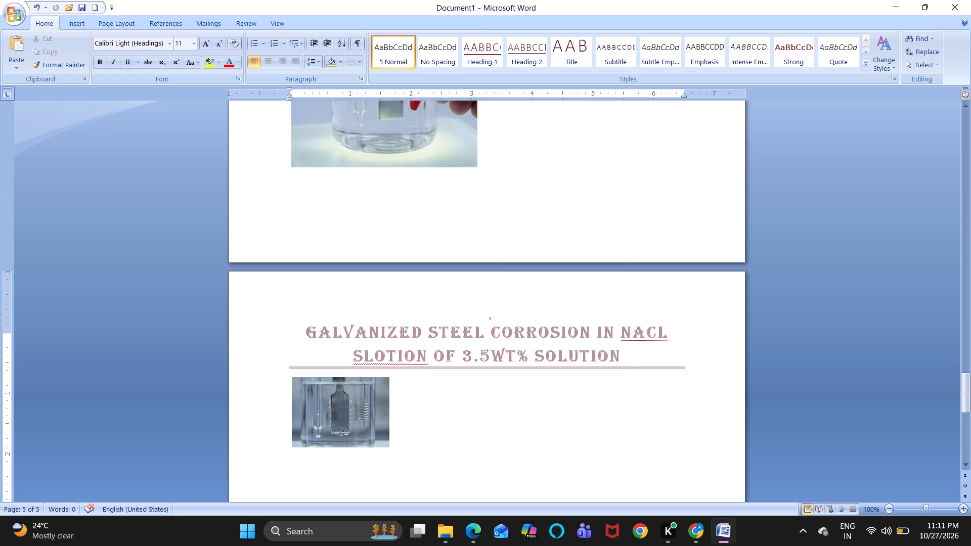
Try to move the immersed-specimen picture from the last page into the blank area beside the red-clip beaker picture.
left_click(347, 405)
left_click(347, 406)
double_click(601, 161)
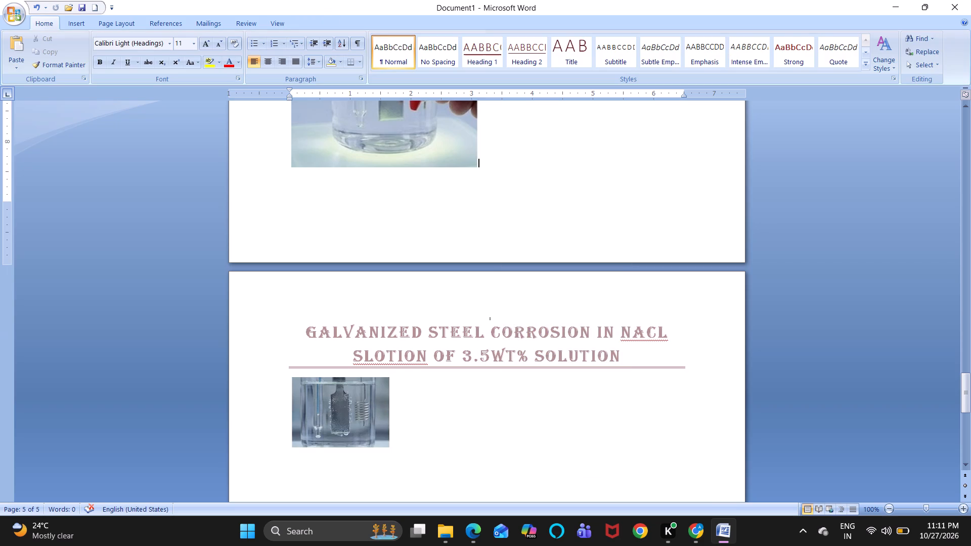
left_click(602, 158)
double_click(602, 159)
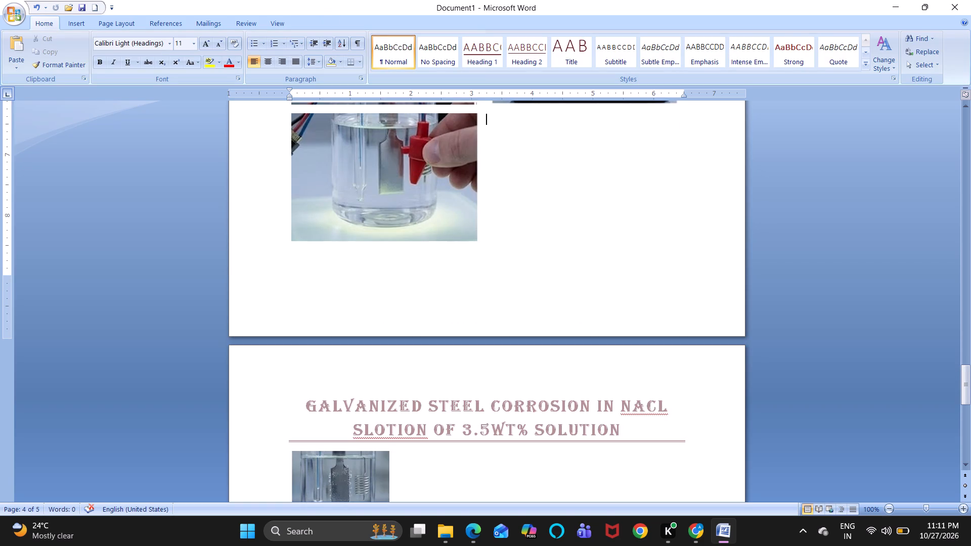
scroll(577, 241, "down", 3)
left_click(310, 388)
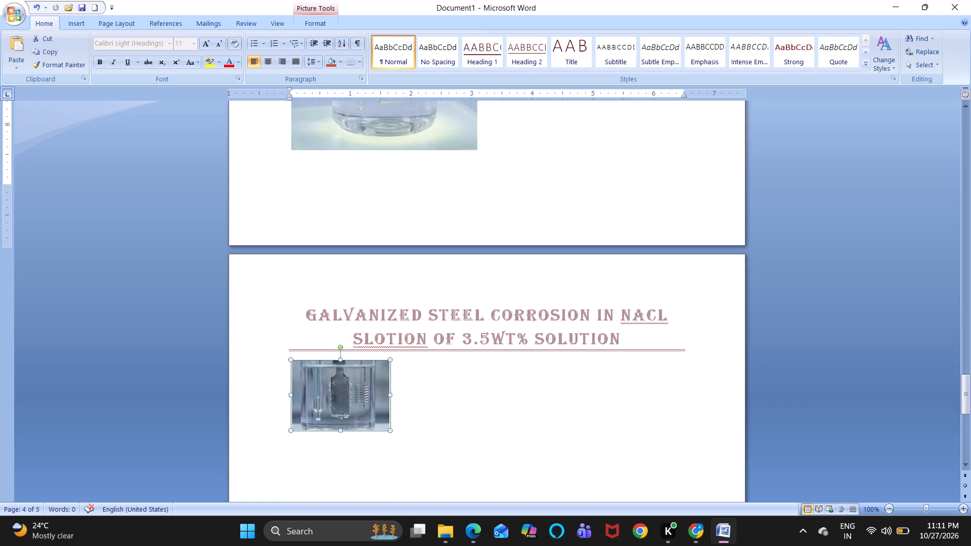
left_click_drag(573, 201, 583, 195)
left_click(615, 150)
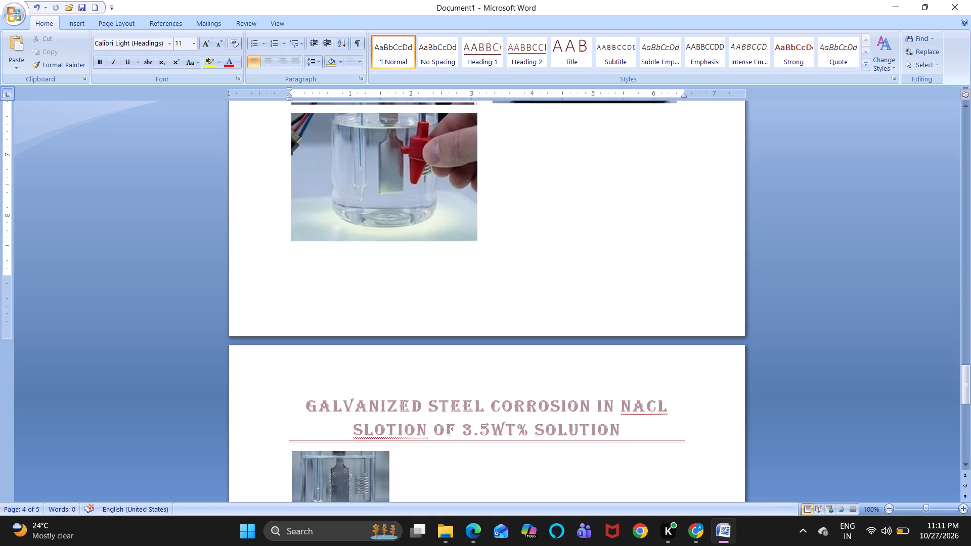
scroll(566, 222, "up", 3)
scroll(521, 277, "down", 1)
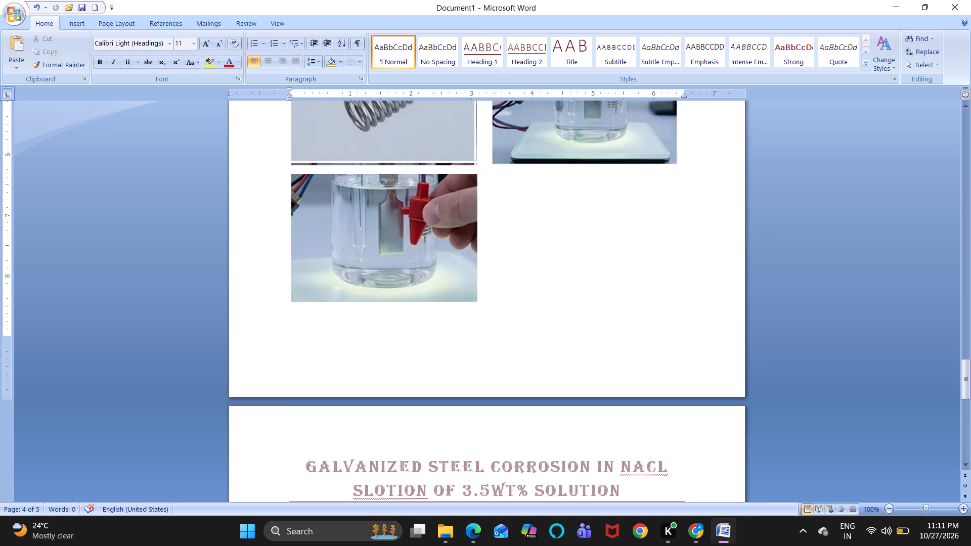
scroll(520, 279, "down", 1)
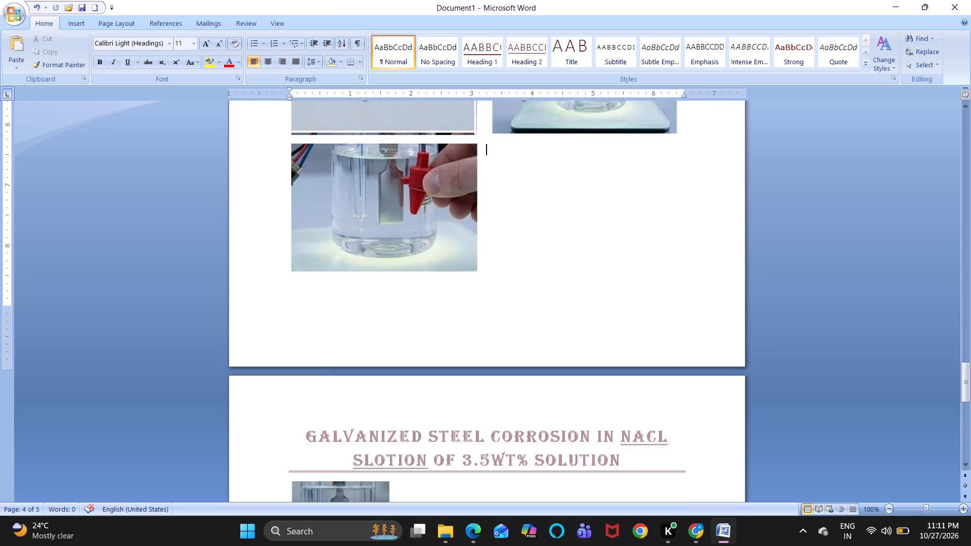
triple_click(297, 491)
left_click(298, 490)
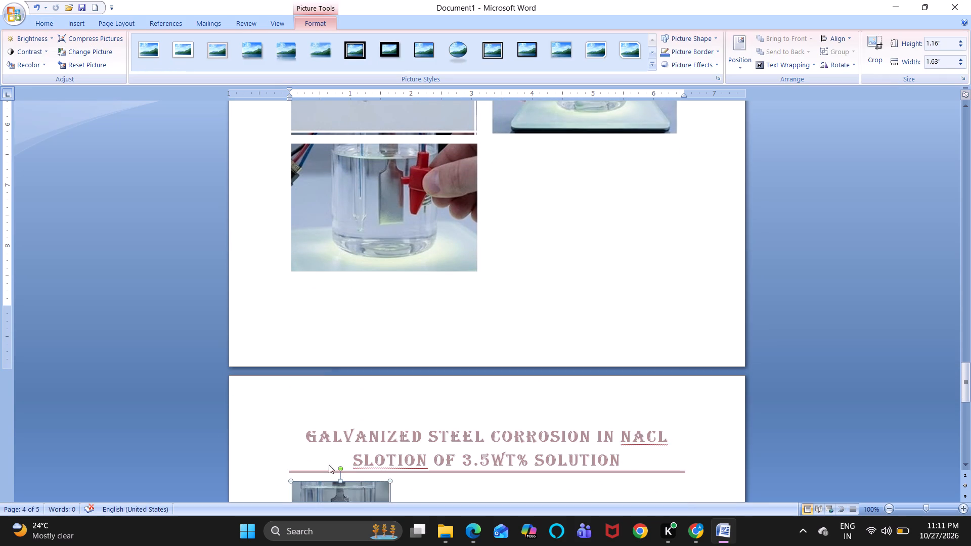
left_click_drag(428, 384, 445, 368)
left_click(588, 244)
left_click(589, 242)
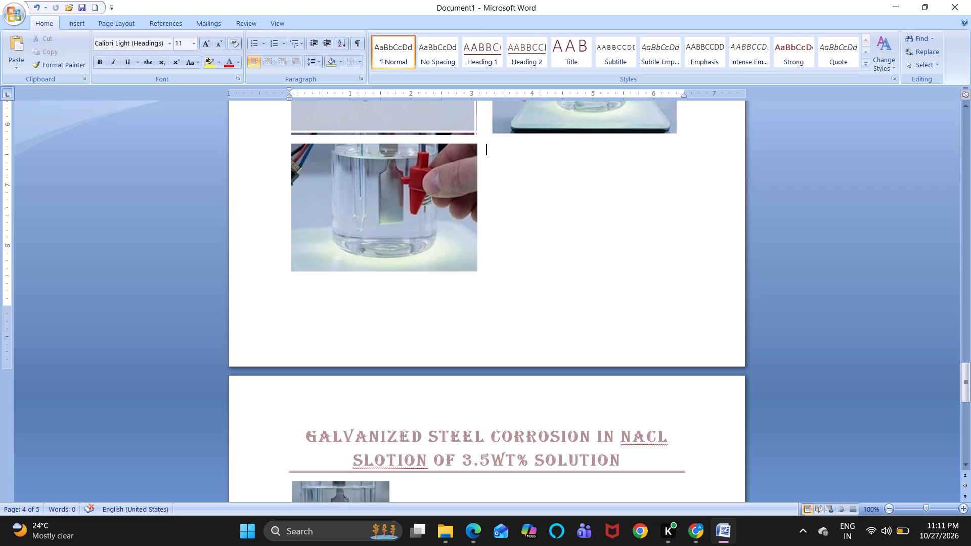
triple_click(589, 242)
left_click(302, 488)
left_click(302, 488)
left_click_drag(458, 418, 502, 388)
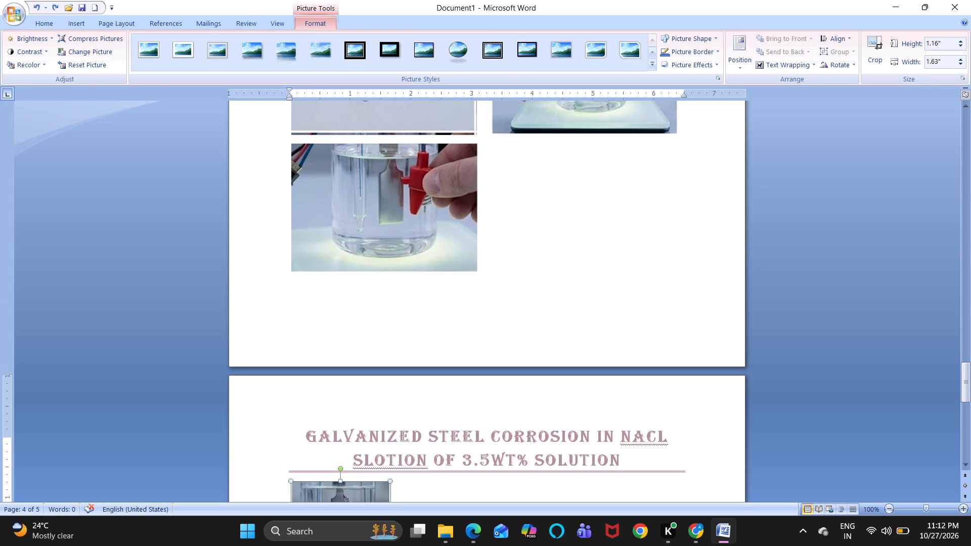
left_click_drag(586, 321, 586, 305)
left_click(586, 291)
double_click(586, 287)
Delete the empty line below the red-clip beaker picture to bring the immersed-specimen picture up beside it.
double_click(526, 301)
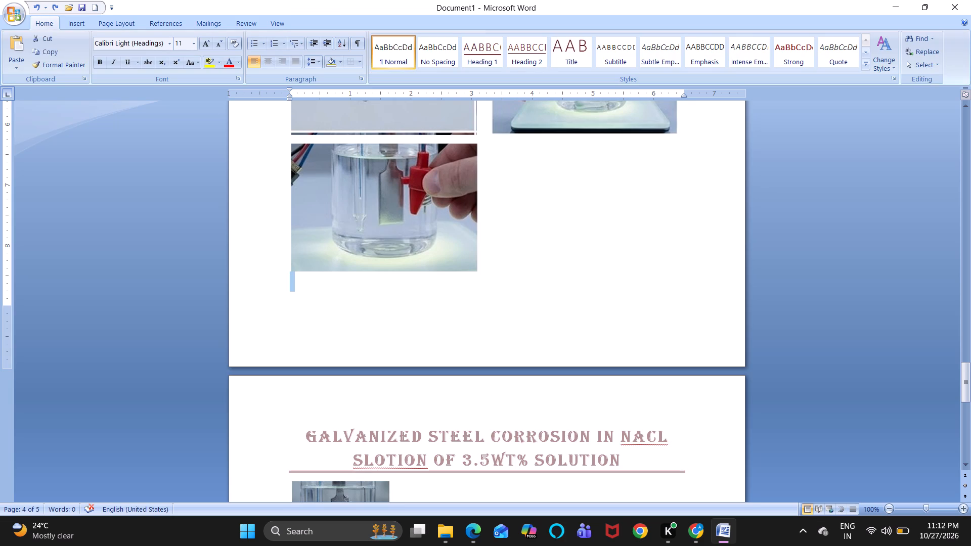
left_click(328, 295)
key("BackSpace")
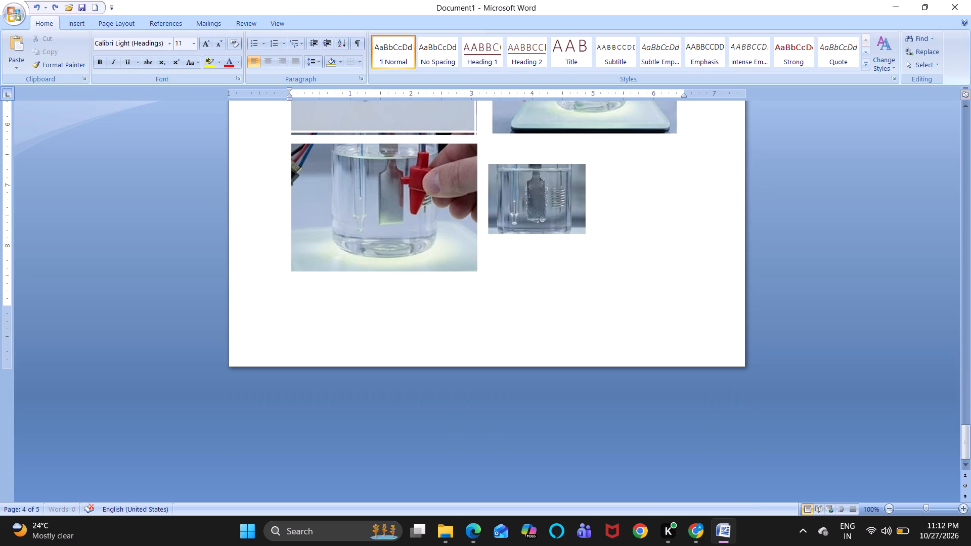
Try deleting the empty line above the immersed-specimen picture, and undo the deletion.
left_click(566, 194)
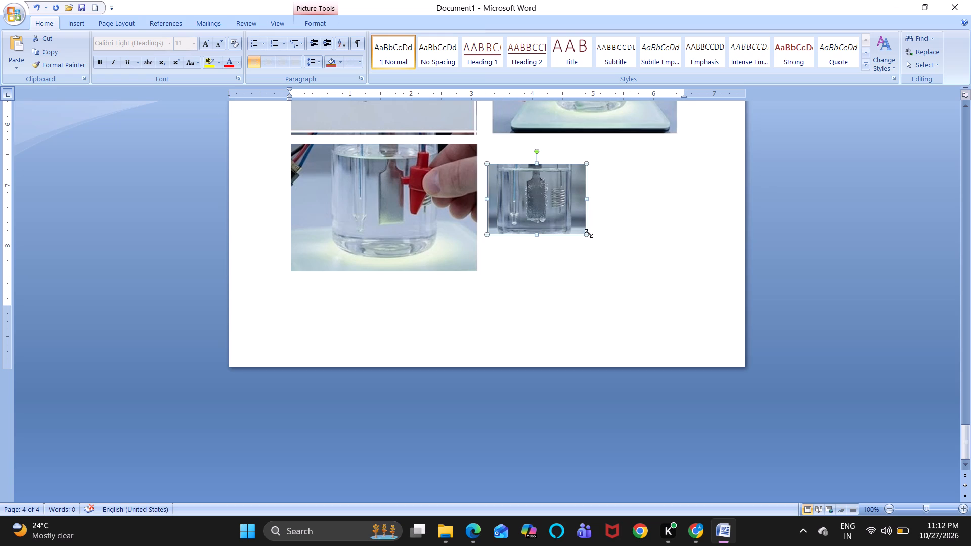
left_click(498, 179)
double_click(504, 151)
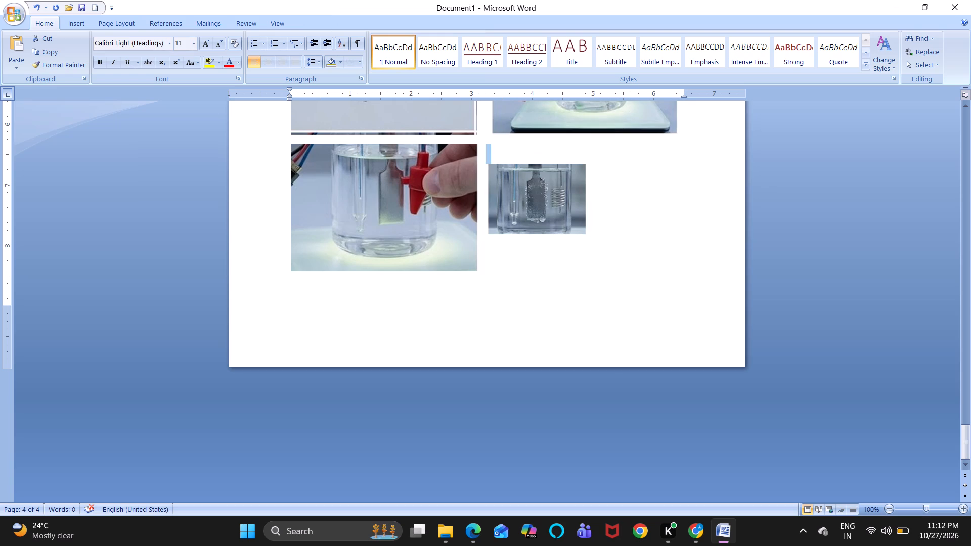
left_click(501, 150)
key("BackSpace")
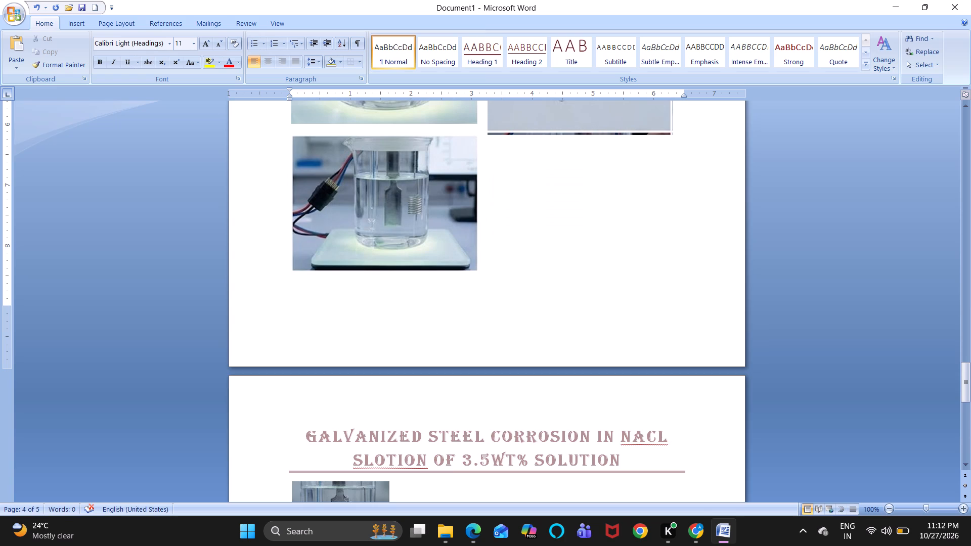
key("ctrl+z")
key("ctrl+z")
Enlarge the immersed-specimen picture proportionally to about 2.72 by 1.98 inches.
scroll(626, 267, "up", 3)
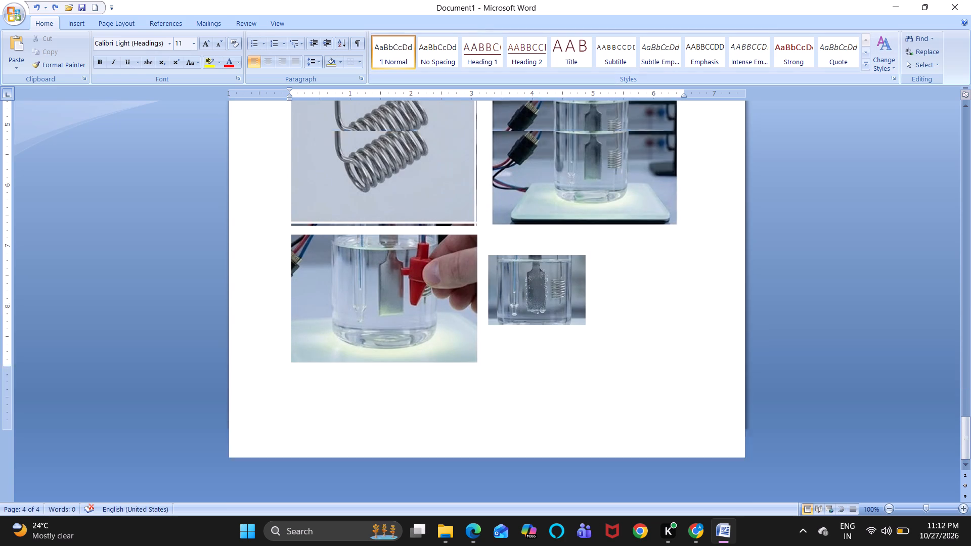
double_click(577, 306)
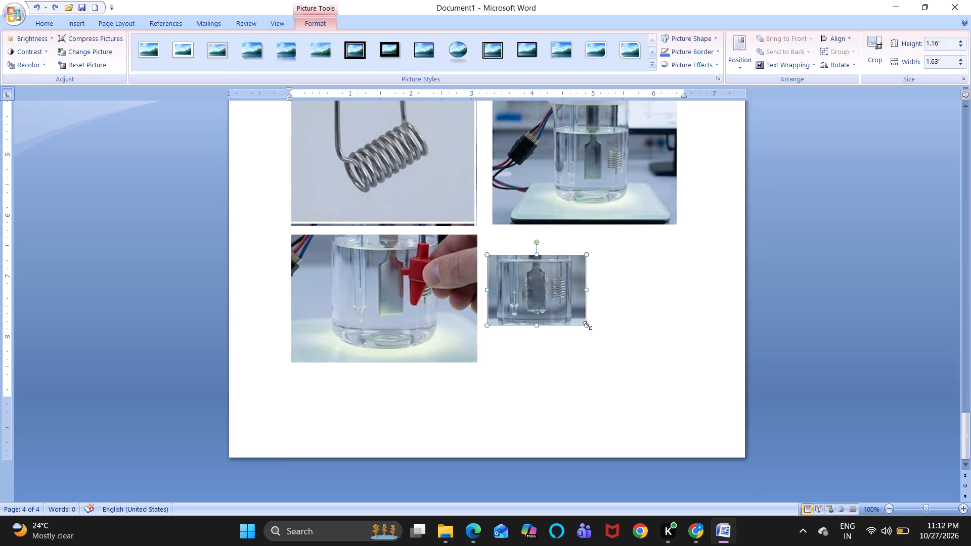
left_click(586, 324)
left_click_drag(586, 324, 667, 370)
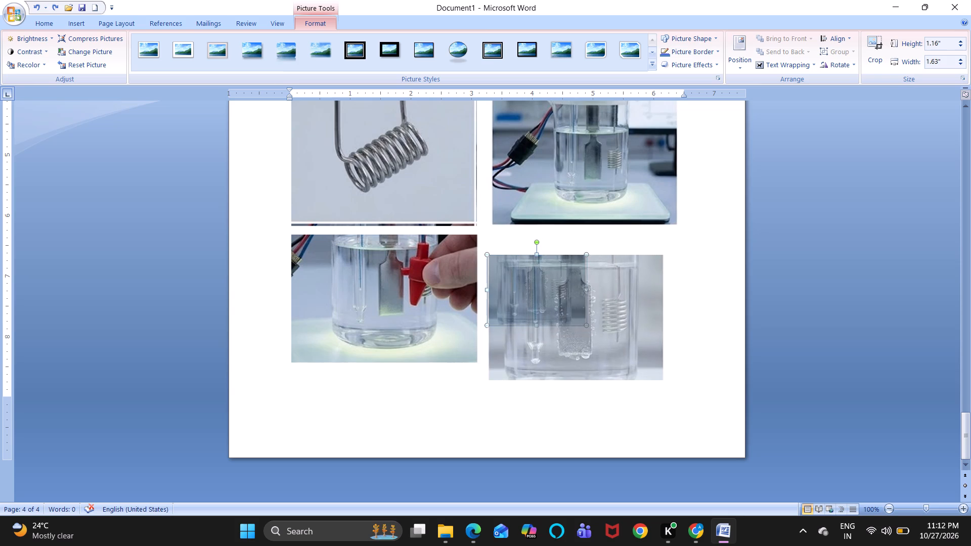
left_click_drag(667, 370, 656, 317)
left_click(654, 314)
left_click_drag(647, 303, 635, 277)
double_click(635, 276)
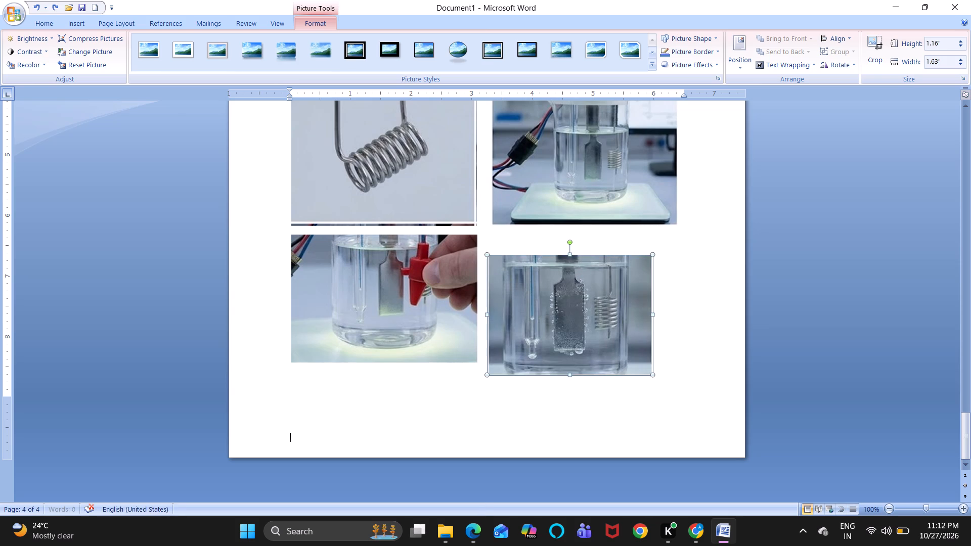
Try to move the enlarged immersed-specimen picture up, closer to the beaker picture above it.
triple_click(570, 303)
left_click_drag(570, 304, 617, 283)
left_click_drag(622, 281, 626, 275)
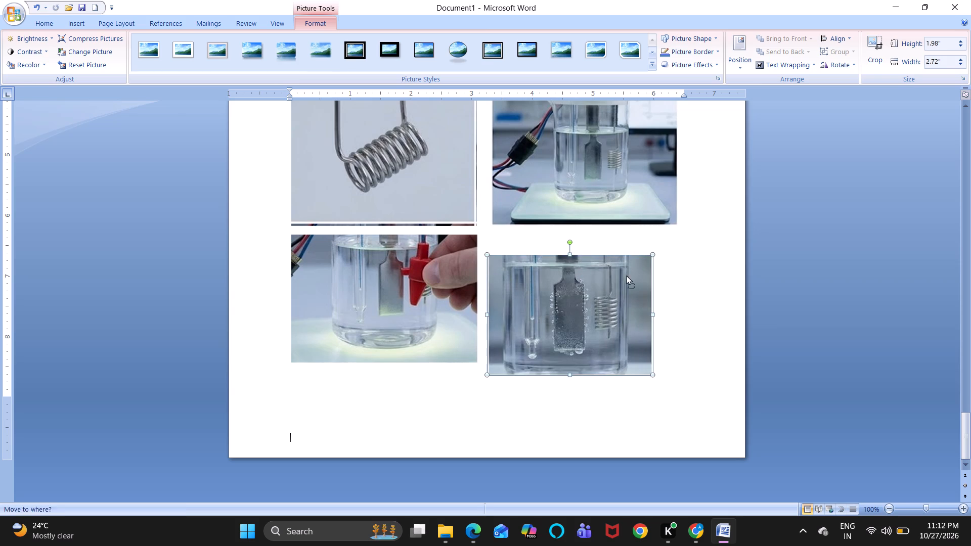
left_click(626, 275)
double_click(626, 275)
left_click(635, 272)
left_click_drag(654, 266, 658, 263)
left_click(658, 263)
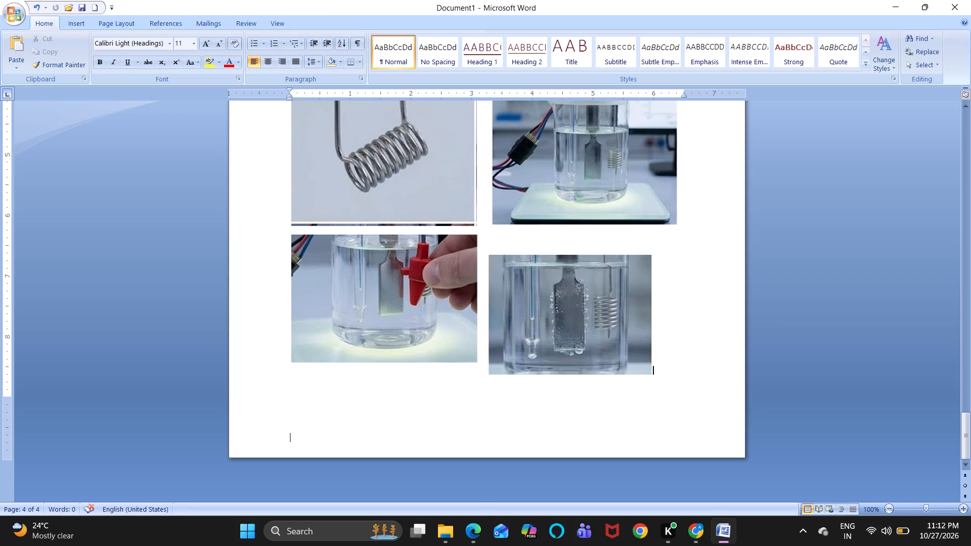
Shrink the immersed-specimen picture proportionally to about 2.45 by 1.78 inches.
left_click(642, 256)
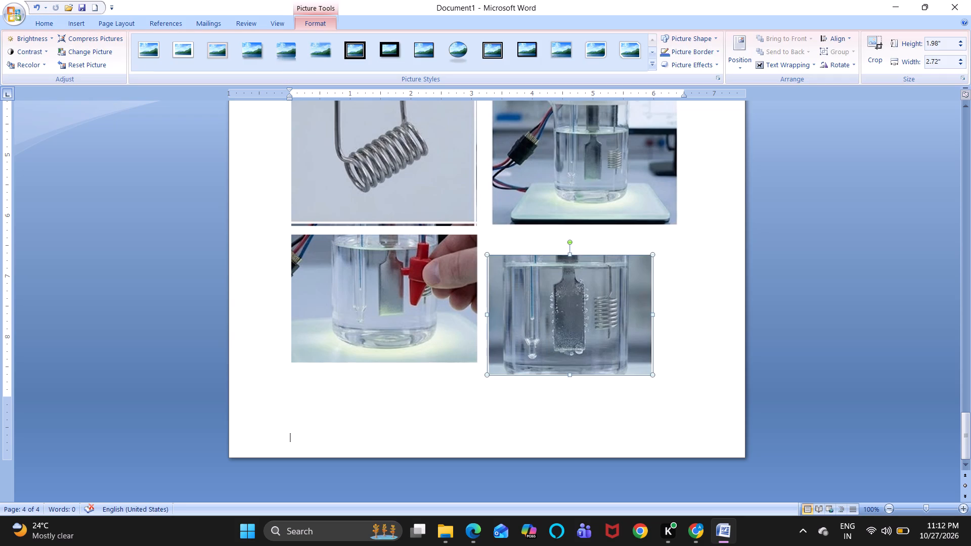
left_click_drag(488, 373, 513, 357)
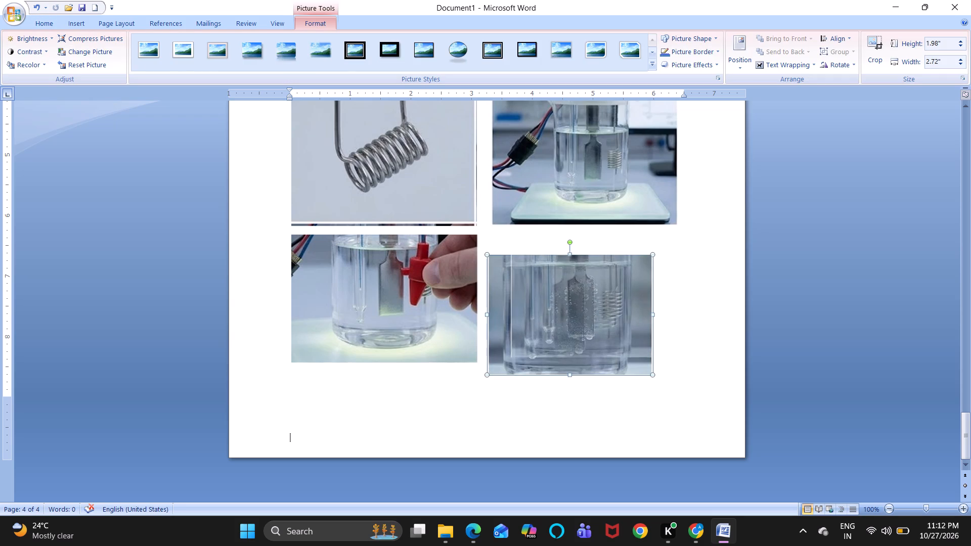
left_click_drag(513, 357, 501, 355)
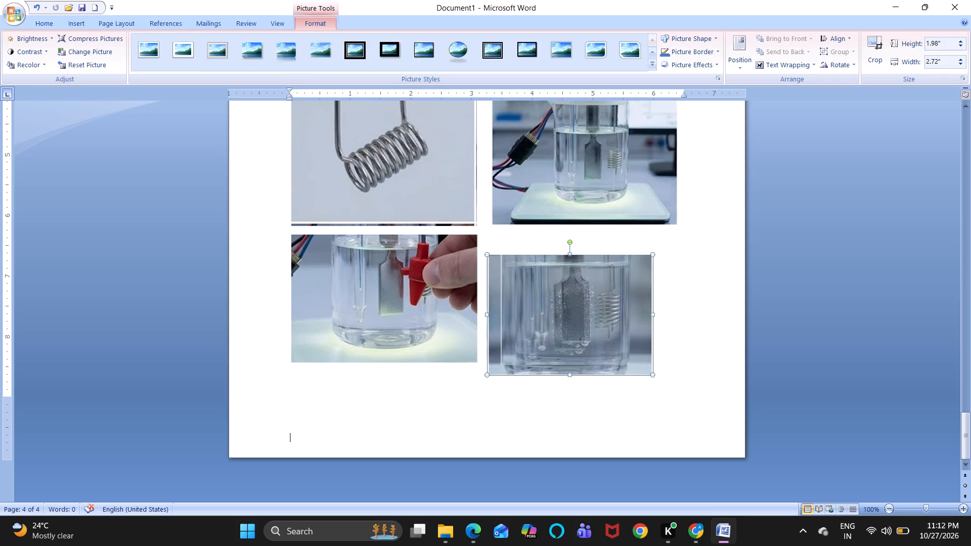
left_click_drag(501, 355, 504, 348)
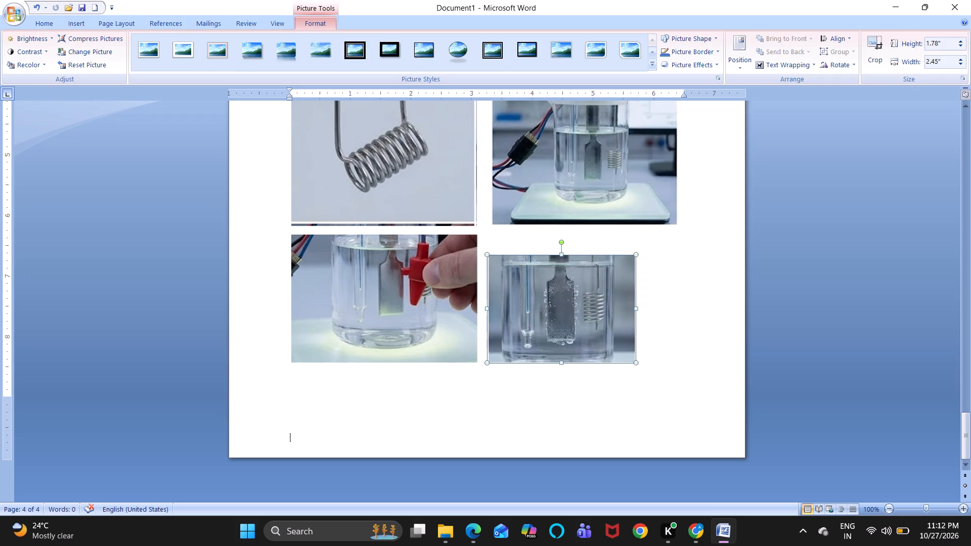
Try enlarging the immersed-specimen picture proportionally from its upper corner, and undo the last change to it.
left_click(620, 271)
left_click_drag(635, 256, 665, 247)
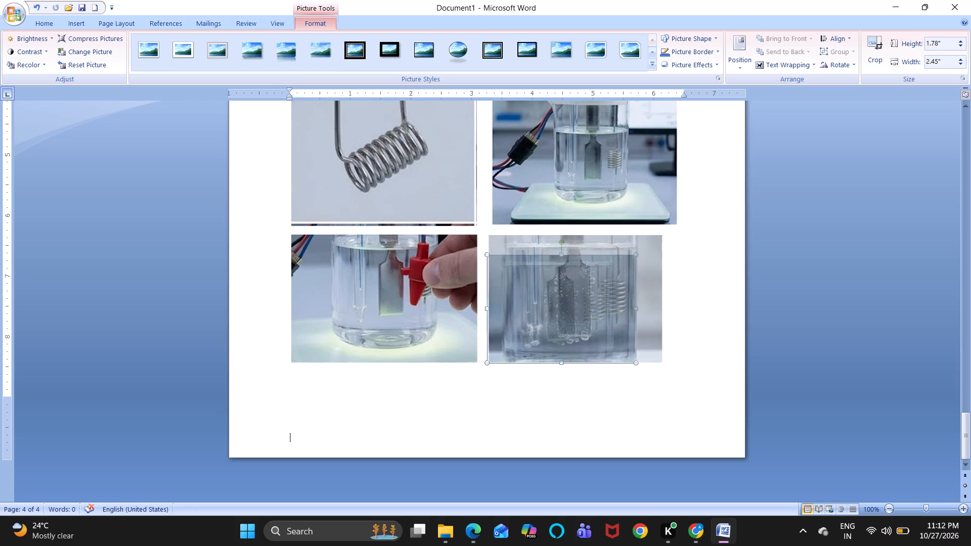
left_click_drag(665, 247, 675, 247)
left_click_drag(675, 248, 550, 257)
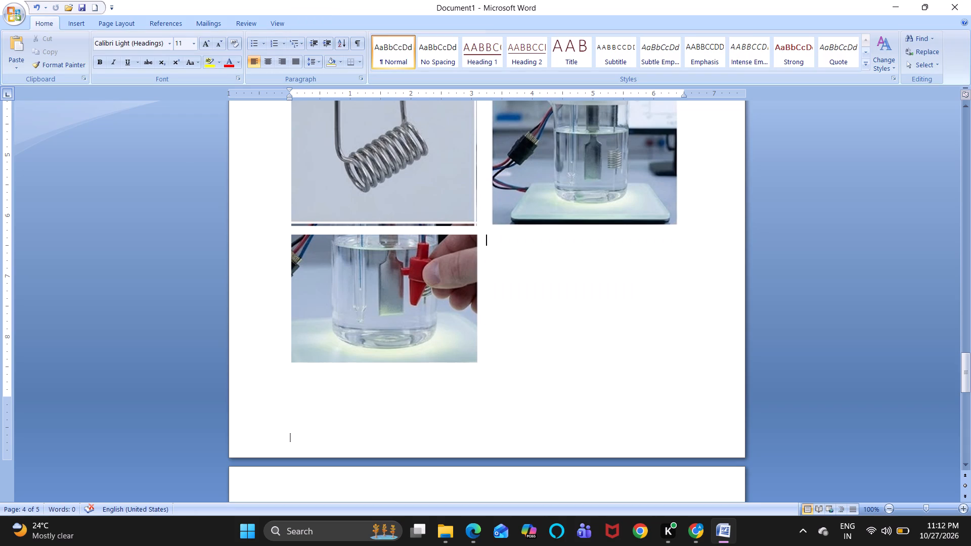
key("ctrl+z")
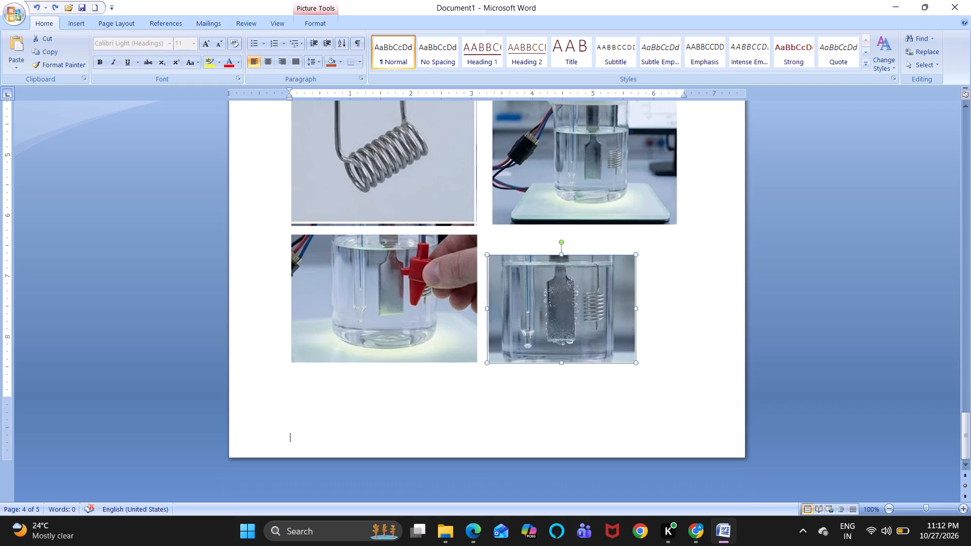
Enlarge the immersed-specimen picture proportionally to about the height of the red-clip beaker picture beside it.
left_click(539, 284)
left_click_drag(634, 255, 646, 251)
left_click_drag(646, 251, 664, 251)
left_click(664, 251)
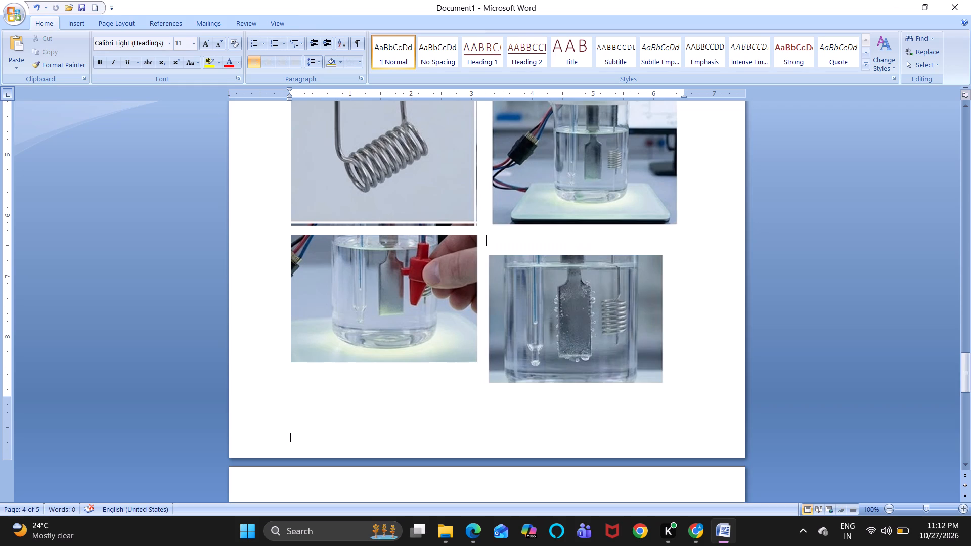
scroll(496, 333, "down", 6)
scroll(495, 341, "up", 1)
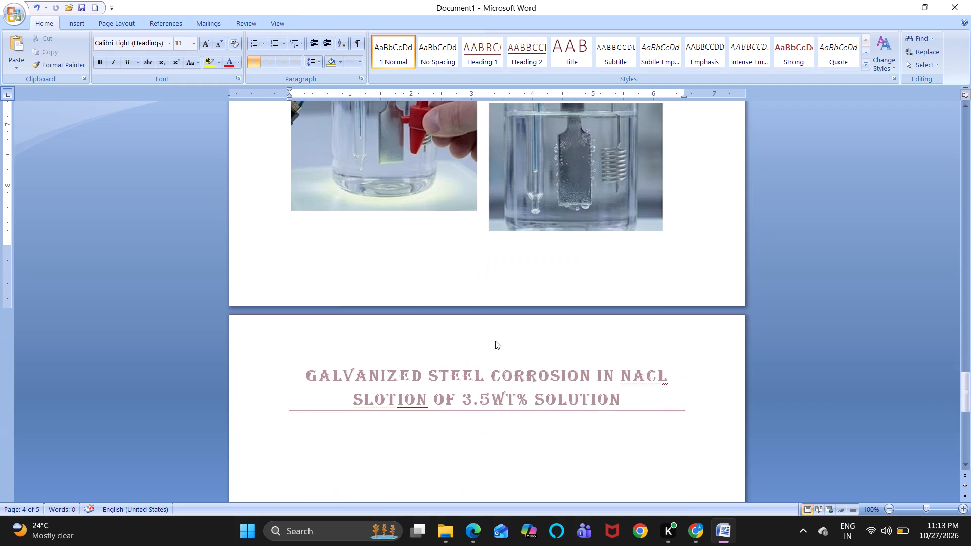
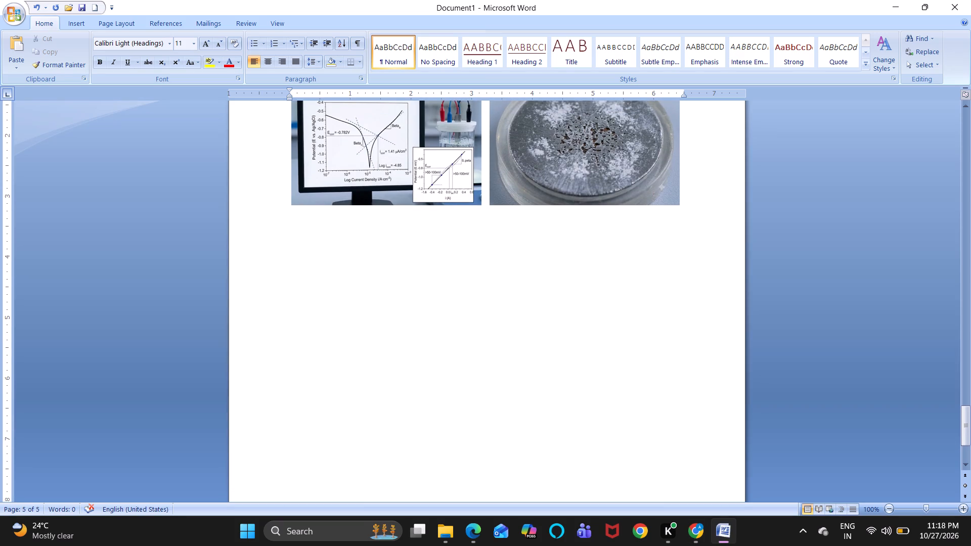
key("ctrl+v")
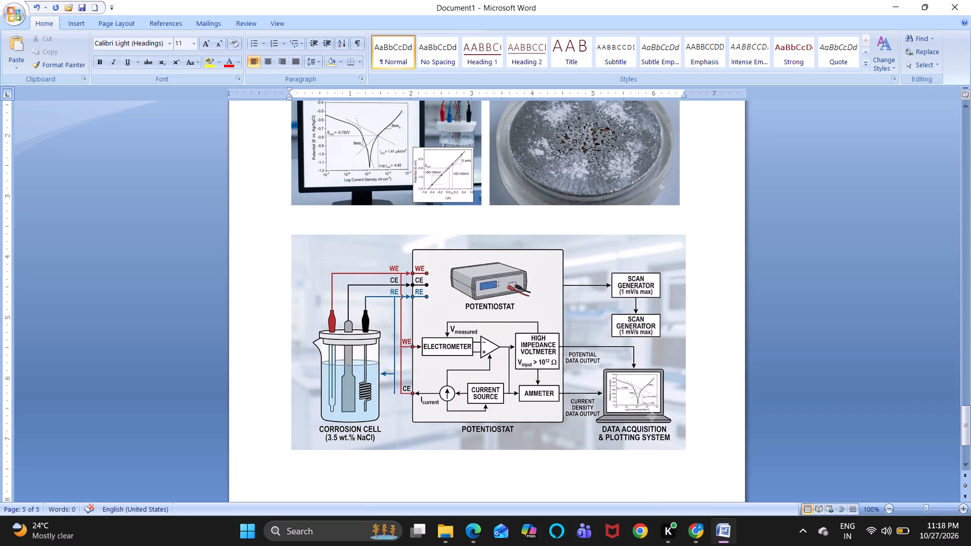
Select the polarization plot picture on the document's first page.
scroll(585, 326, "down", 1)
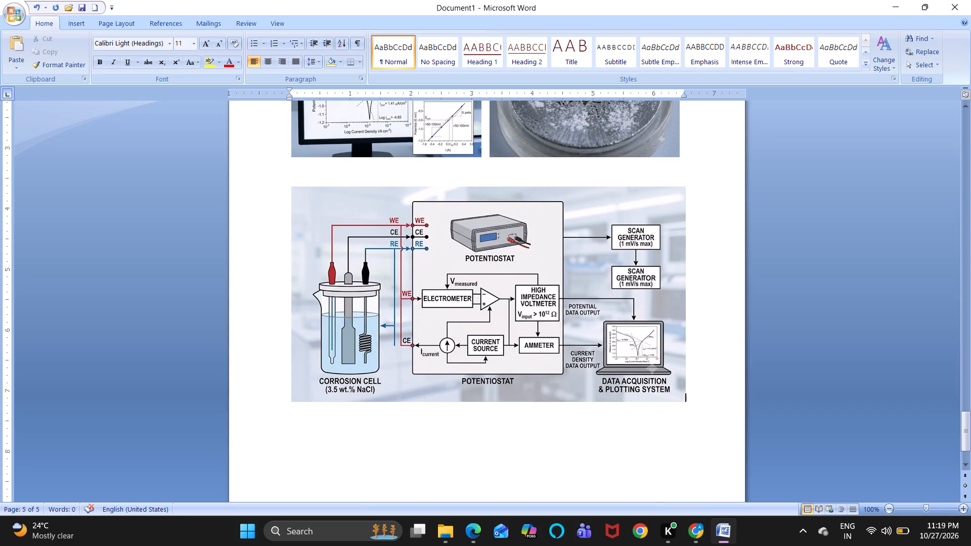
scroll(574, 291, "down", 3)
scroll(574, 291, "up", 6)
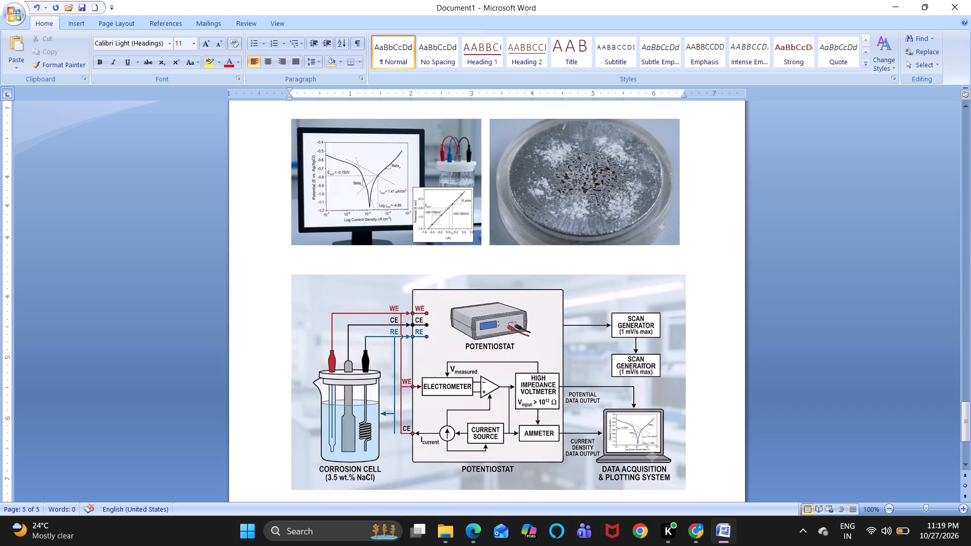
scroll(574, 291, "up", 6)
scroll(574, 291, "up", 16)
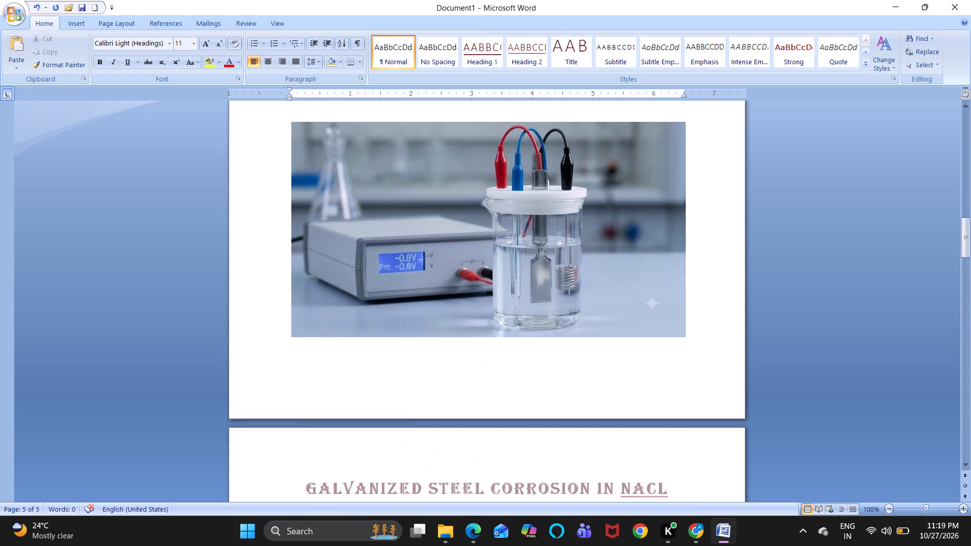
scroll(574, 291, "up", 20)
scroll(574, 291, "up", 4)
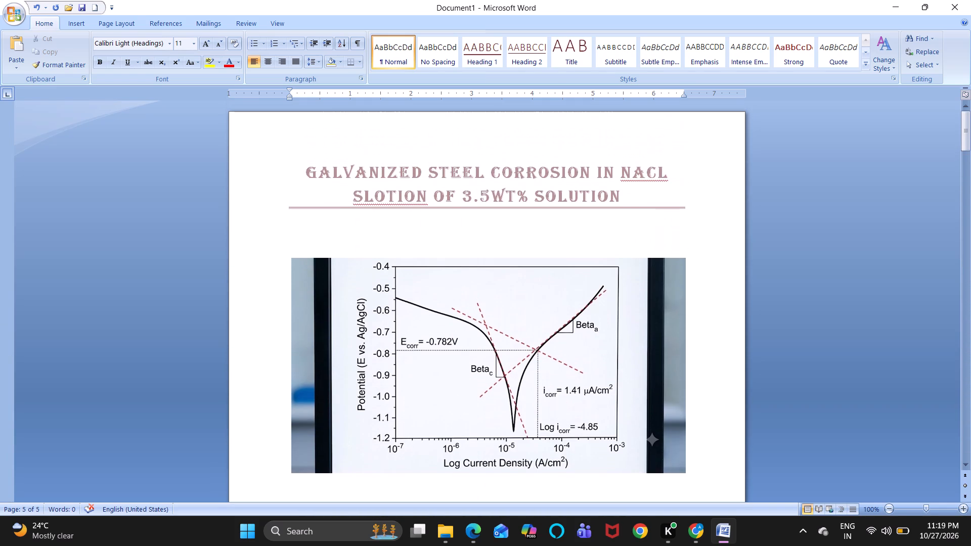
left_click(532, 318)
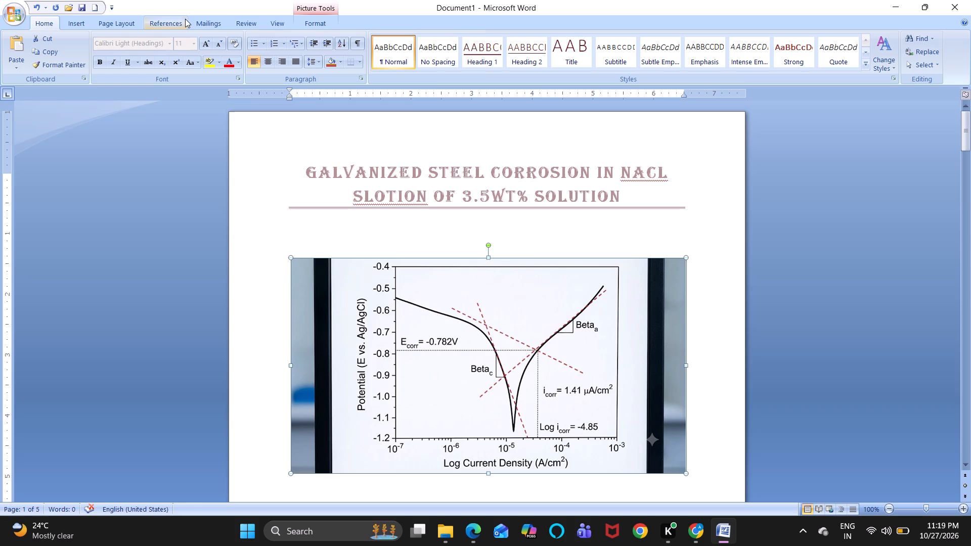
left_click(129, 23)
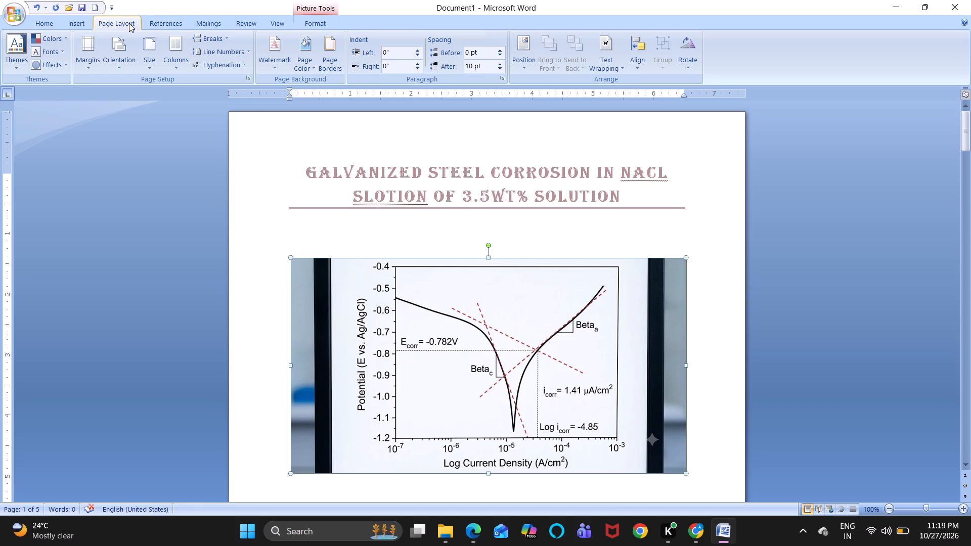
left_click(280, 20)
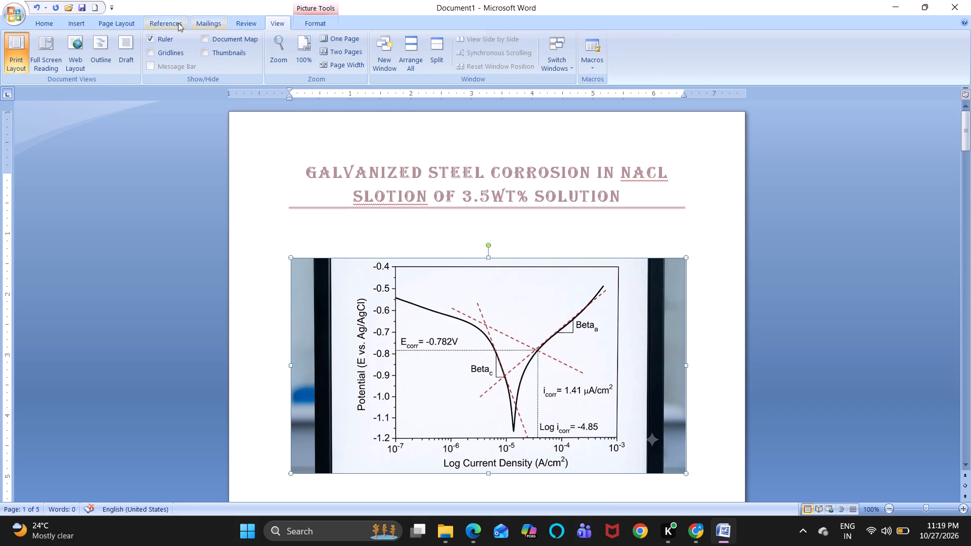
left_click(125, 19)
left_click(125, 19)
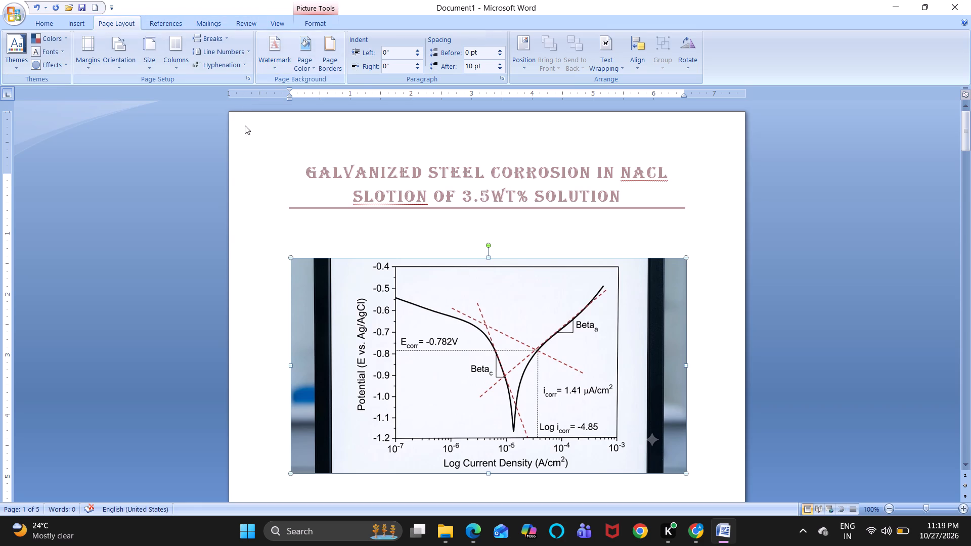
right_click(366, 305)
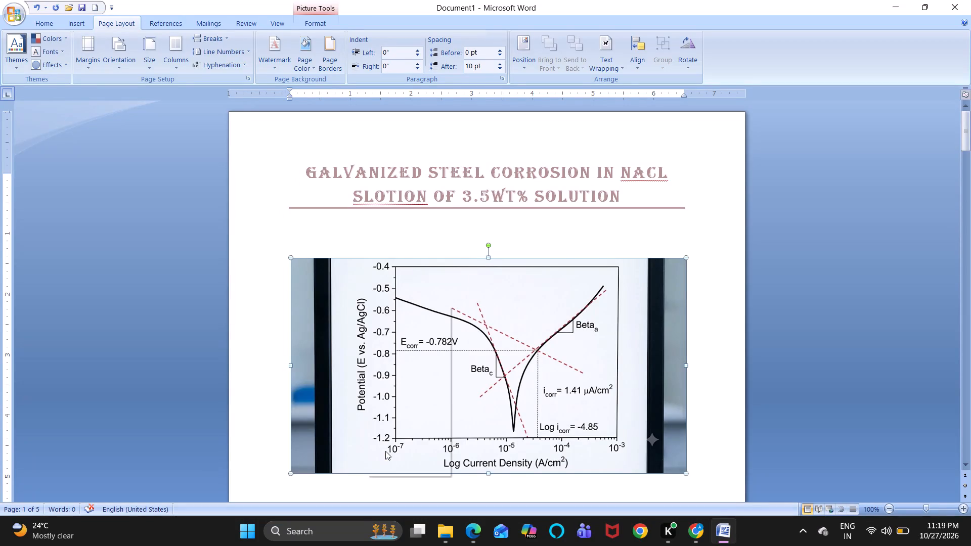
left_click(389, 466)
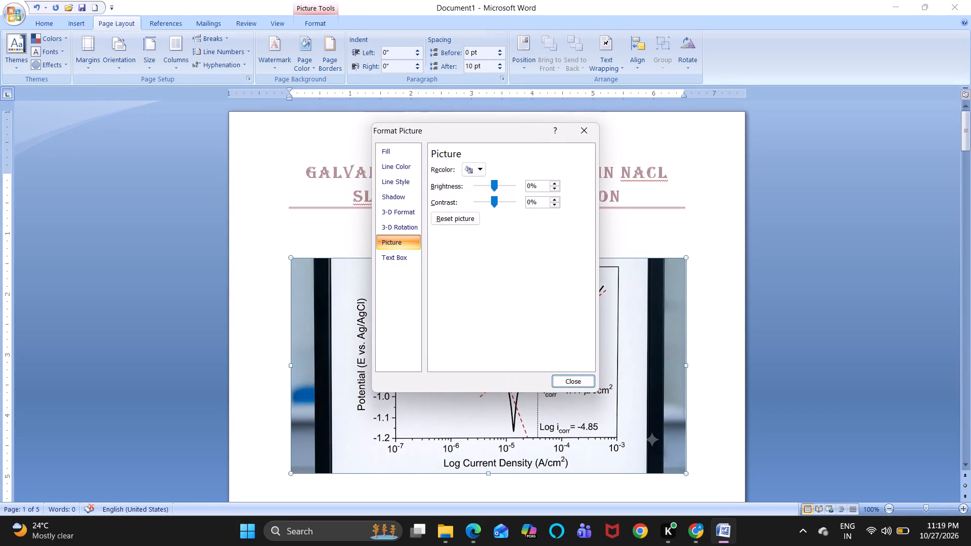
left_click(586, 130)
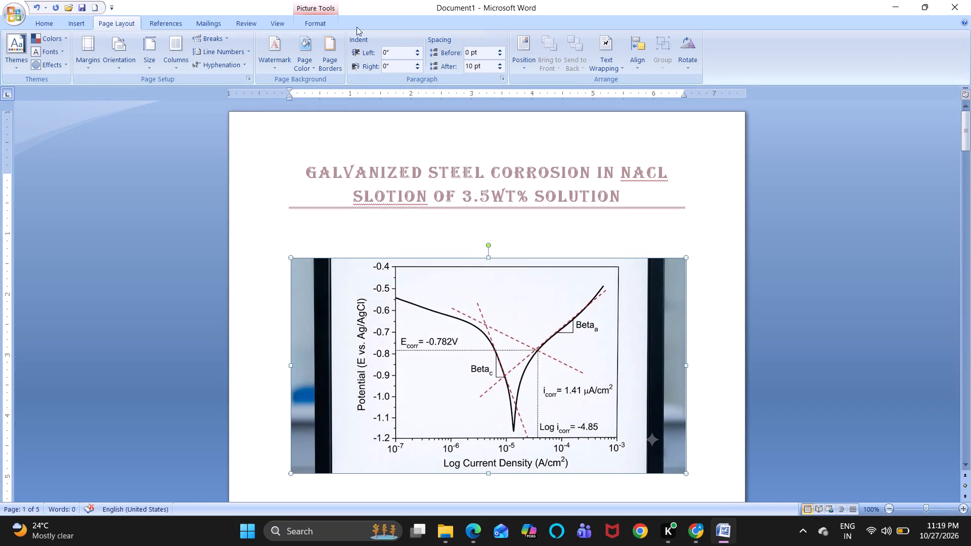
Apply the thin black frame picture style with a shadow to the selected polarization plot picture.
left_click(304, 24)
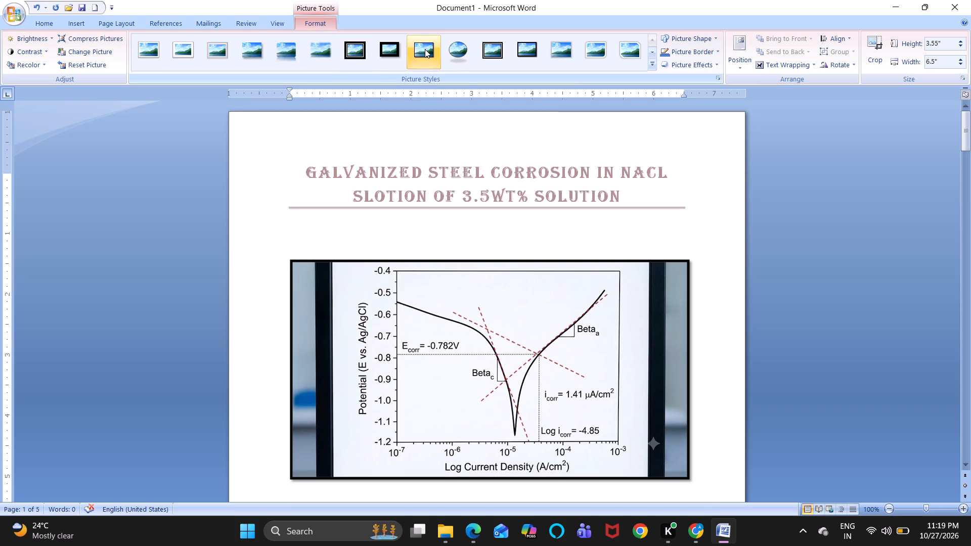
left_click(425, 49)
Apply the same thin black frame style to the picture of the corroded disc held by tweezers on page 2.
scroll(432, 311, "down", 1)
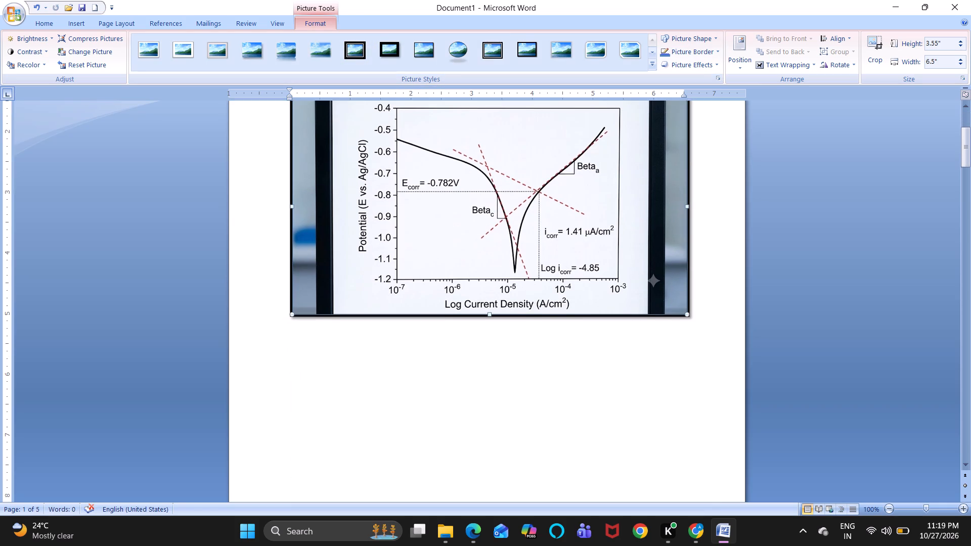
scroll(432, 311, "down", 7)
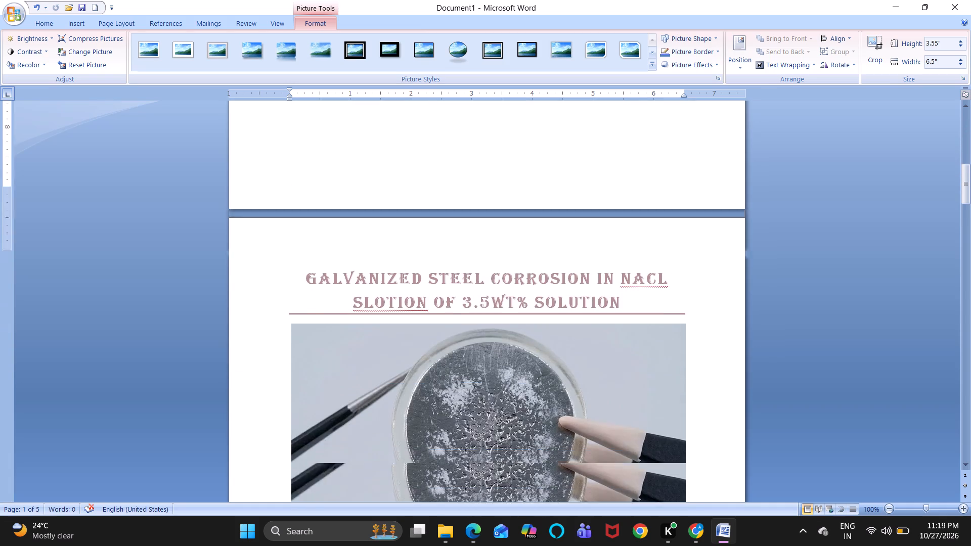
scroll(432, 311, "down", 2)
right_click(432, 311)
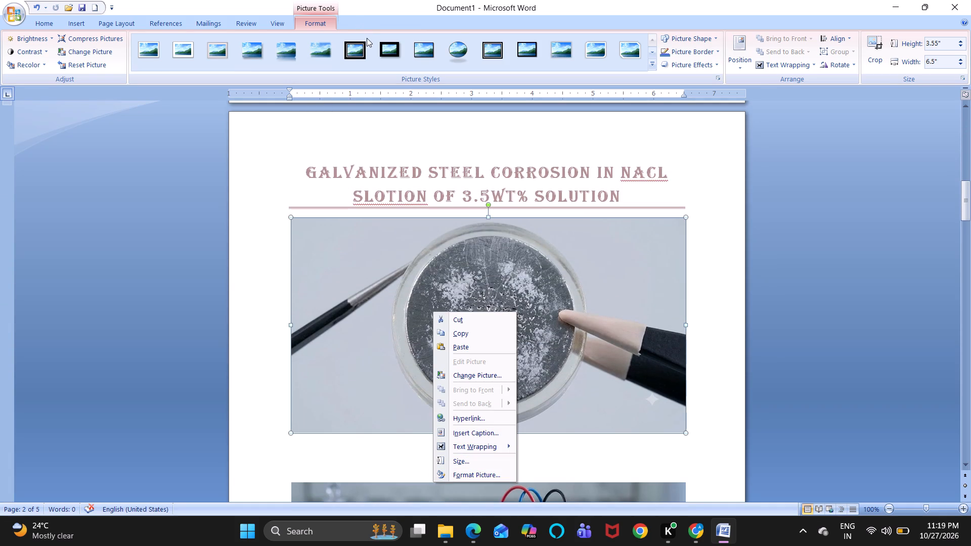
left_click(424, 55)
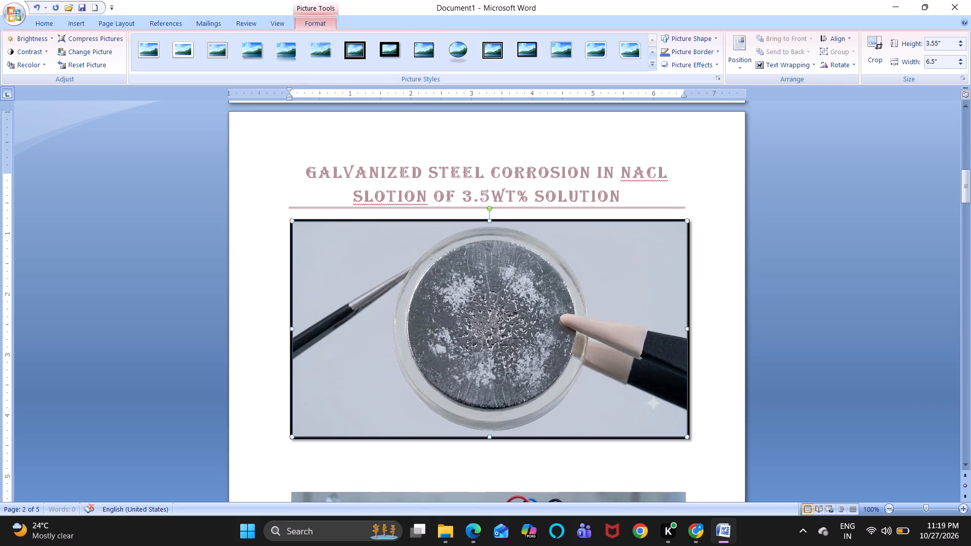
Apply the same thin black frame style to the potentiostat and corrosion cell photo on page 2.
scroll(383, 287, "down", 2)
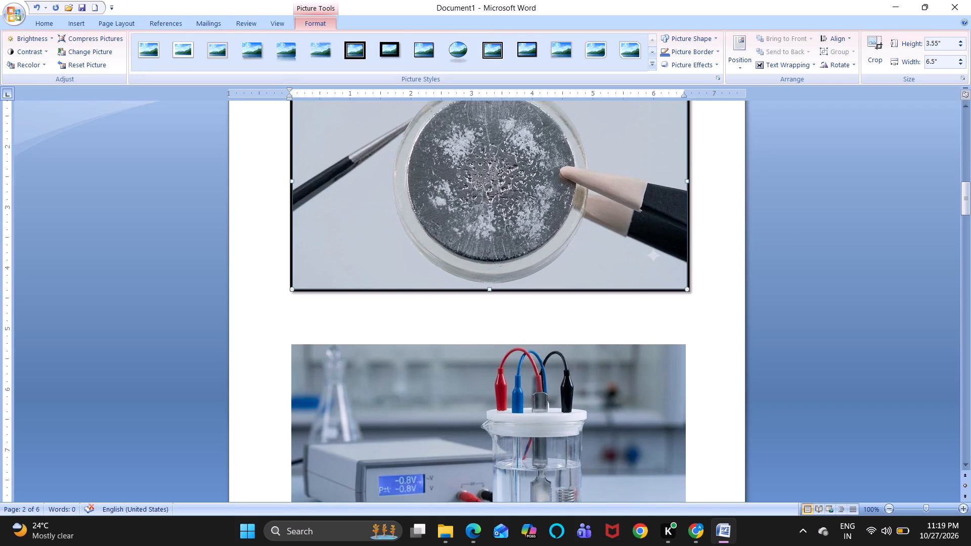
left_click(394, 430)
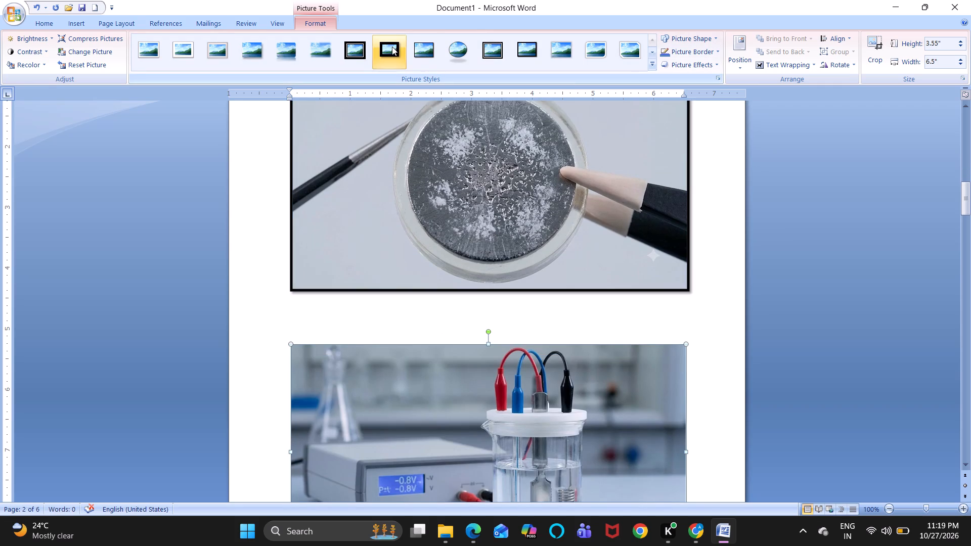
left_click(419, 49)
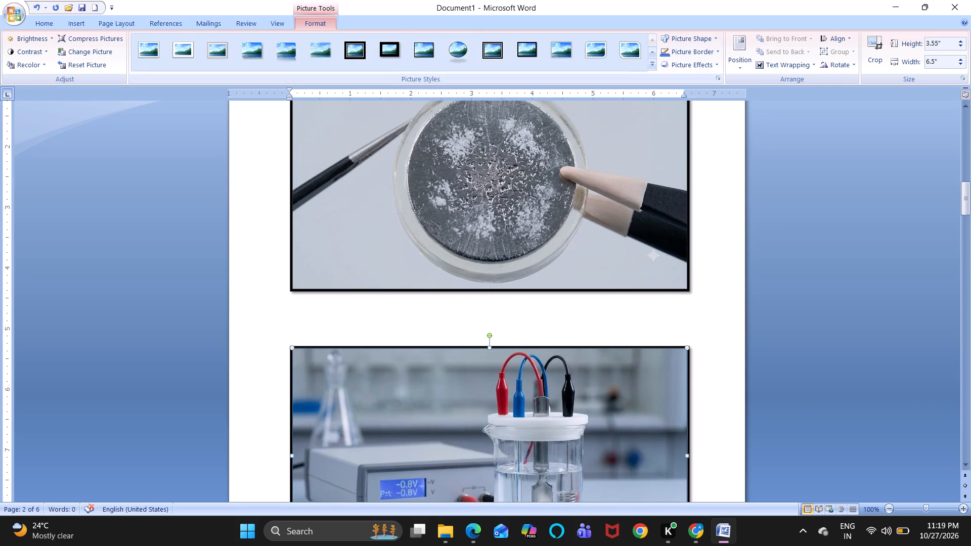
Apply the same thin black frame style to the potentiostat close-up picture on page 3.
scroll(382, 260, "down", 5)
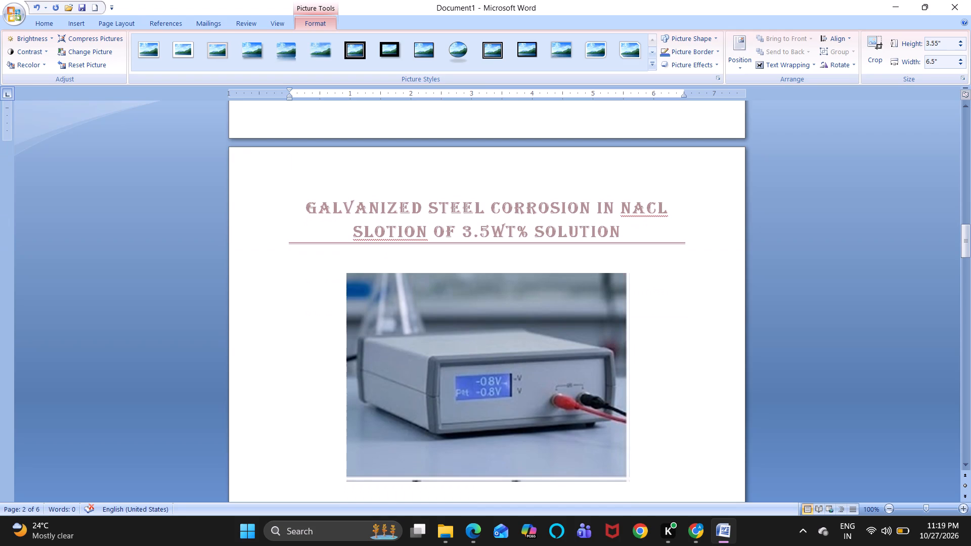
left_click(416, 313)
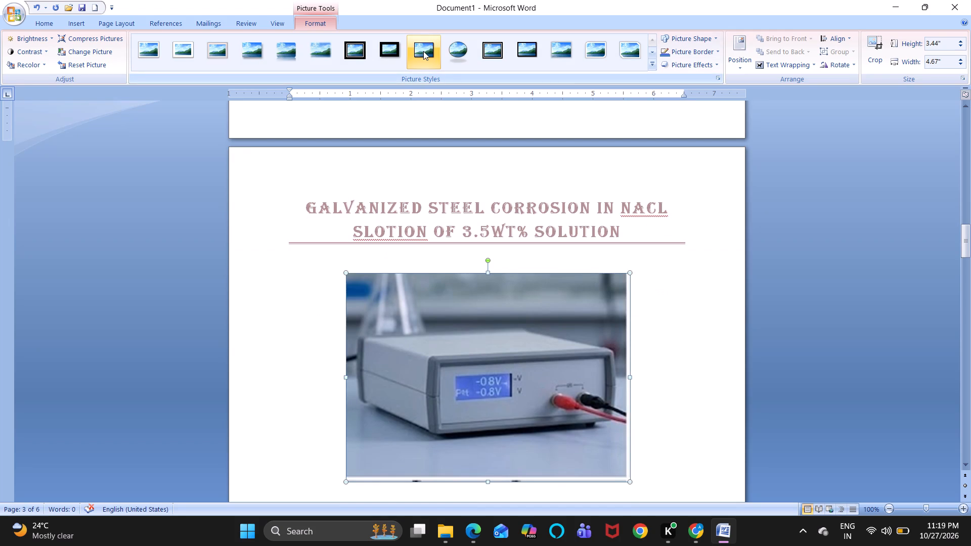
left_click(423, 51)
Apply the Simple Frame, Black picture style to the photo of the cell lid with clip leads on page 3.
scroll(448, 299, "down", 4)
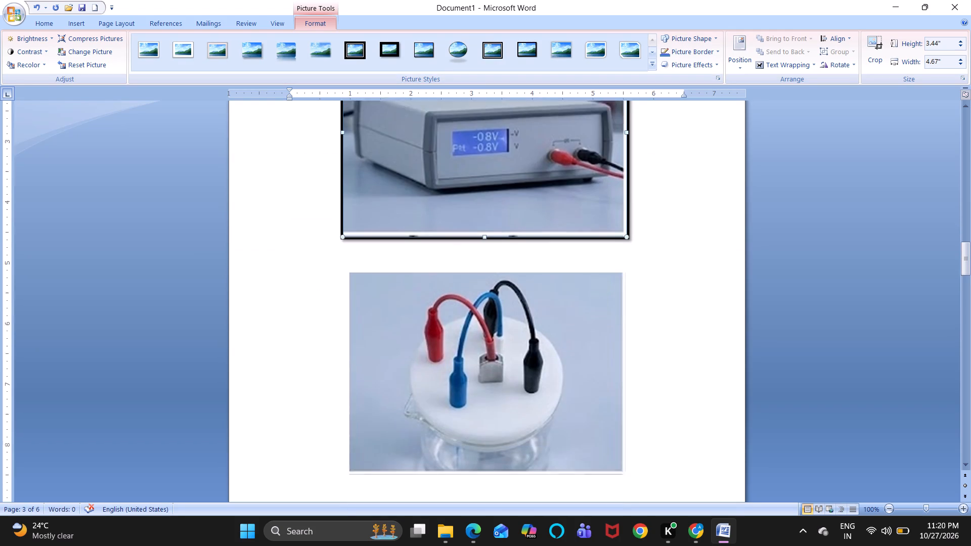
scroll(448, 299, "down", 1)
left_click(448, 299)
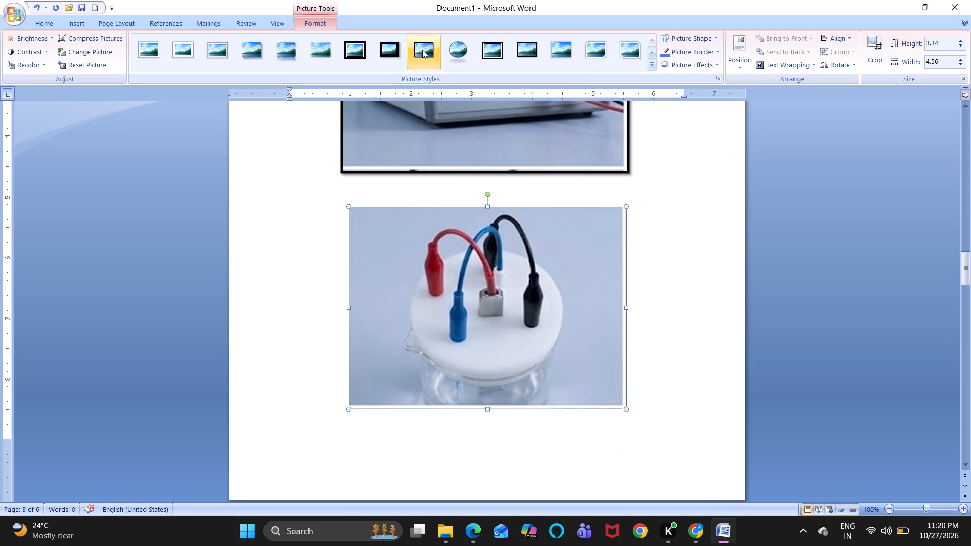
left_click(422, 50)
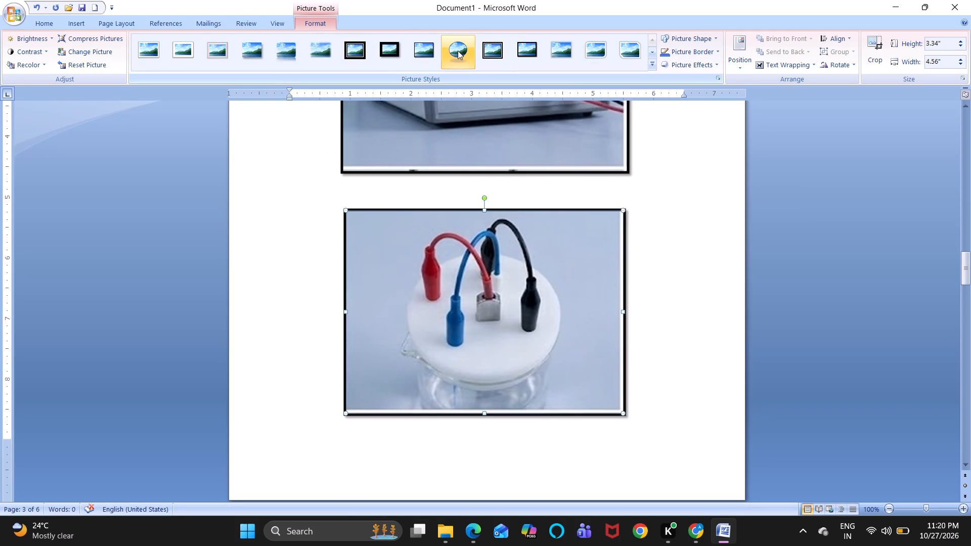
left_click(458, 52)
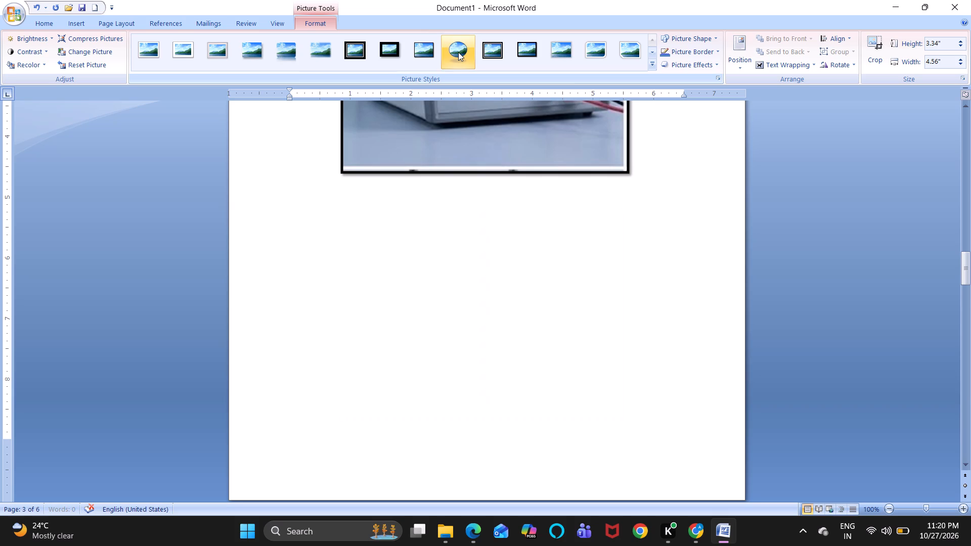
key("ctrl+z")
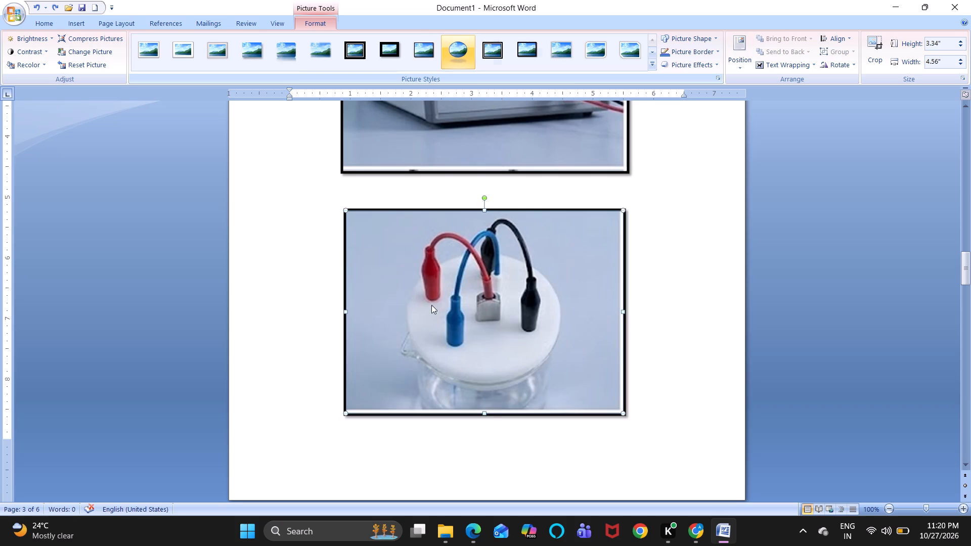
Apply the Simple Frame, Black style to the metal plate electrode picture on page 4 and shrink it slightly so its neighbour fits beside it.
scroll(431, 313, "down", 5)
left_click(406, 367)
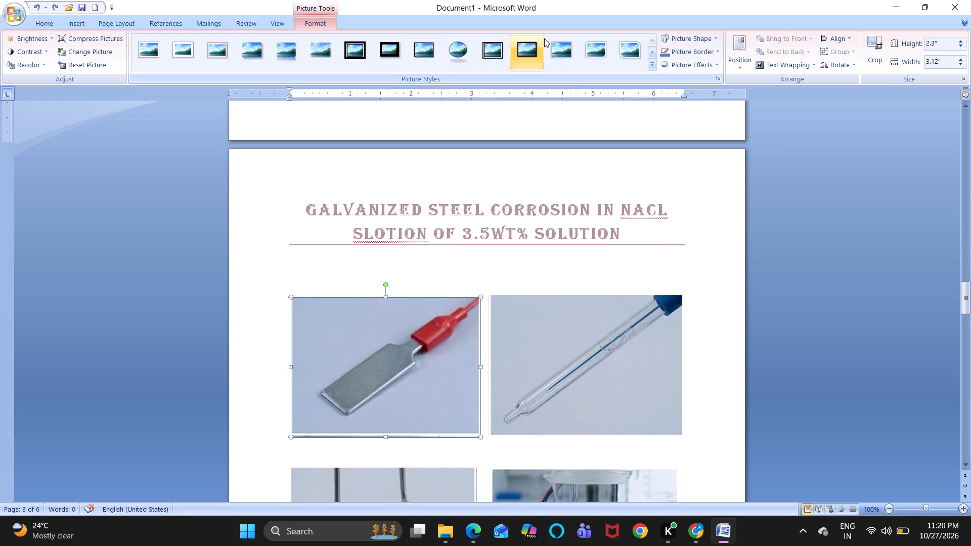
left_click(423, 53)
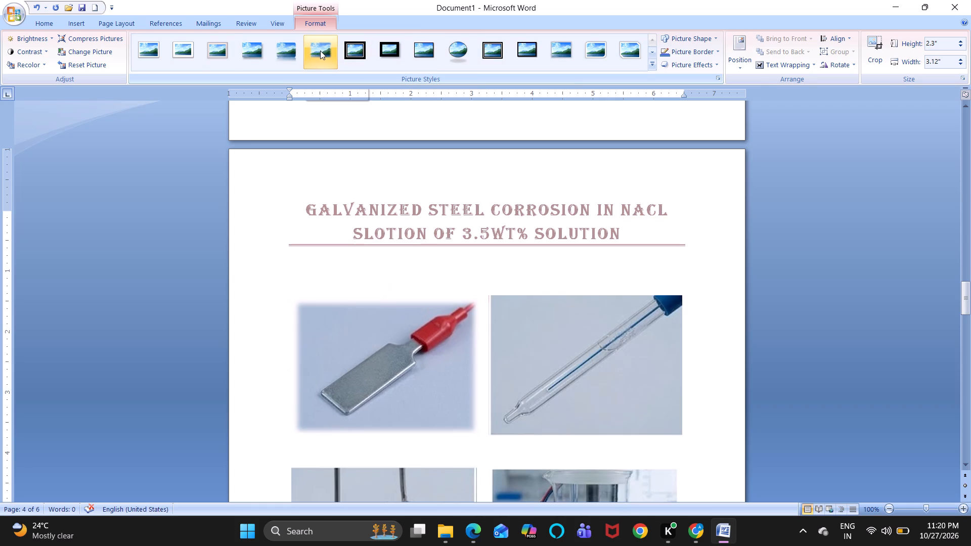
left_click(187, 48)
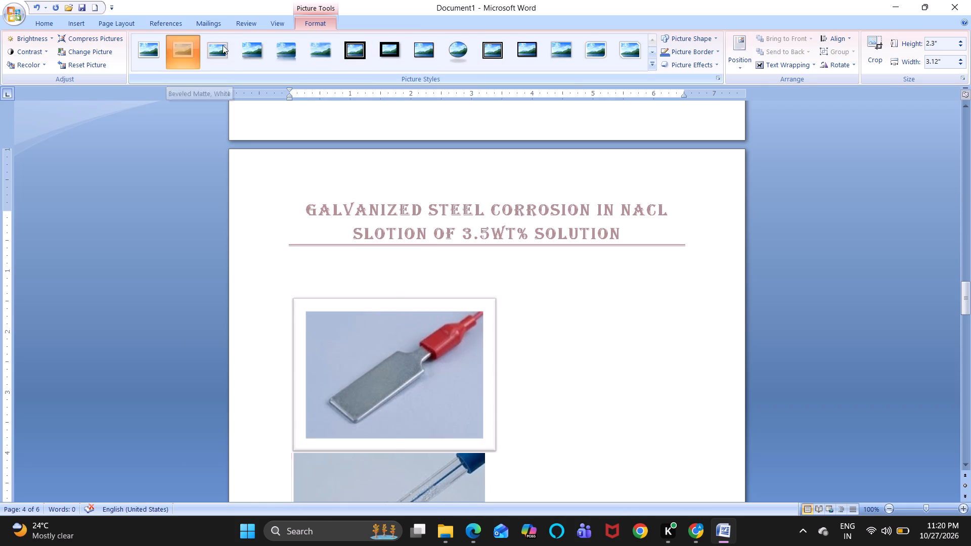
left_click(422, 57)
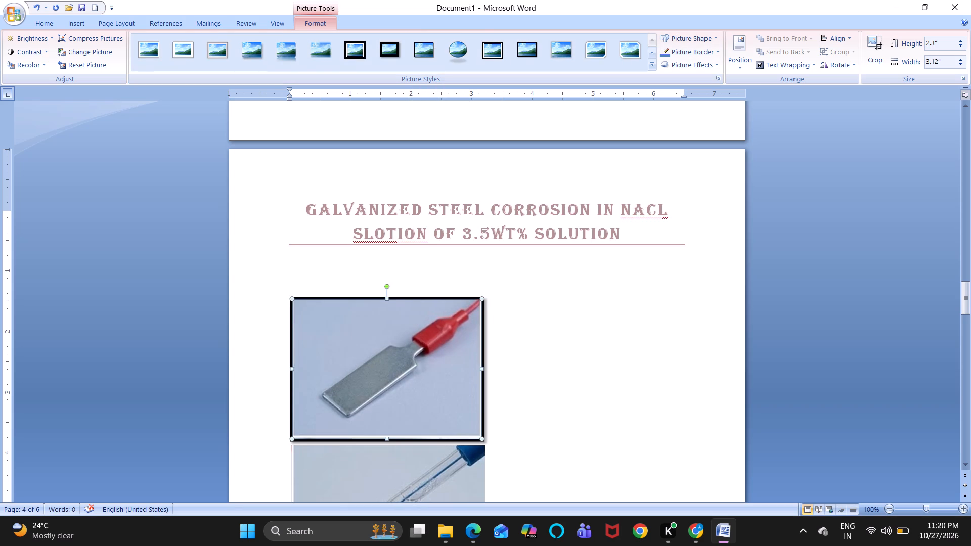
left_click_drag(480, 439, 473, 431)
Apply the same black frame to the glass electrode picture on page 4 and shrink it proportionally to about 2.19" by 3.02".
left_click(560, 401)
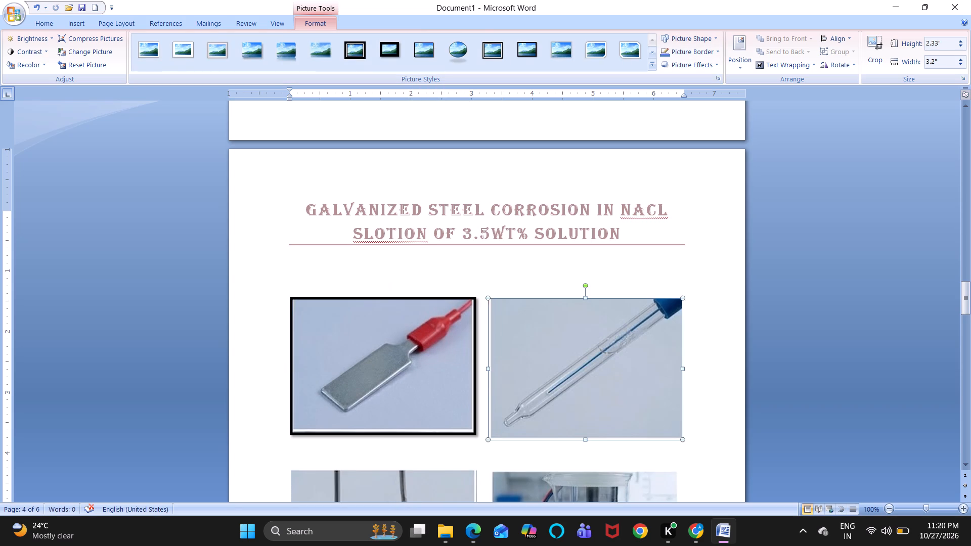
left_click(427, 46)
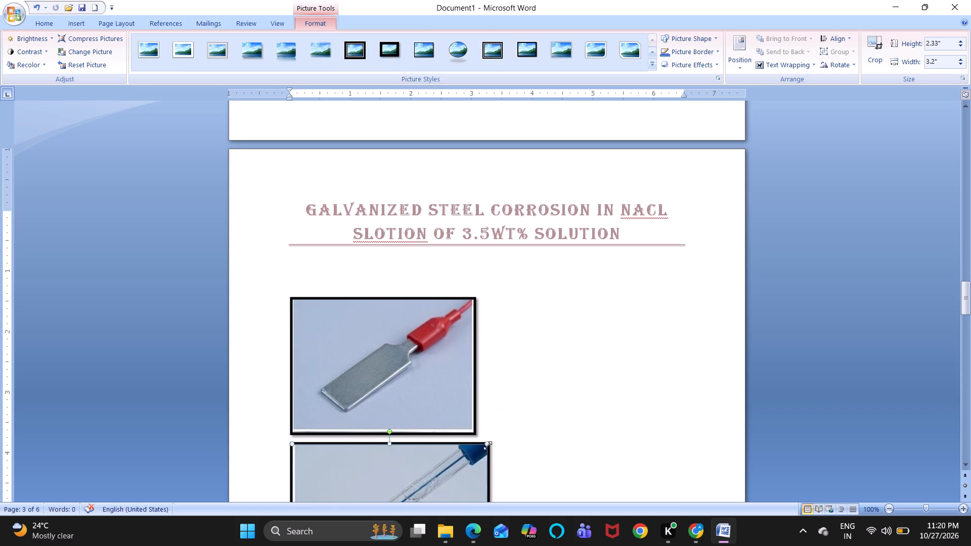
left_click_drag(488, 443, 466, 445)
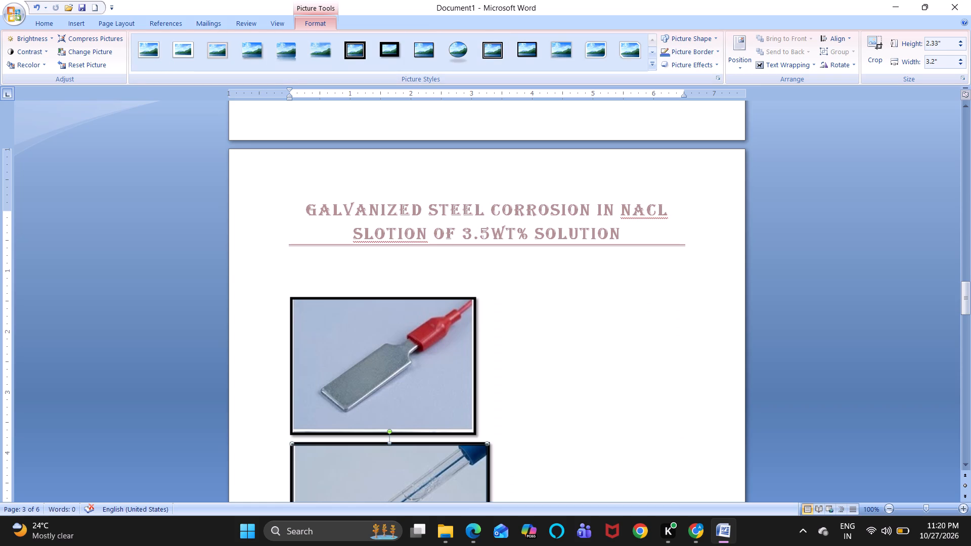
left_click_drag(466, 445, 440, 448)
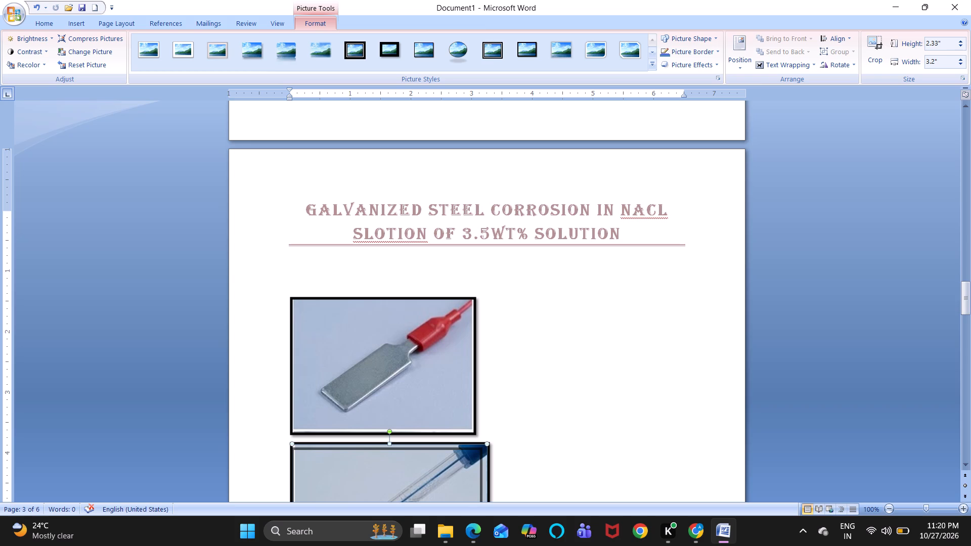
left_click_drag(440, 448, 430, 452)
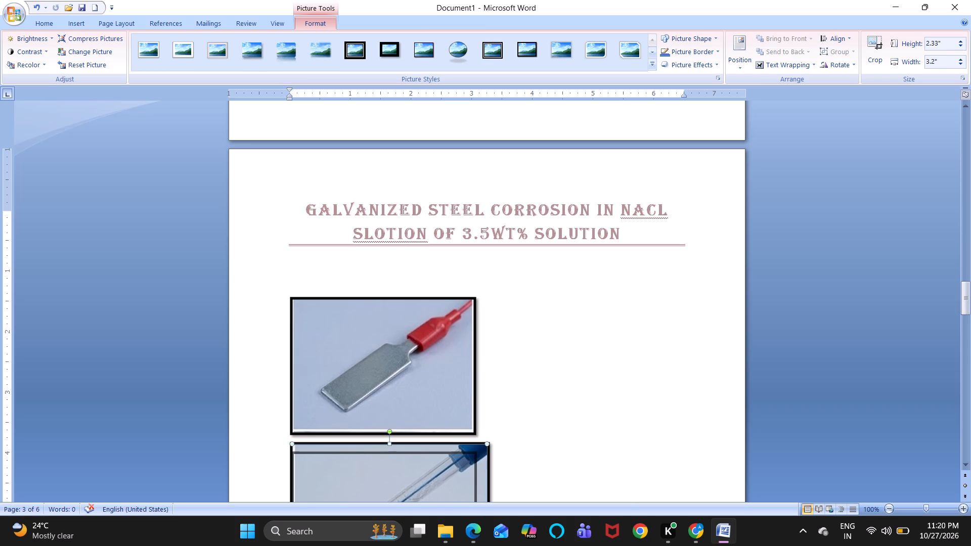
Apply the same black frame to the wire coil picture on page 4 and shrink it proportionally to about 2.2" by 2.95".
scroll(500, 448, "down", 1)
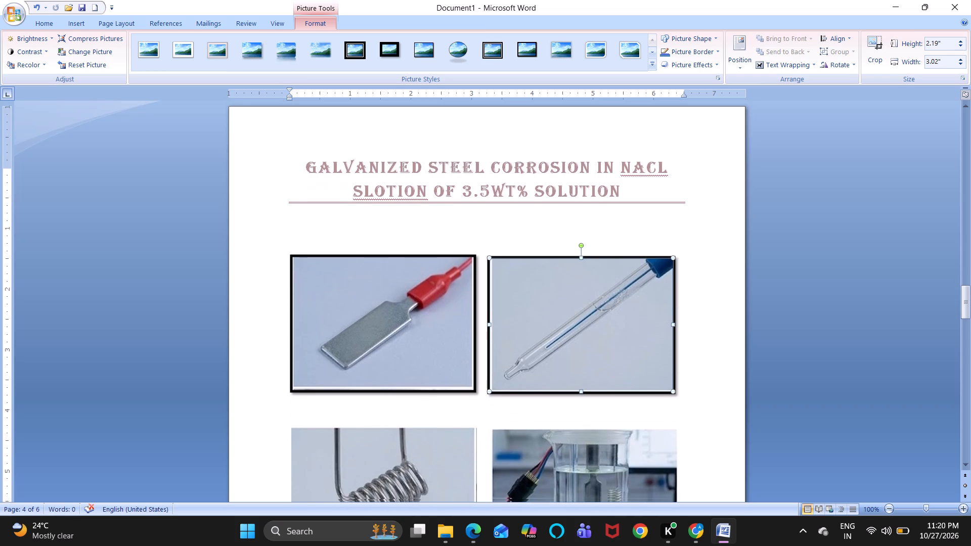
scroll(500, 448, "down", 2)
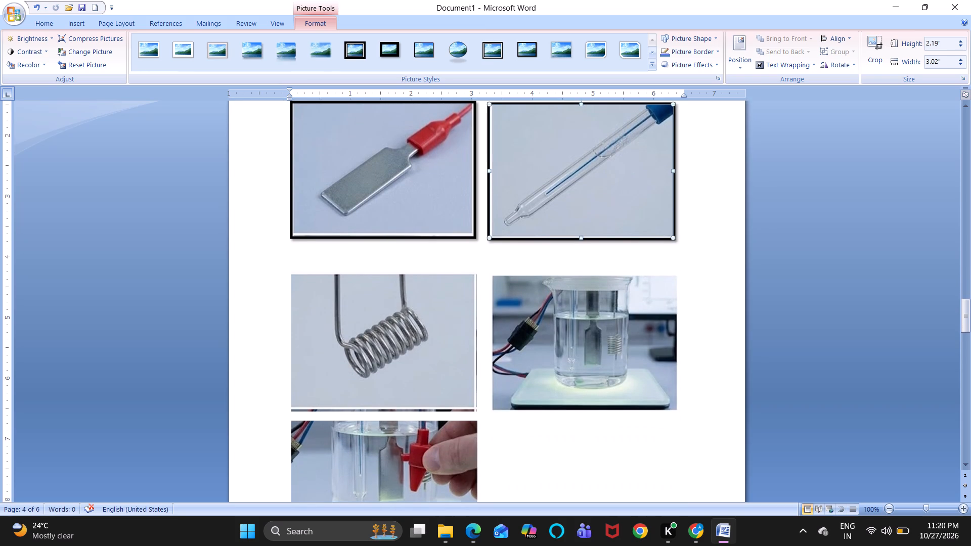
left_click(381, 341)
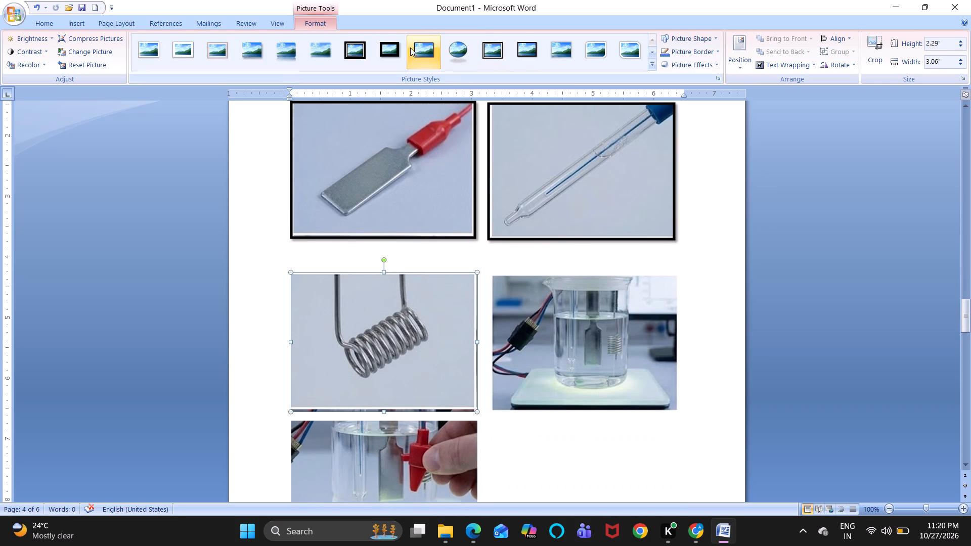
left_click(423, 53)
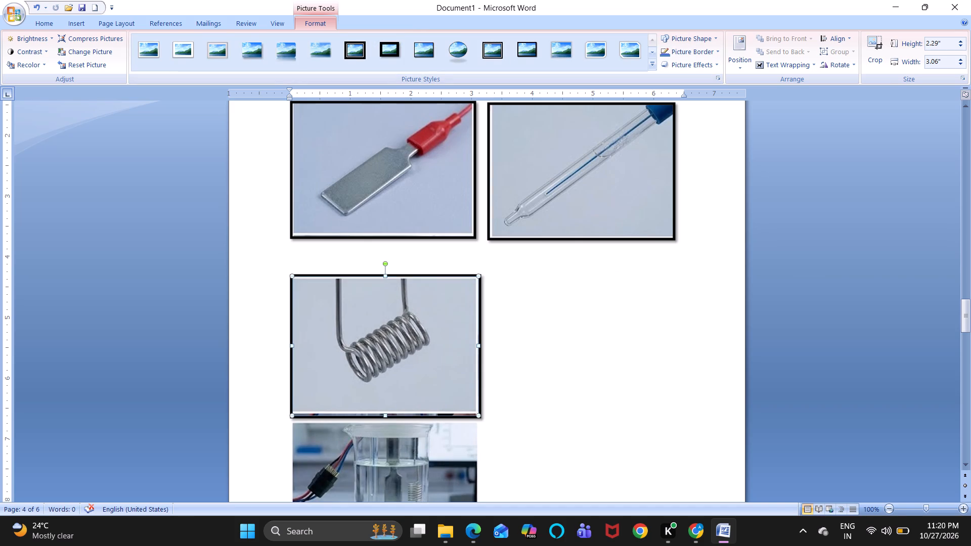
left_click_drag(478, 275, 461, 278)
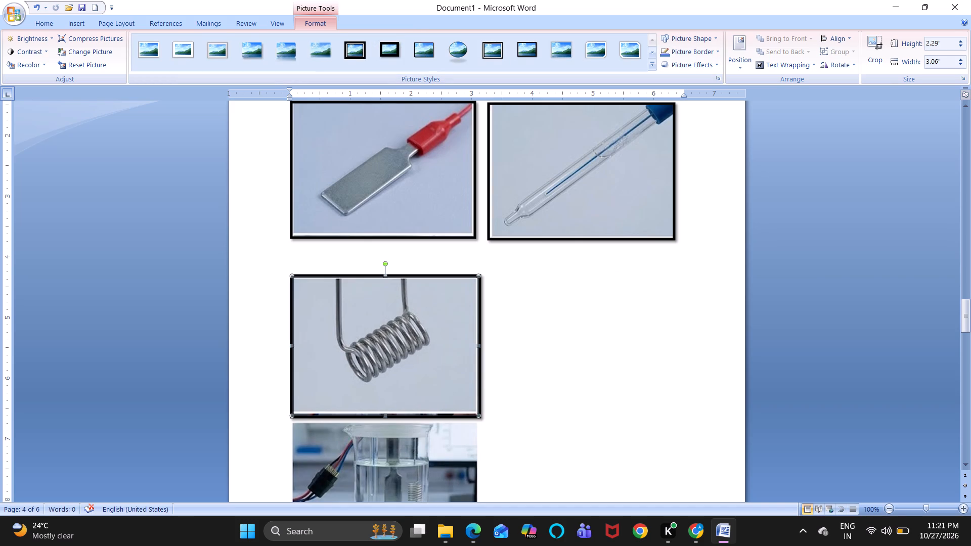
left_click_drag(461, 278, 450, 284)
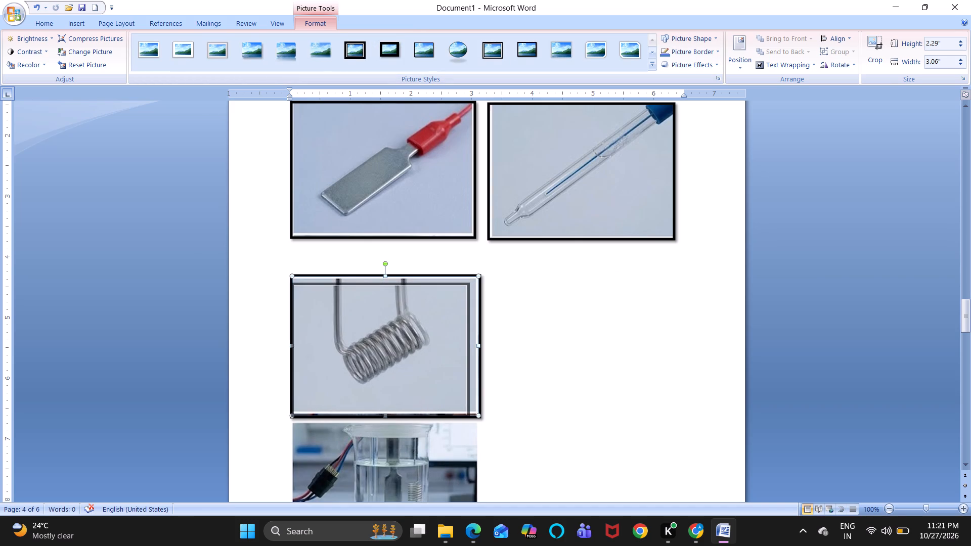
left_click_drag(450, 284, 453, 282)
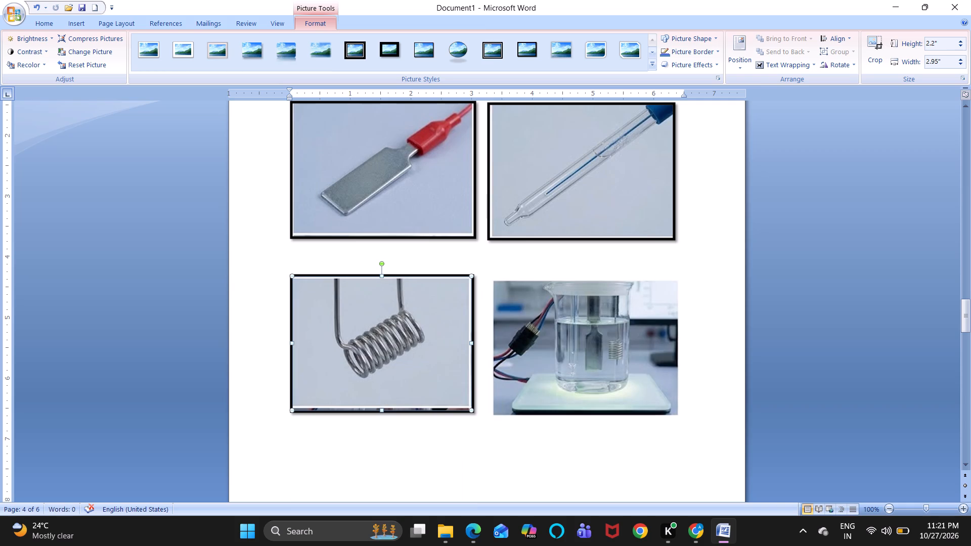
Apply the same black frame to the beaker setup picture beside the coil and shrink it proportionally to about 2.17" by 2.97".
left_click(541, 305)
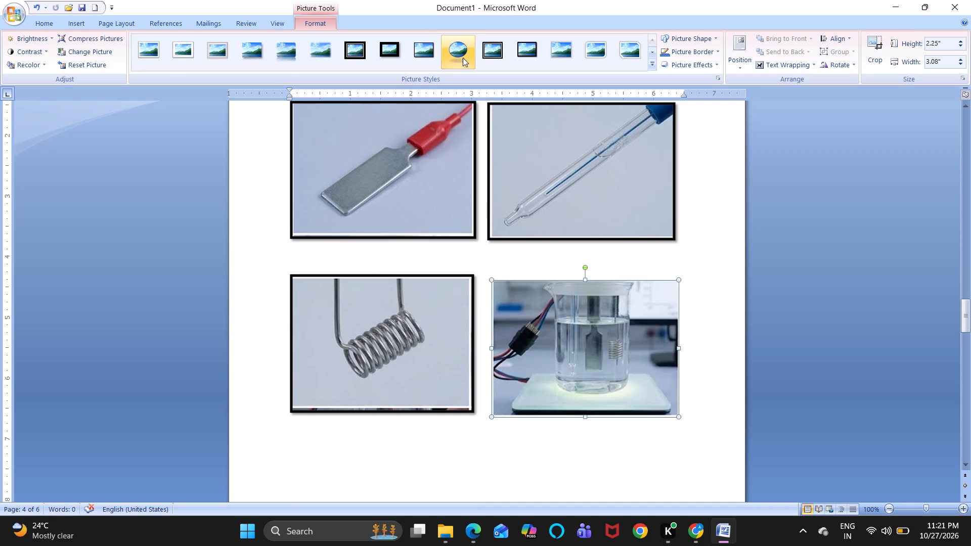
left_click(427, 57)
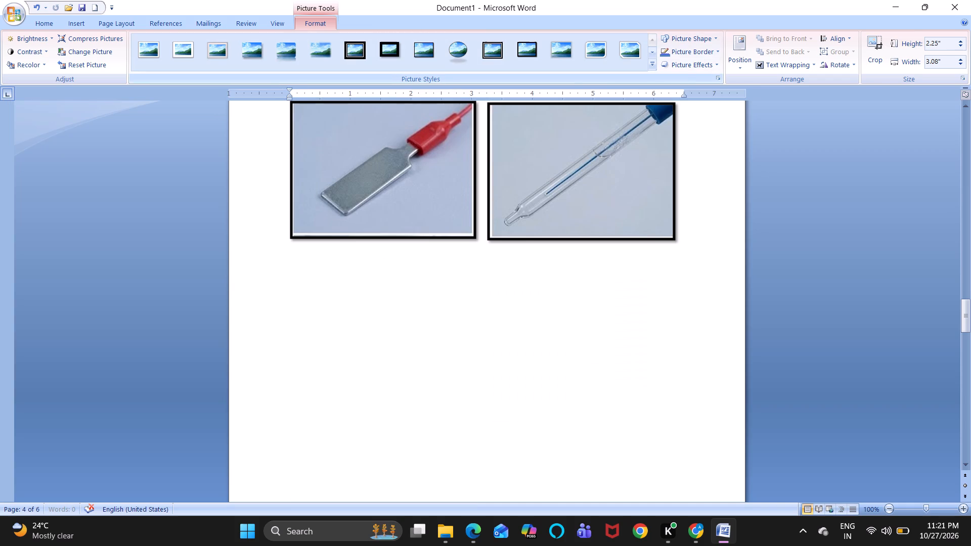
scroll(488, 264, "up", 4)
scroll(488, 264, "down", 6)
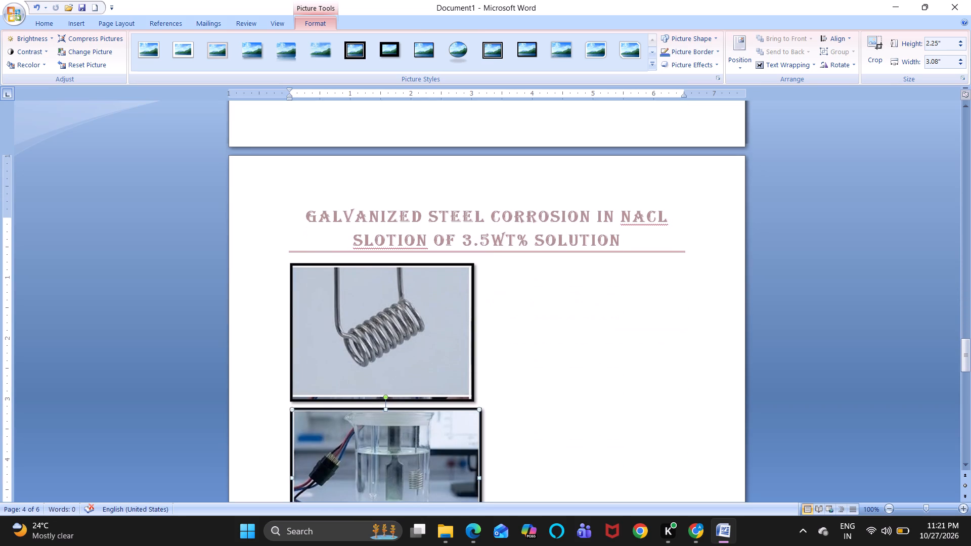
scroll(427, 420, "down", 1)
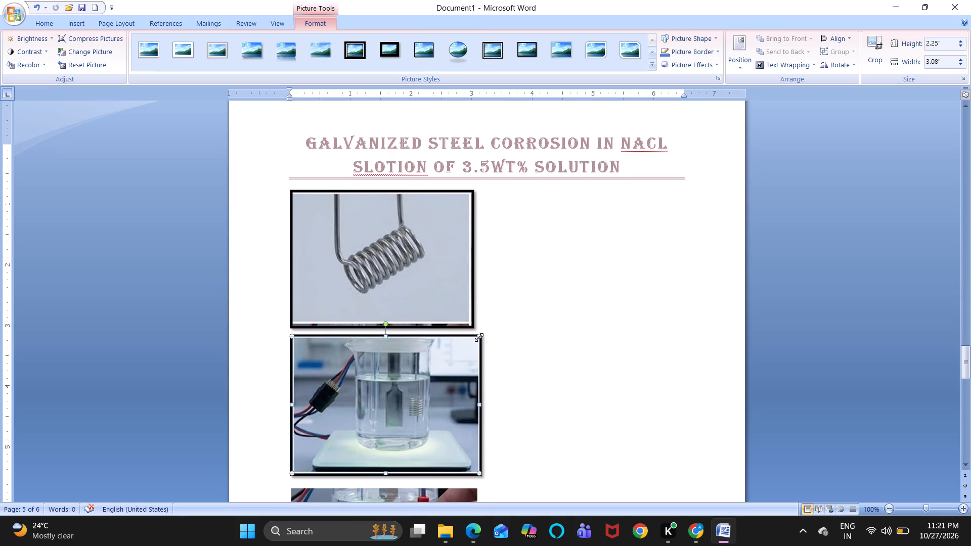
left_click_drag(479, 337, 469, 341)
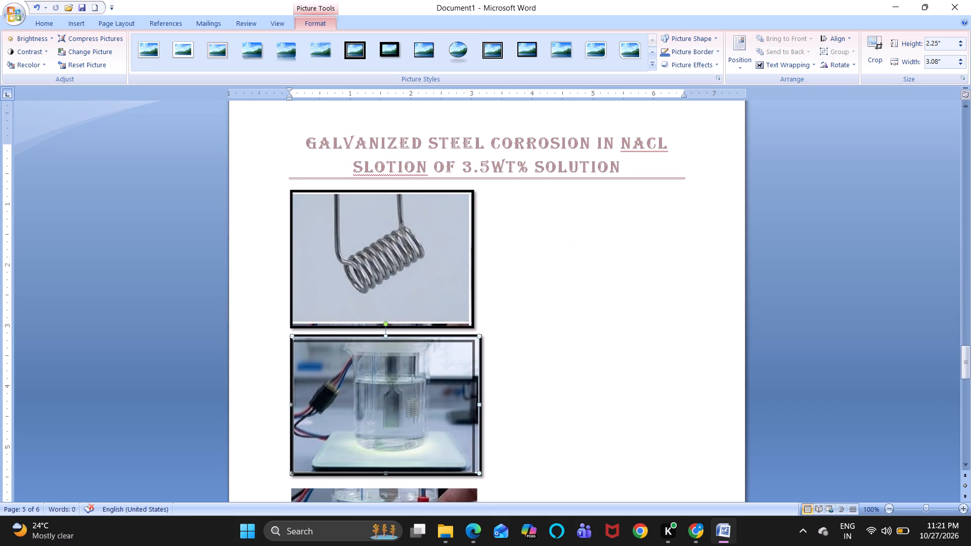
left_click_drag(469, 341, 469, 341)
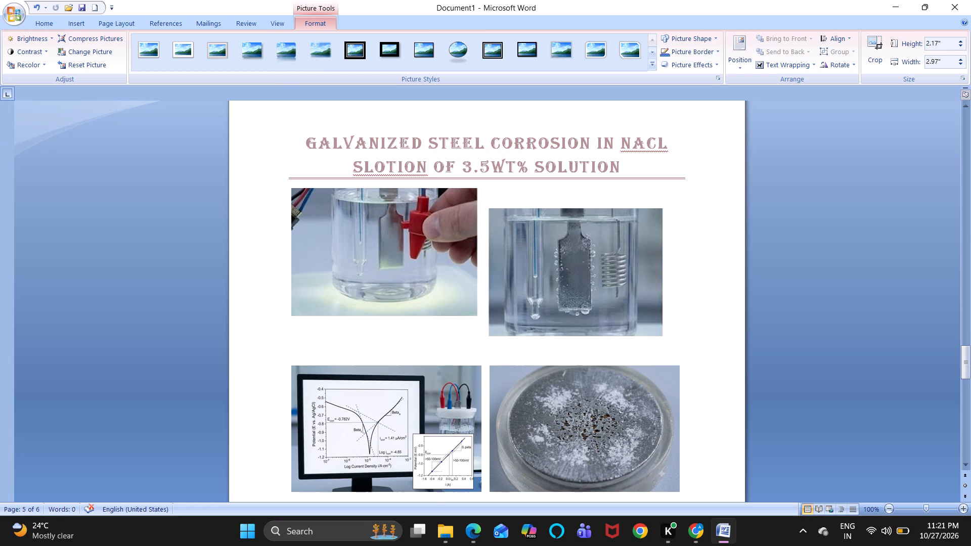
Review the picture frames and layout across the document, from the first page's polarization plot through to the pictures on page 5.
scroll(471, 334, "up", 10)
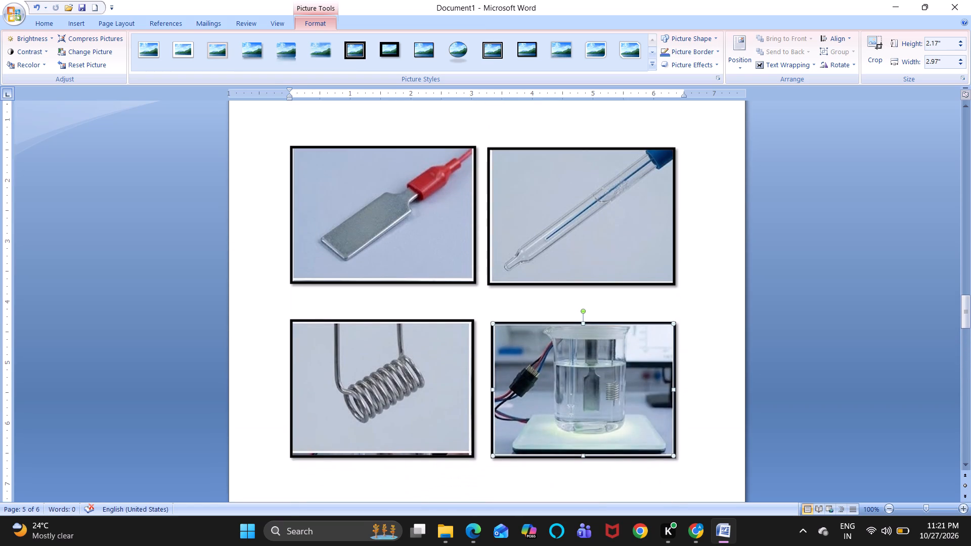
scroll(471, 334, "up", 18)
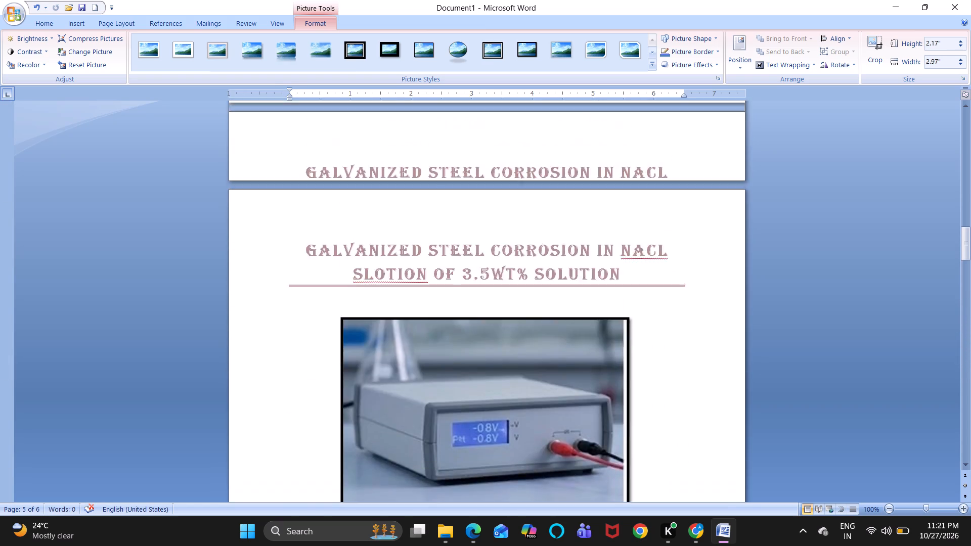
scroll(471, 334, "up", 17)
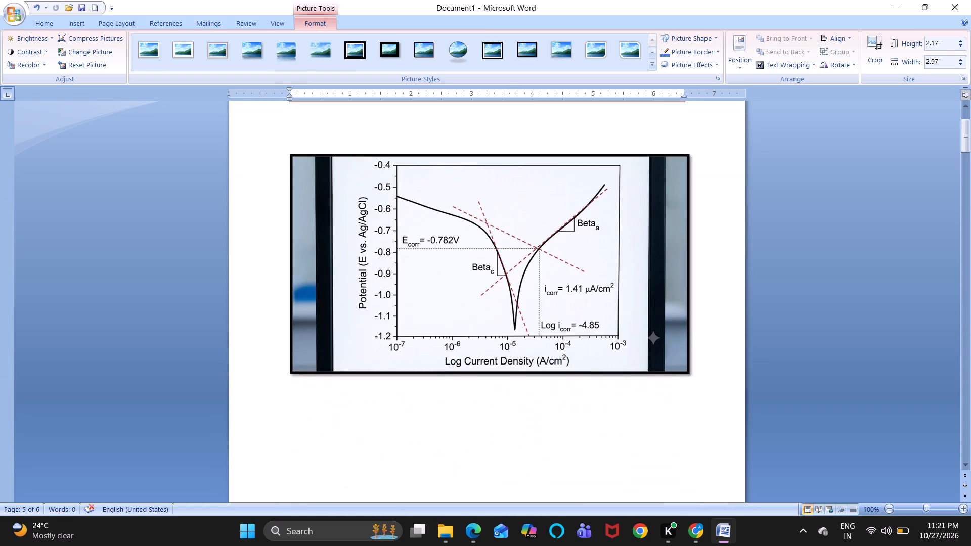
scroll(471, 334, "up", 5)
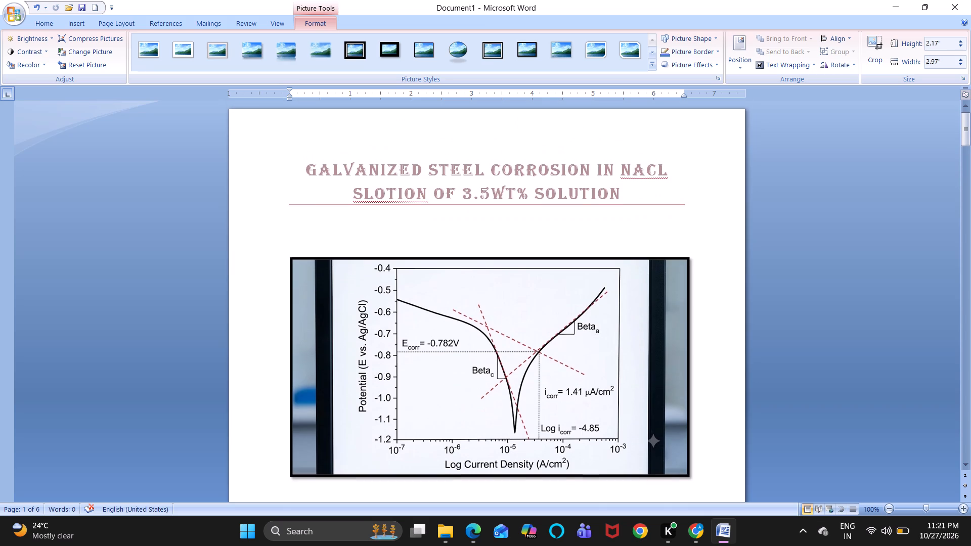
scroll(471, 334, "up", 2)
scroll(471, 334, "down", 20)
scroll(471, 334, "down", 11)
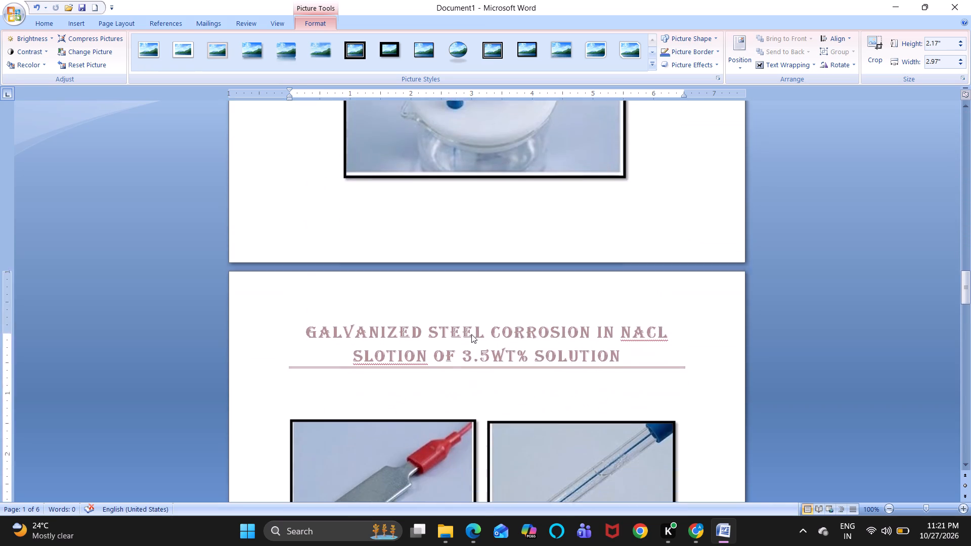
scroll(471, 334, "down", 8)
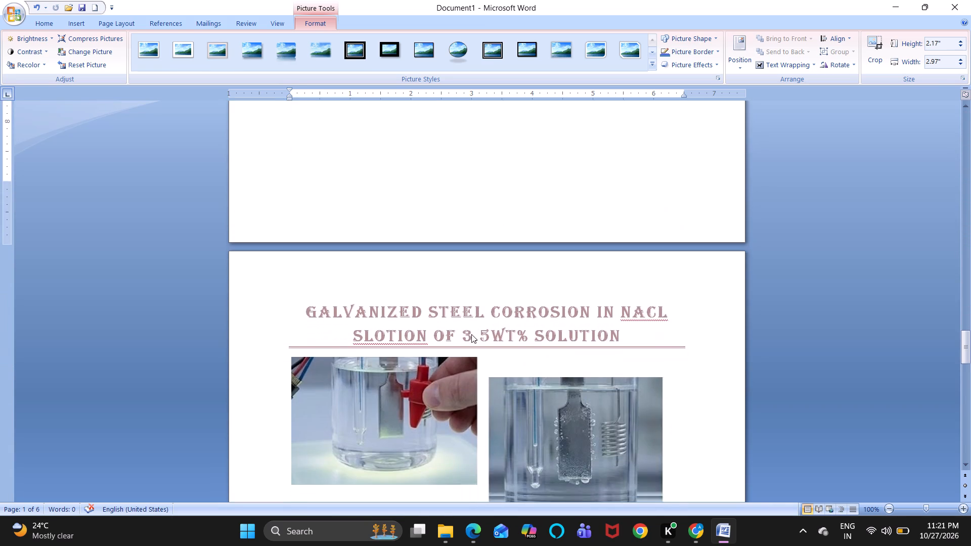
scroll(471, 334, "down", 3)
scroll(471, 334, "right", 1)
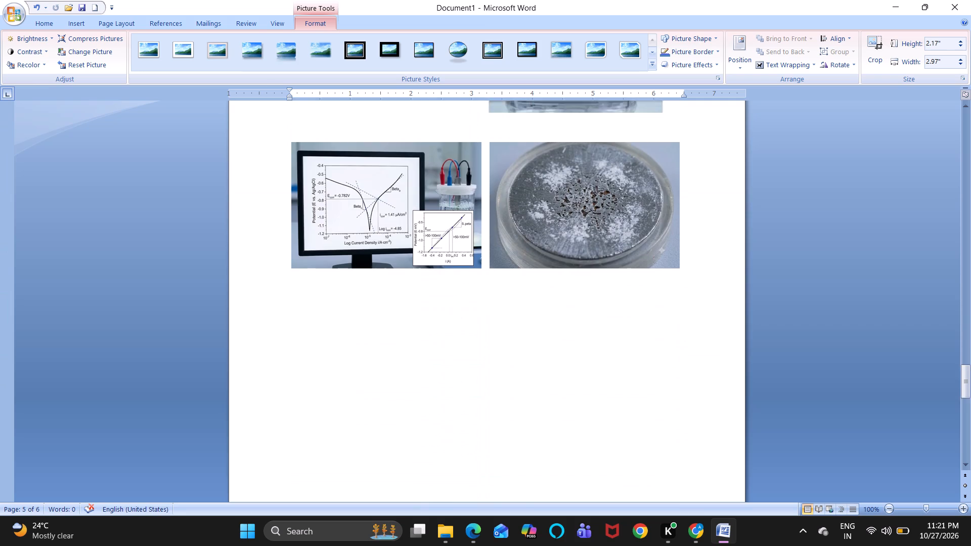
scroll(471, 334, "down", 6)
scroll(471, 334, "up", 6)
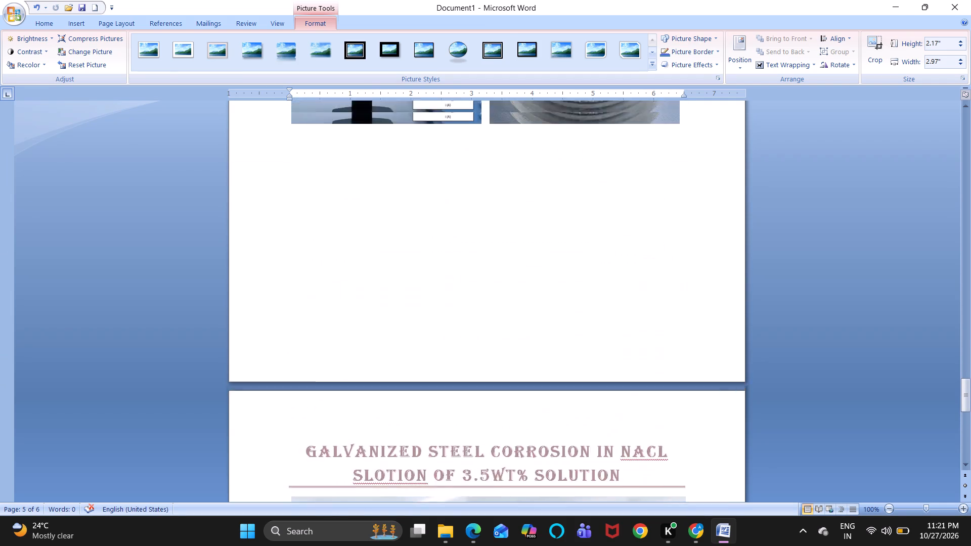
Apply the Simple Frame, Black style to the red-clip beaker picture and the adjacent bubbling specimen picture on page 5.
scroll(471, 334, "up", 7)
left_click(423, 220)
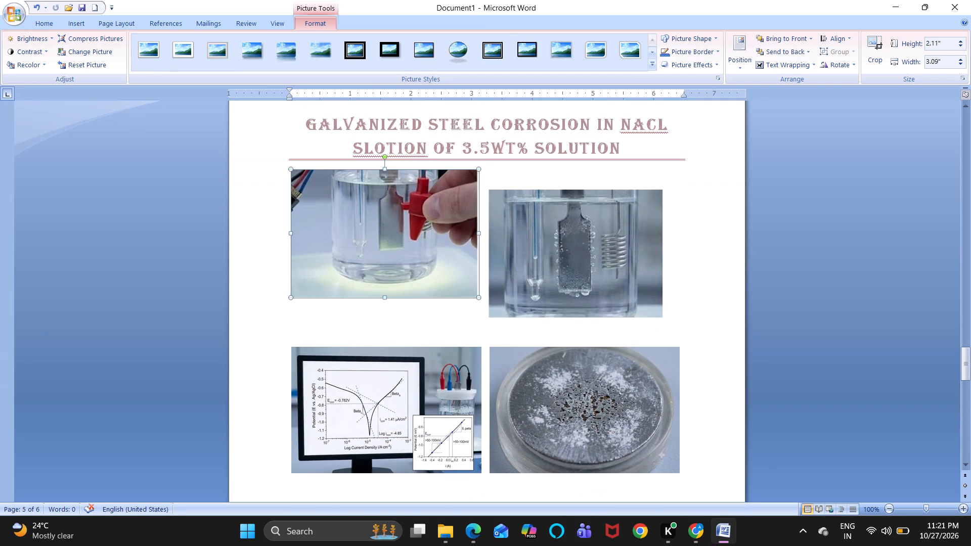
left_click(385, 51)
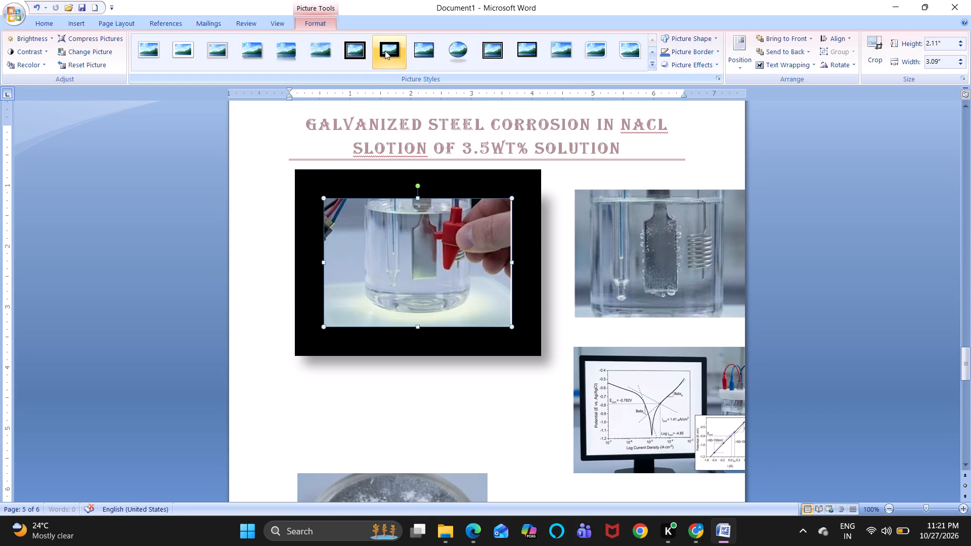
left_click(418, 56)
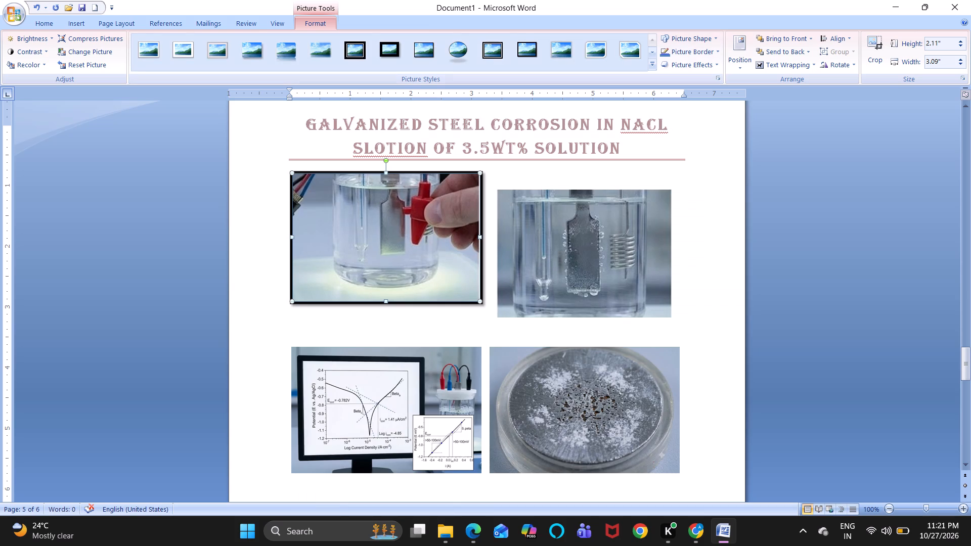
left_click(528, 206)
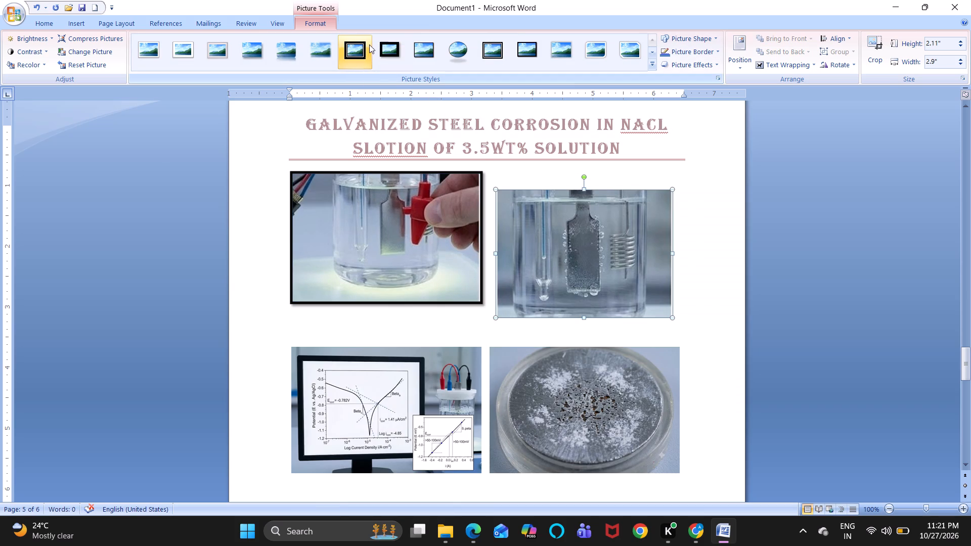
left_click(424, 50)
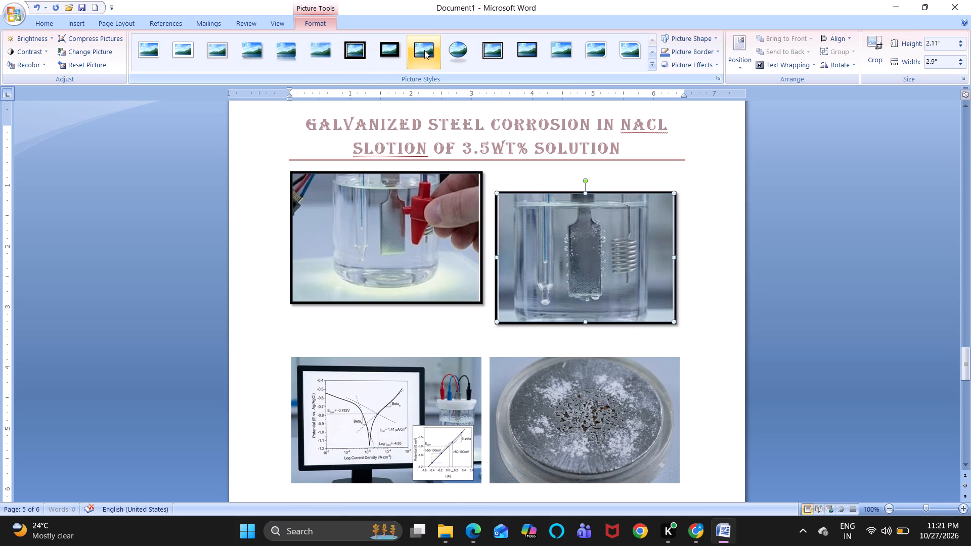
Apply the same black frame to the monitor plot picture on page 5 and shrink it proportionally to about 2.01" by 3.03".
scroll(428, 278, "down", 1)
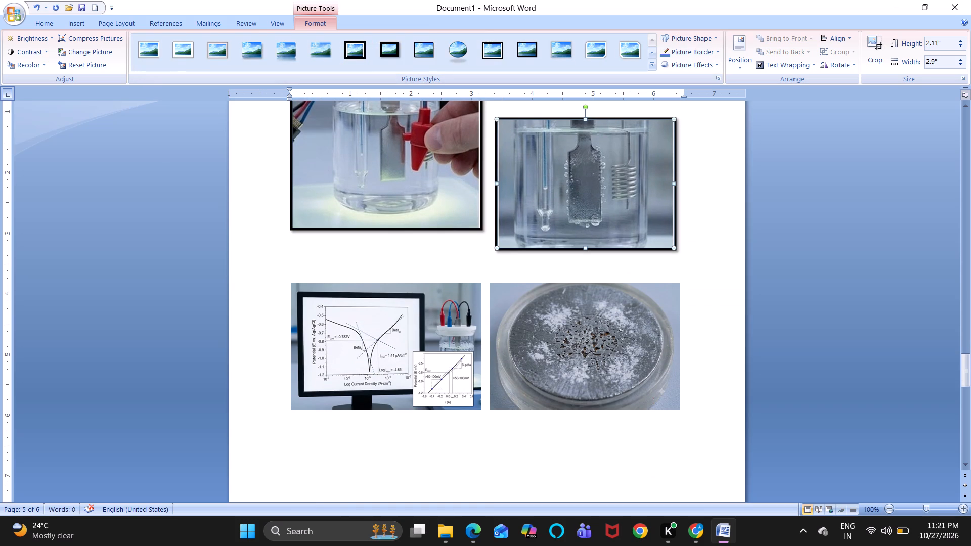
left_click(415, 323)
left_click(426, 54)
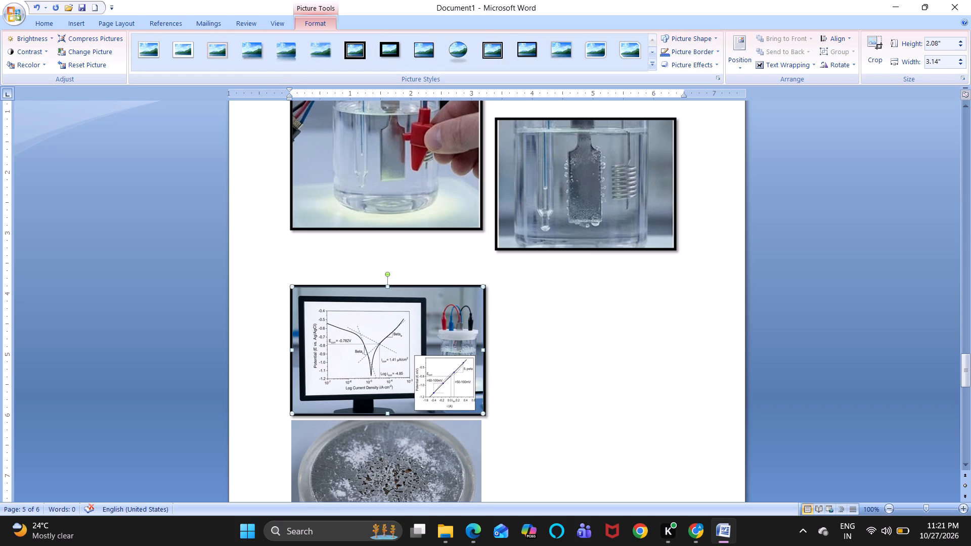
left_click_drag(482, 287, 471, 287)
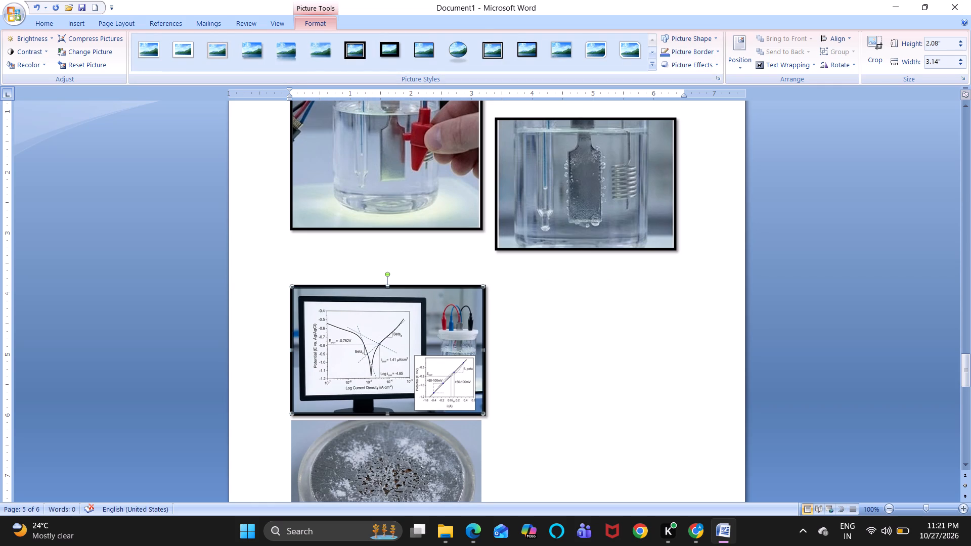
left_click_drag(471, 287, 468, 296)
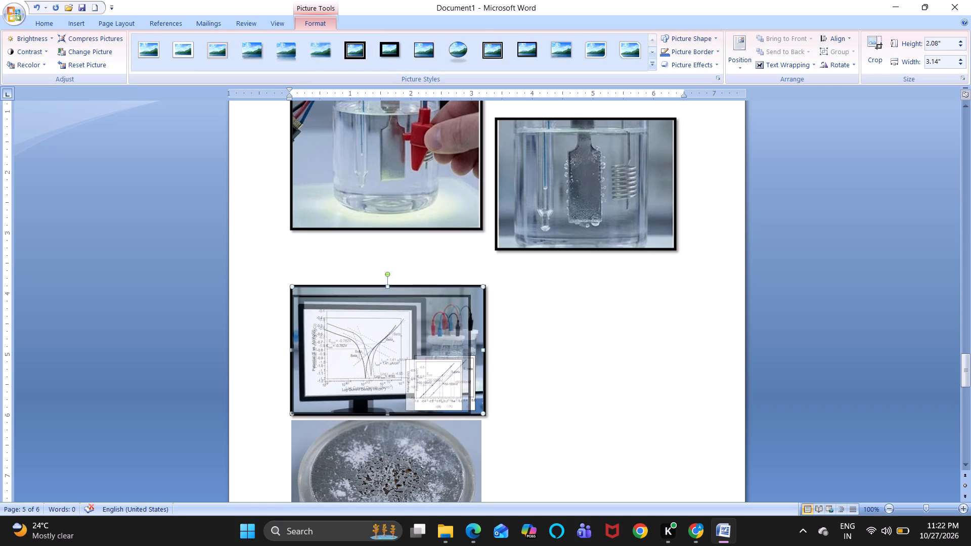
left_click_drag(468, 296, 457, 288)
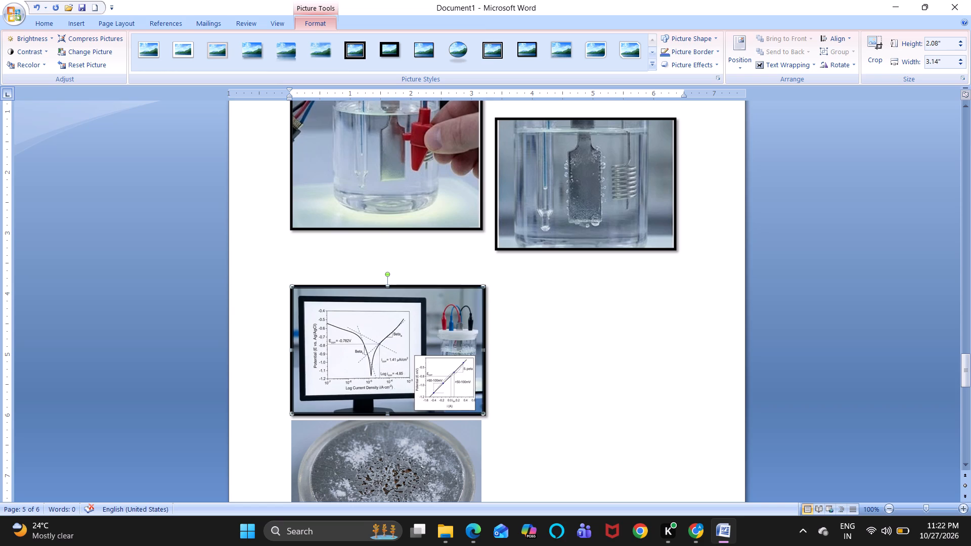
left_click_drag(457, 288, 457, 291)
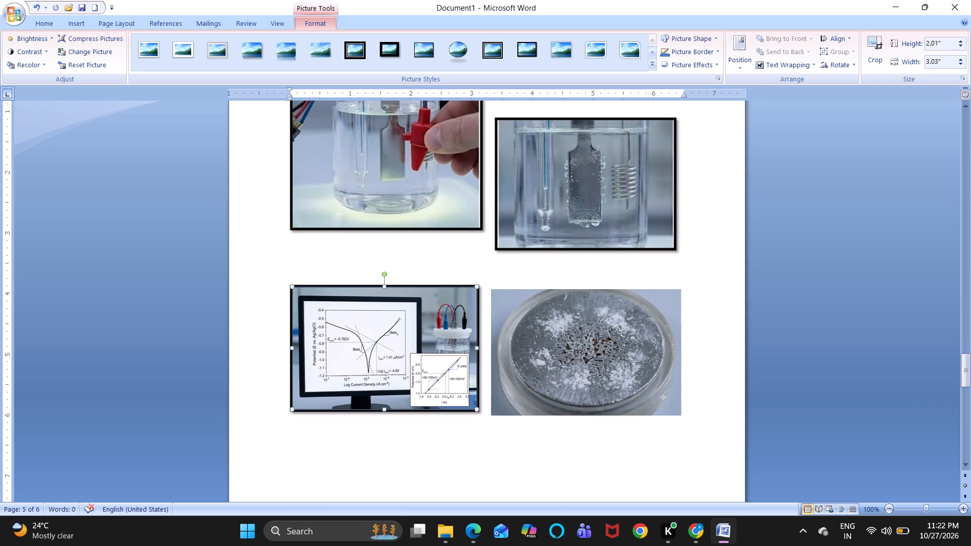
Apply the same black frame to the corroded disc picture beside the monitor and shrink it proportionally to about 2.02" by 3.05".
left_click(568, 310)
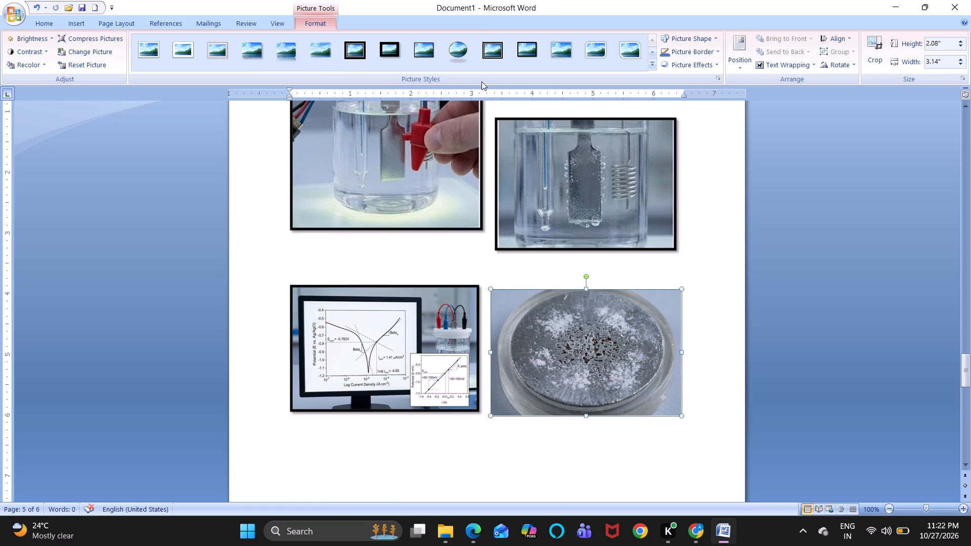
left_click(417, 52)
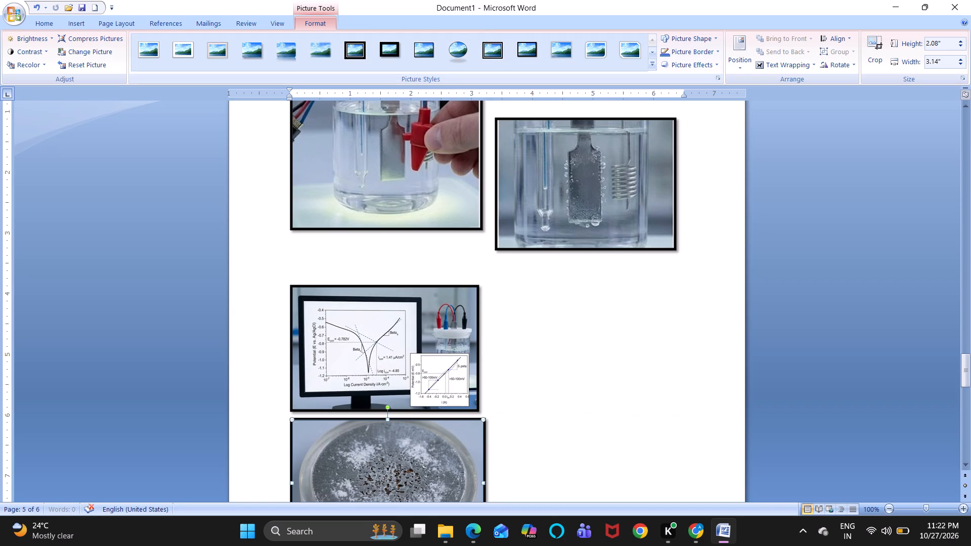
left_click_drag(485, 419, 478, 424)
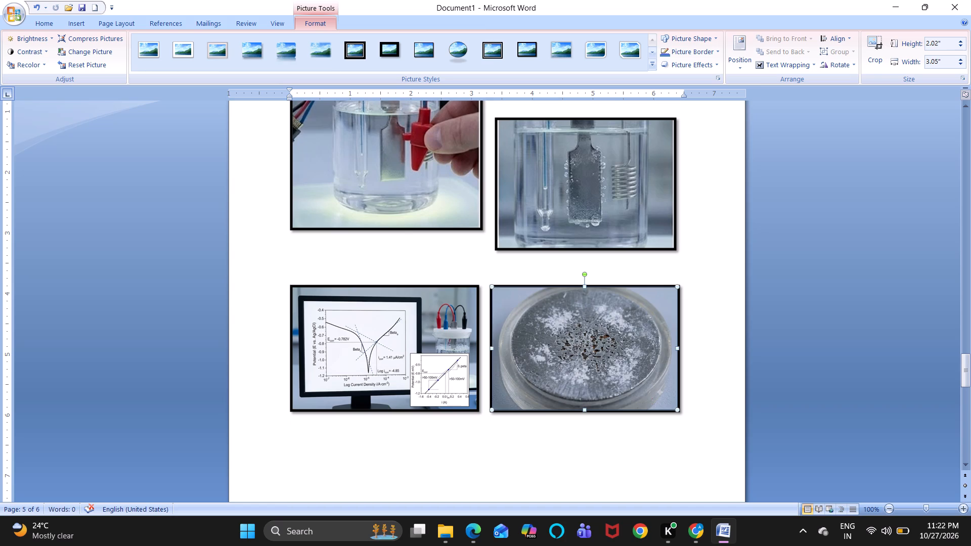
Apply the same black frame to the potentiostat circuit diagram on page 6.
scroll(463, 488, "down", 3)
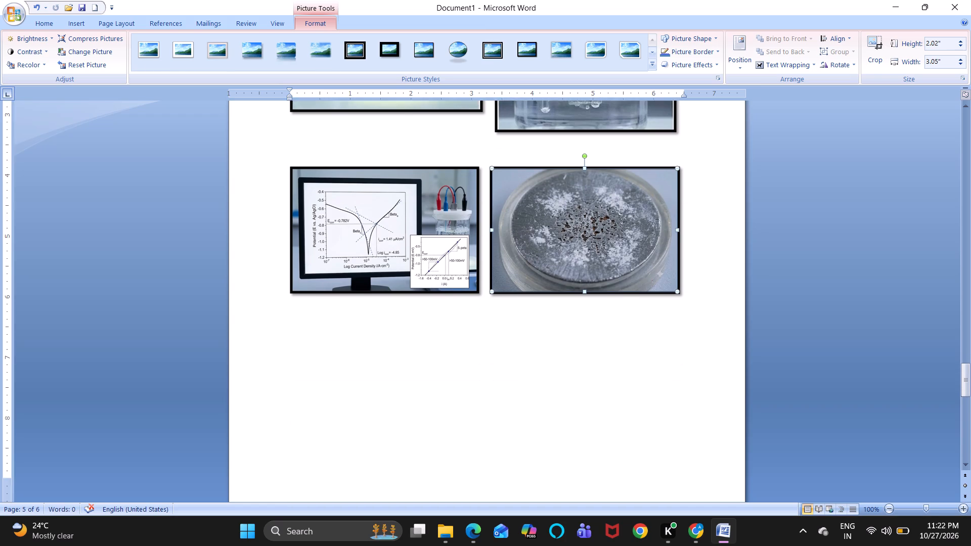
scroll(463, 488, "down", 6)
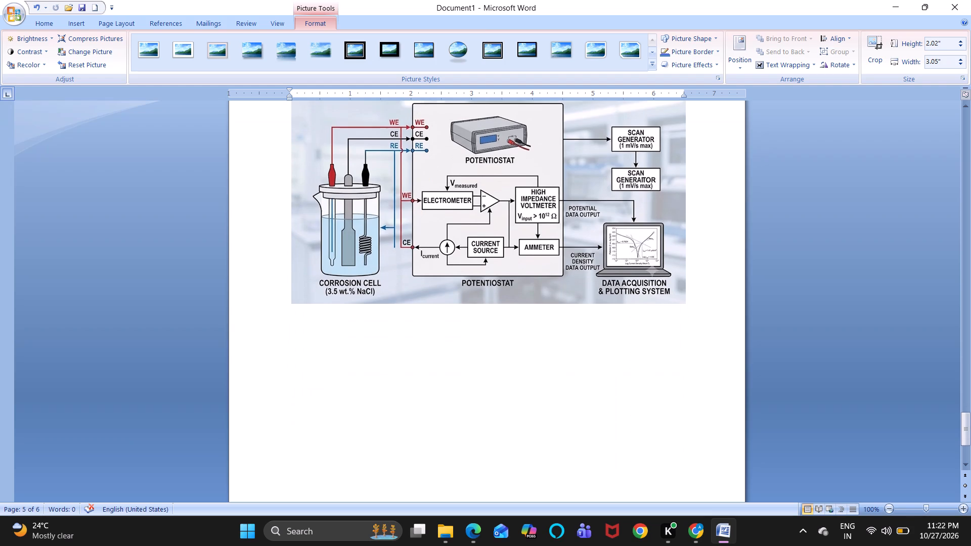
scroll(463, 488, "up", 3)
left_click(438, 403)
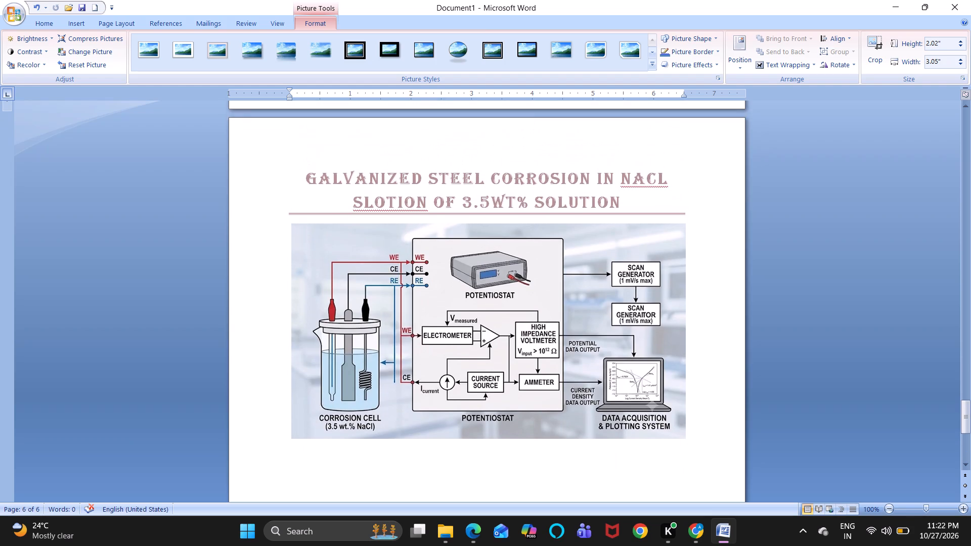
left_click(422, 52)
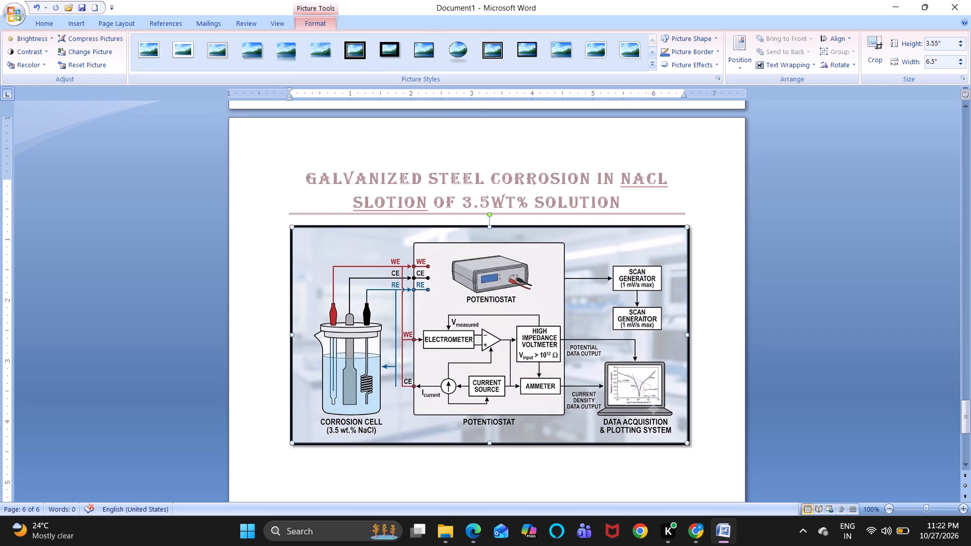
left_click(610, 468)
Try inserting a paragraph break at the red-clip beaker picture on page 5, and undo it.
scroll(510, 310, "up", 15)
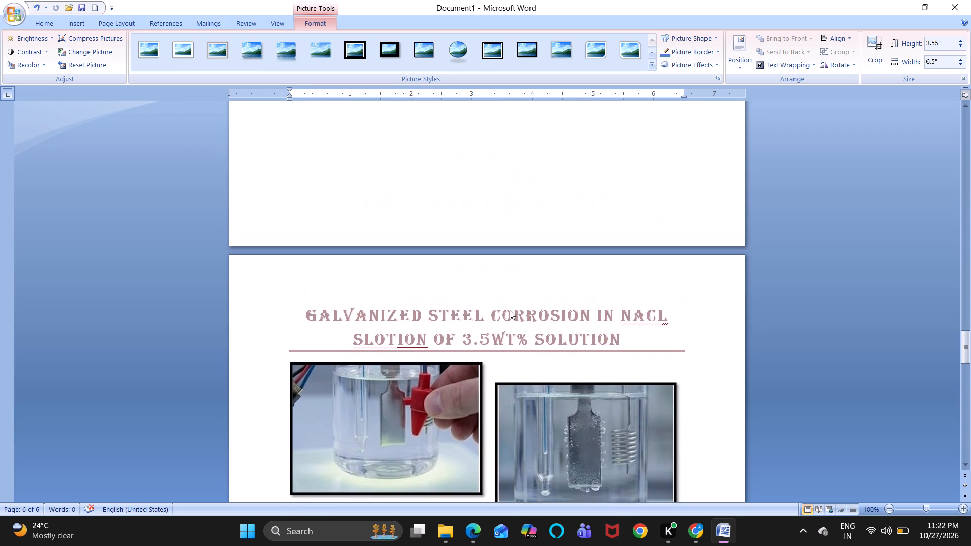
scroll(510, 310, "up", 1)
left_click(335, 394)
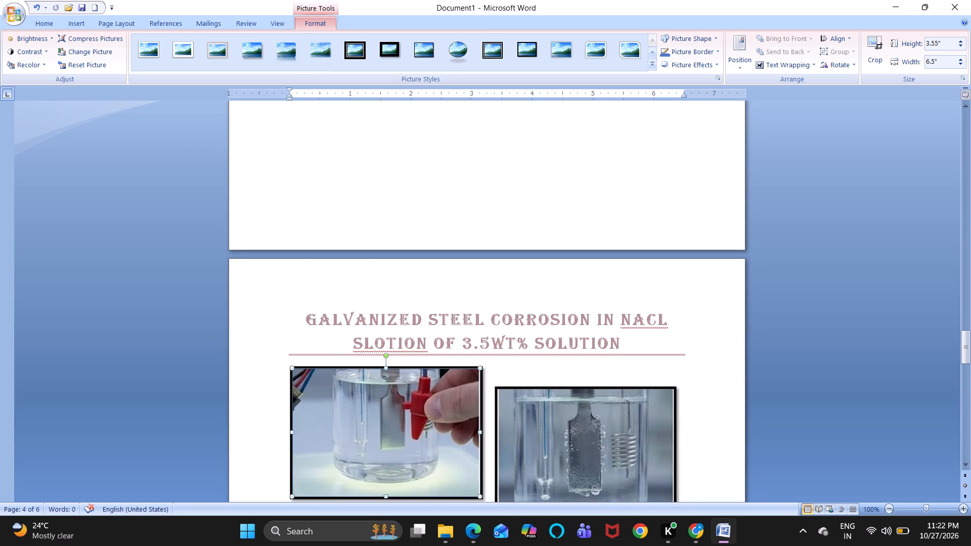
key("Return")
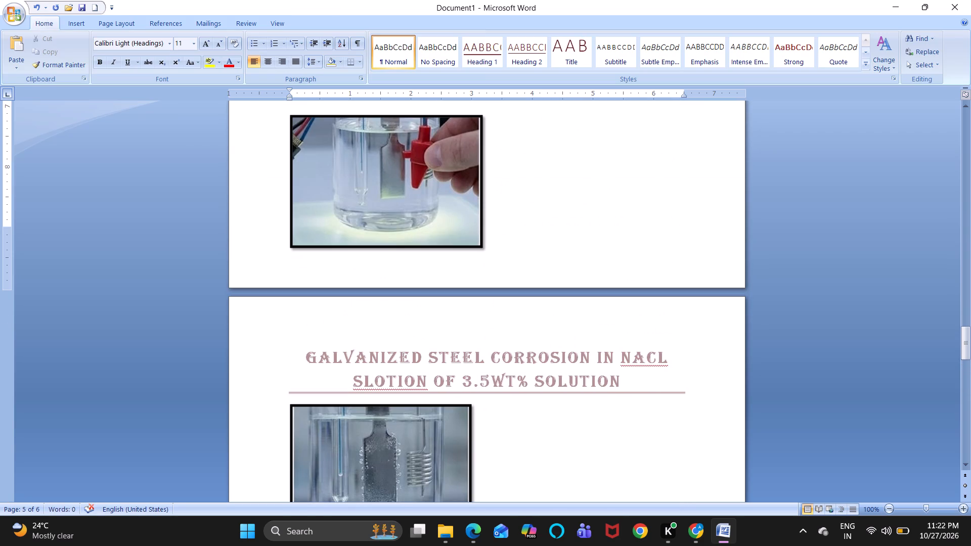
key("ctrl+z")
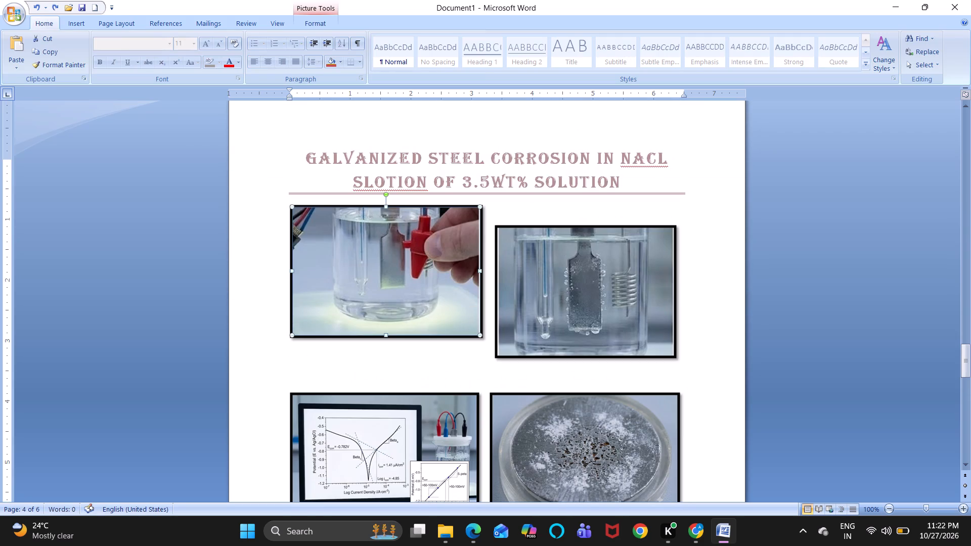
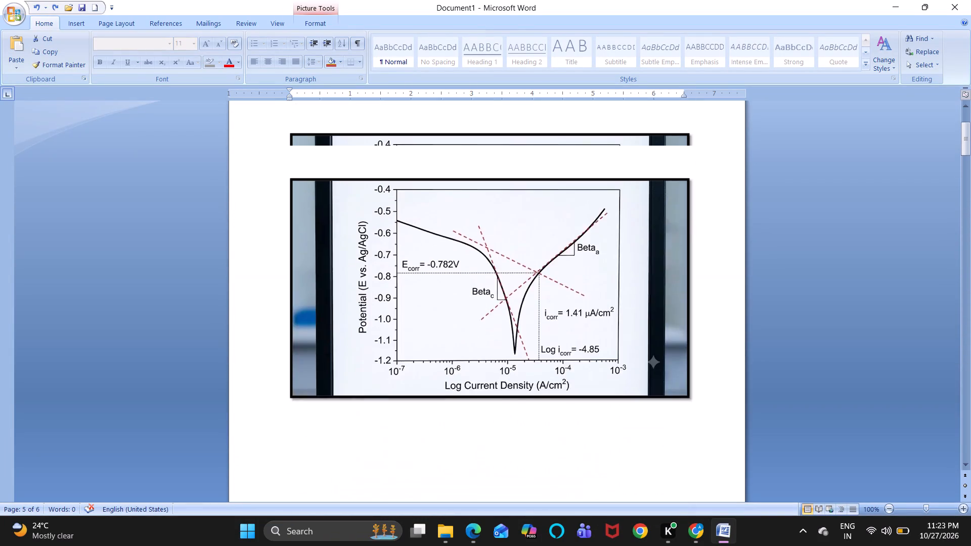
Write the caption "Tafel Plot of the Galvanized Sample" below the plot picture on page 1.
scroll(332, 481, "down", 1)
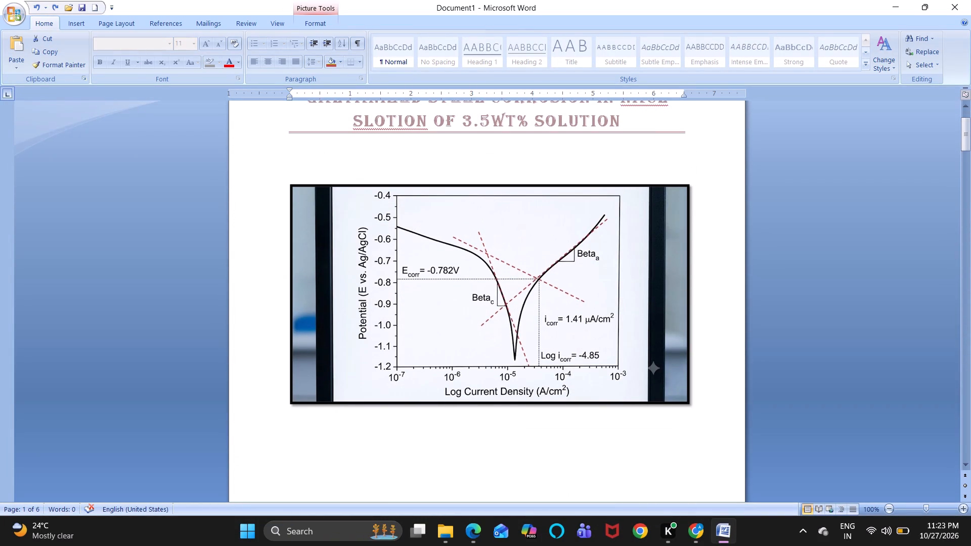
left_click(347, 434)
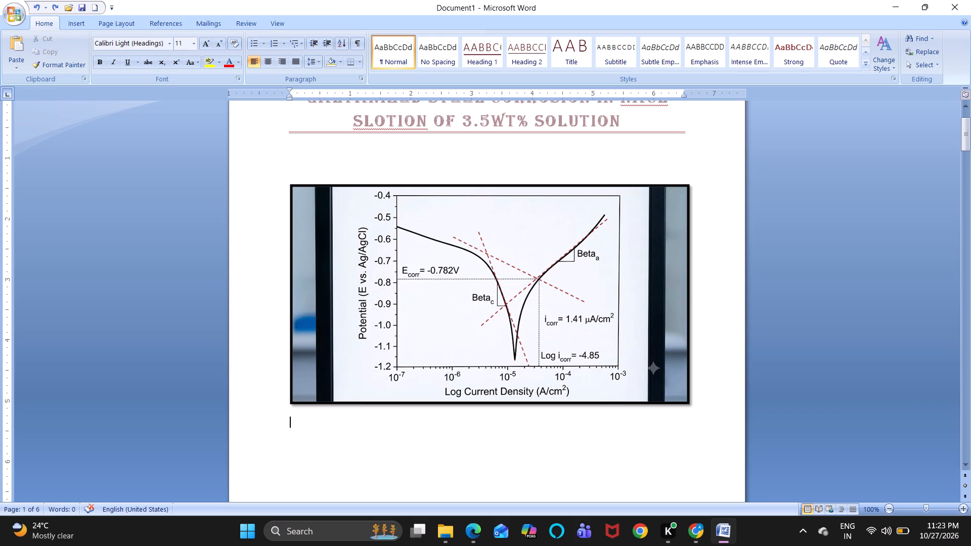
type("Tafe")
type("l Plot")
key("space")
type("of")
key("space")
type("the")
key("space")
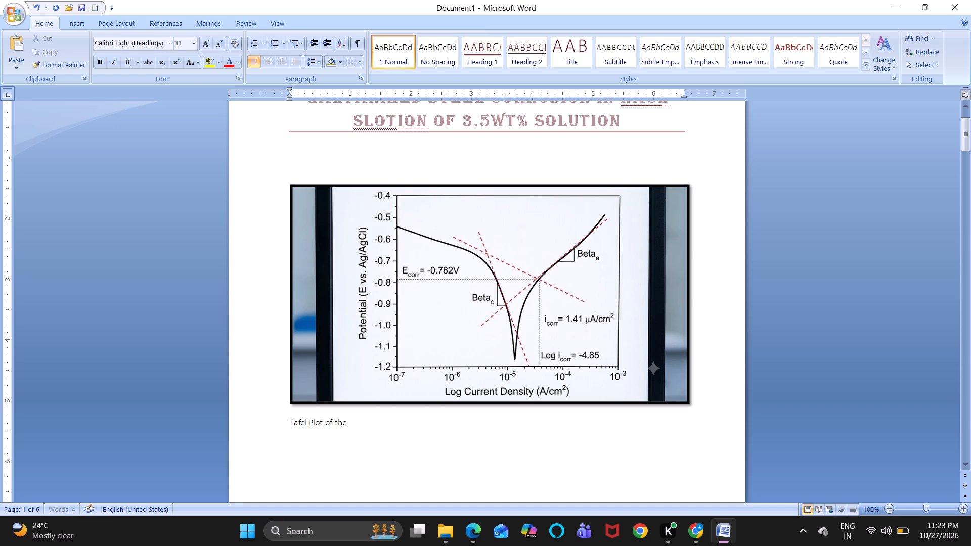
type("Ga")
type("lvanized")
key("space")
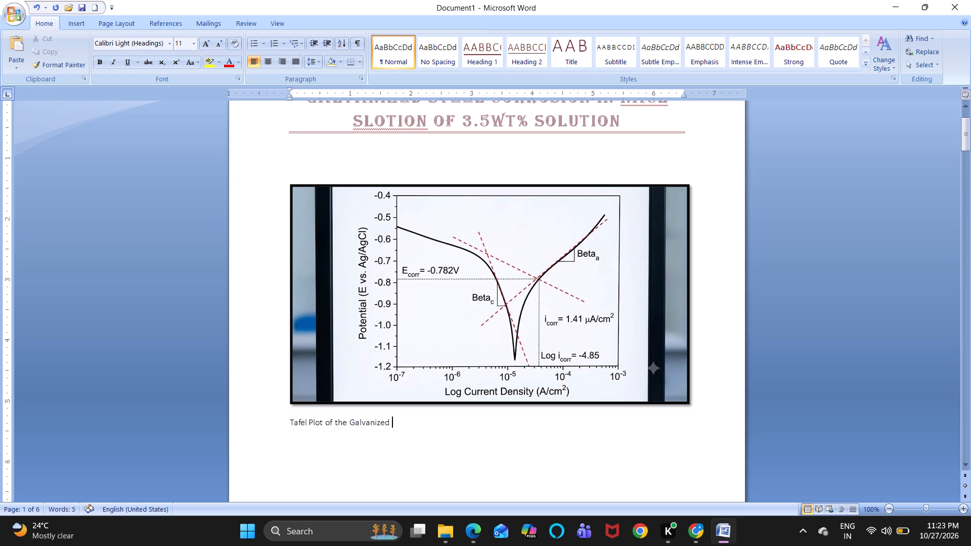
type("Sam")
type("ple")
Format the Tafel plot caption in Bahnschrift Condensed, 18 pt, bold, underlined and centred.
left_click_drag(289, 423, 354, 422)
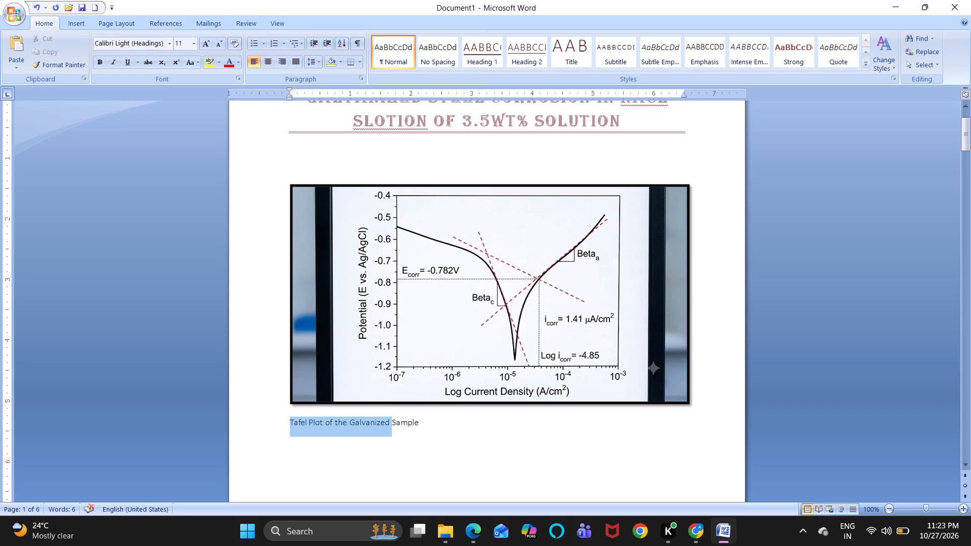
left_click_drag(354, 422, 422, 422)
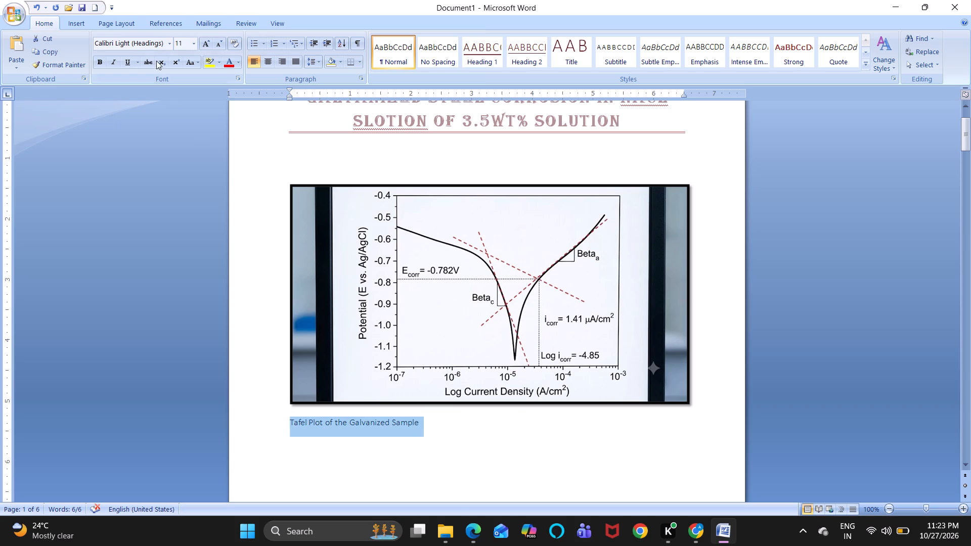
left_click(170, 46)
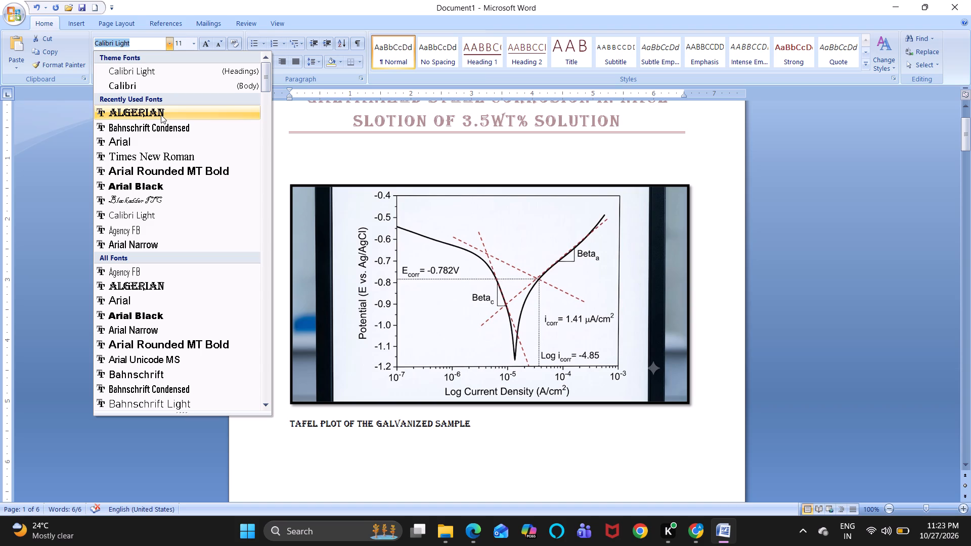
left_click(162, 126)
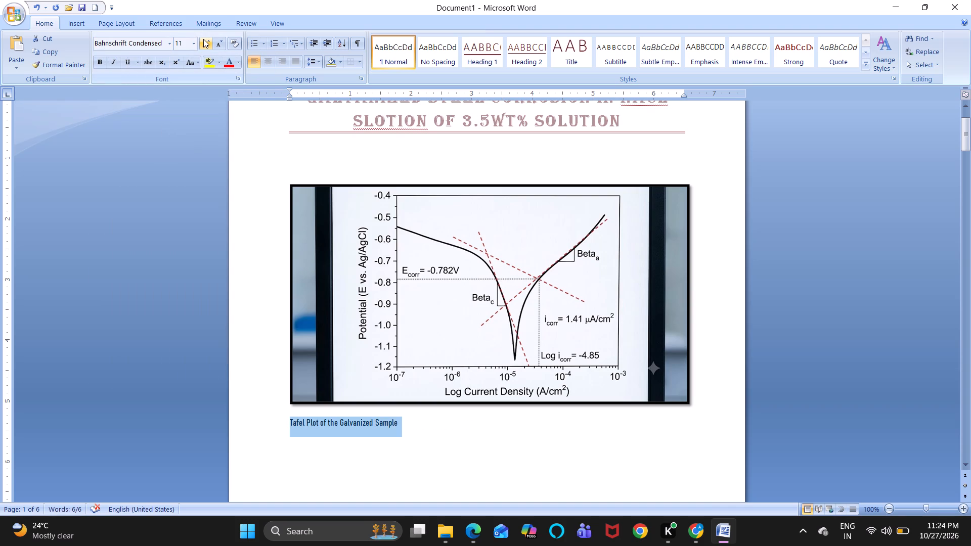
left_click(203, 39)
left_click(203, 39)
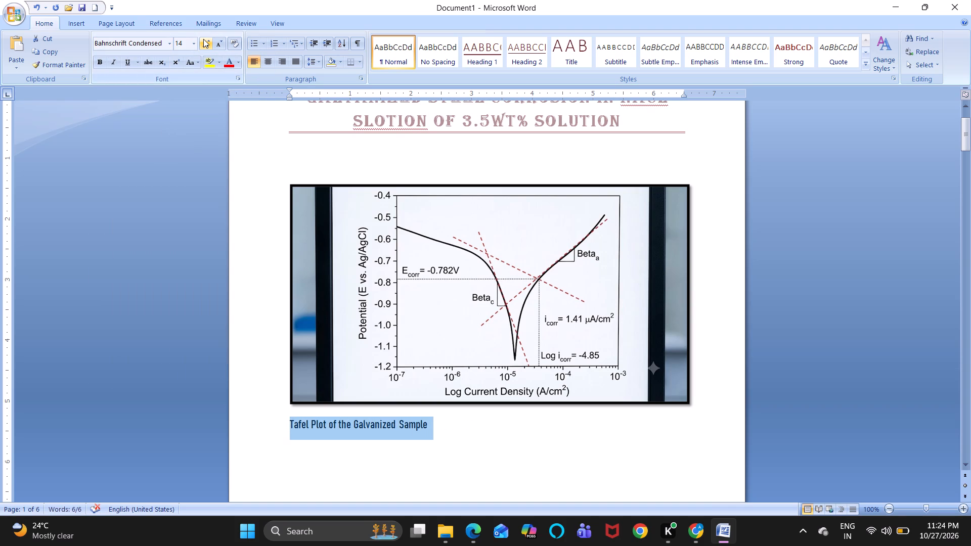
left_click(203, 39)
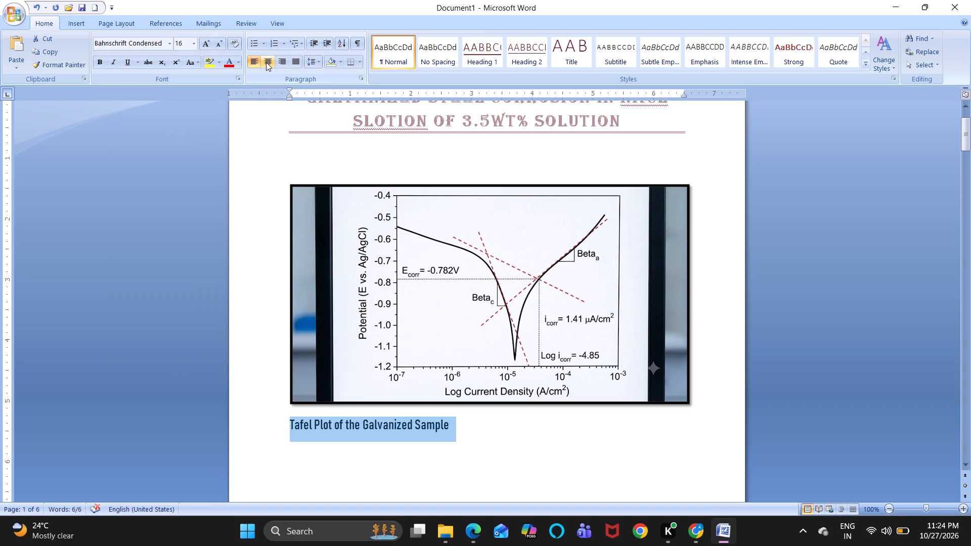
left_click(268, 62)
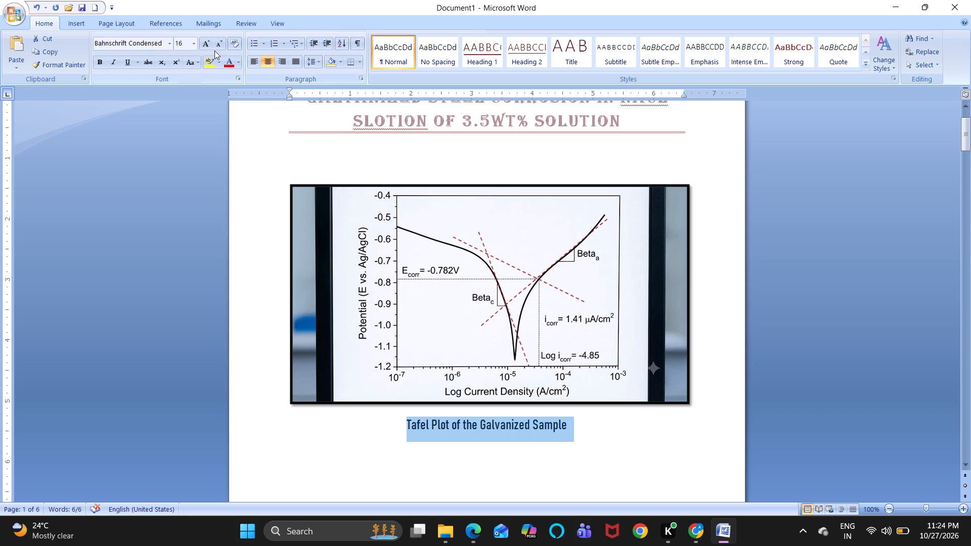
left_click(207, 41)
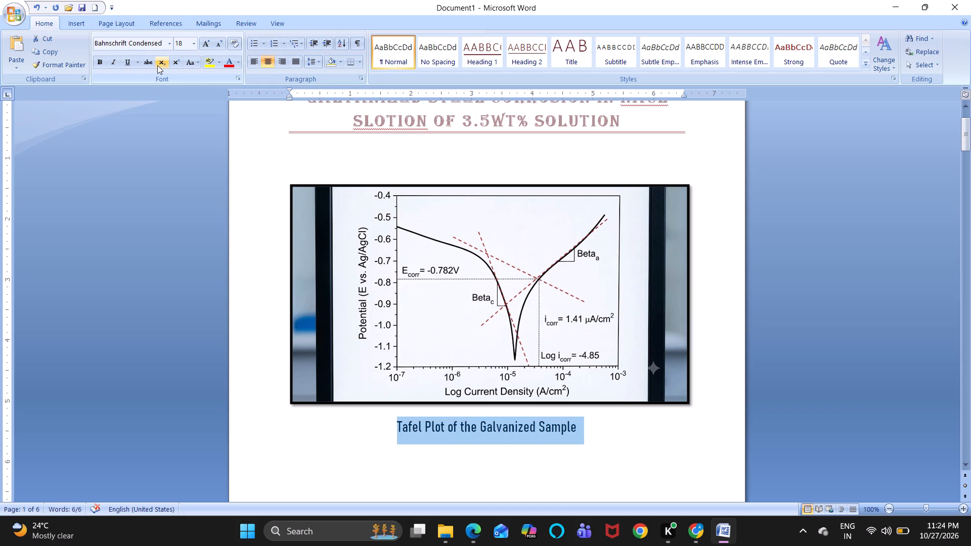
left_click(100, 61)
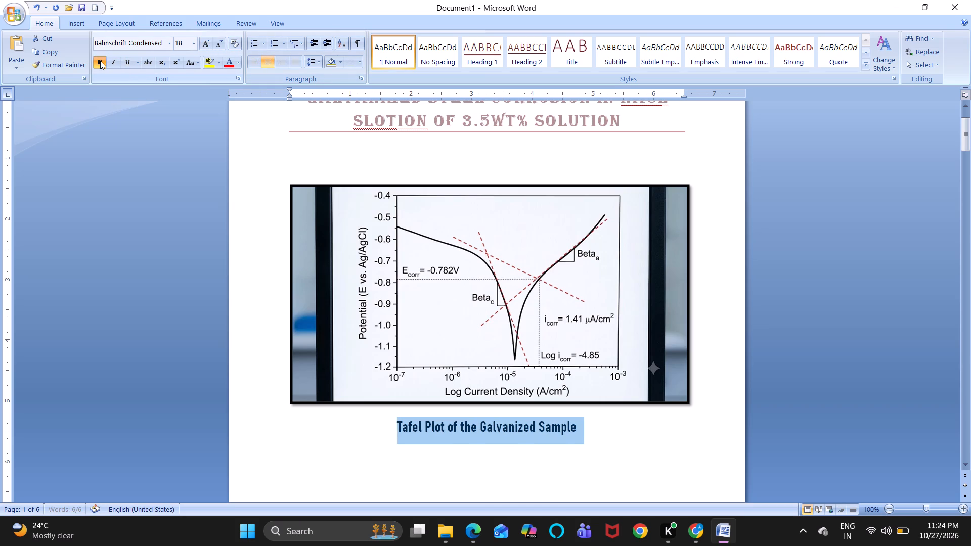
left_click(126, 63)
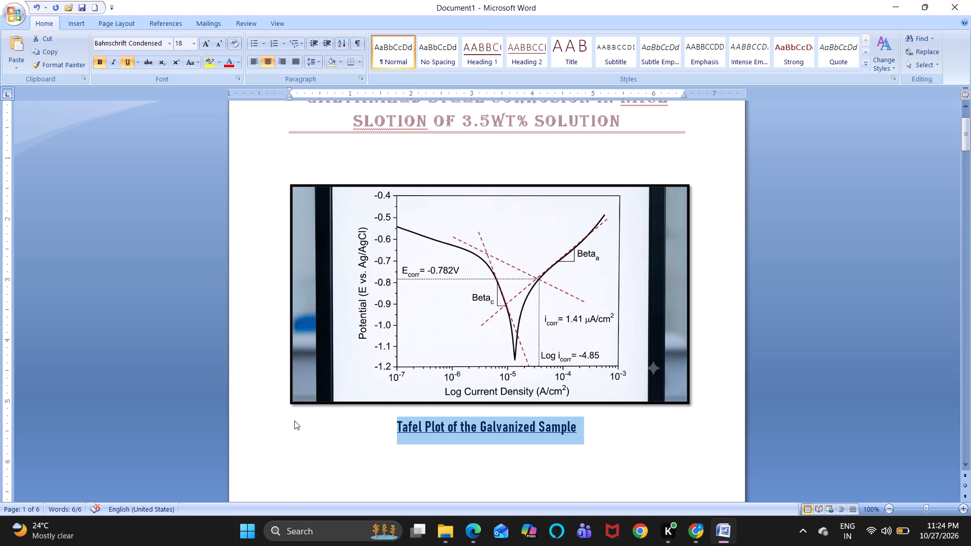
left_click(315, 407)
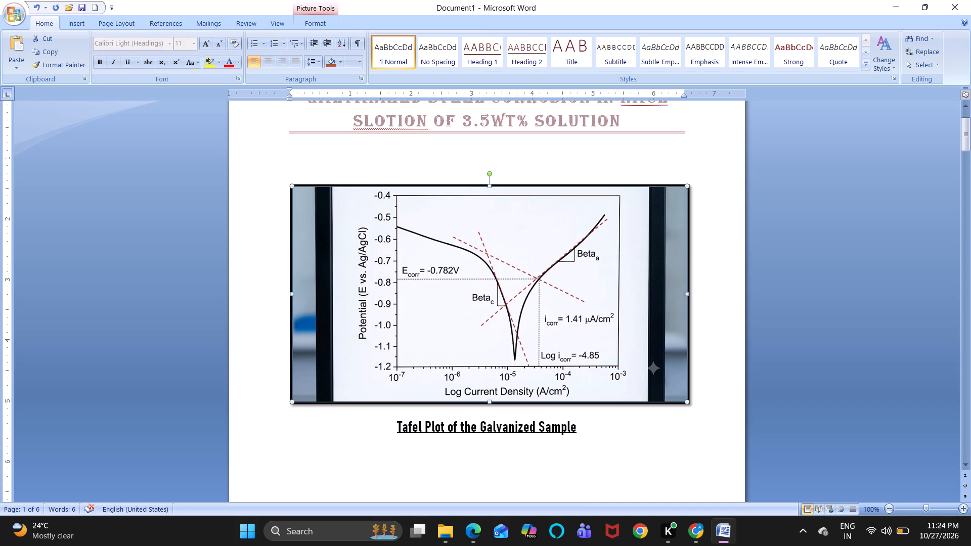
Insert a new paragraph directly after the corroded disc picture on page 2.
scroll(324, 465, "down", 9)
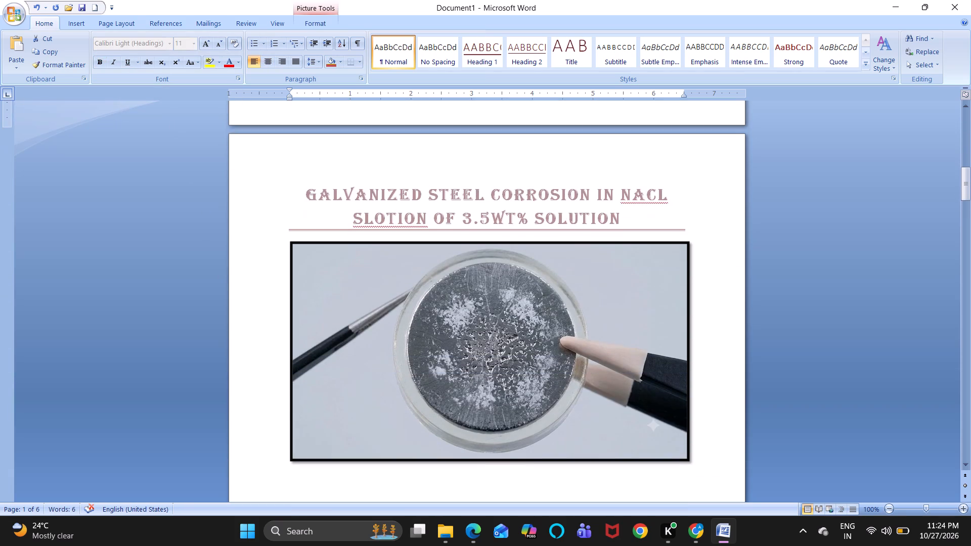
scroll(324, 465, "down", 1)
right_click(369, 383)
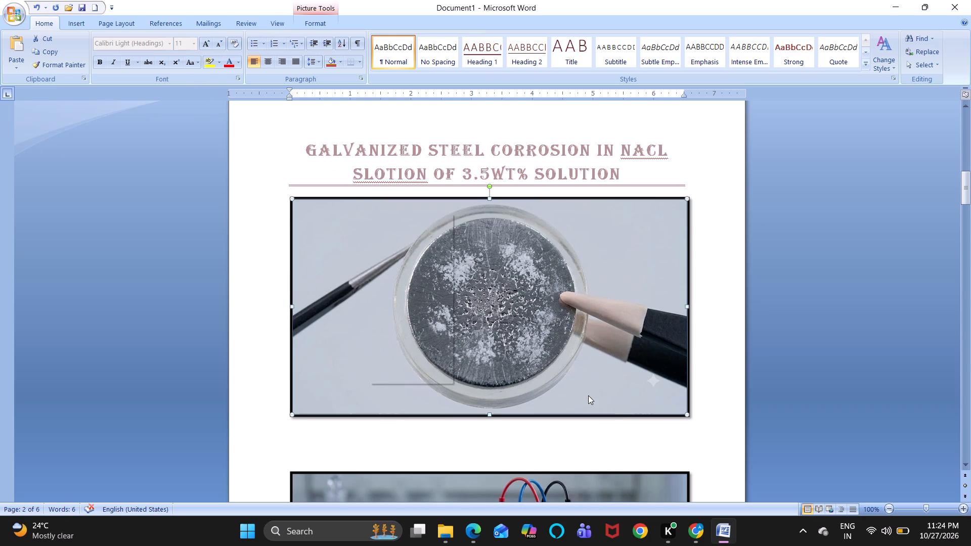
left_click(704, 404)
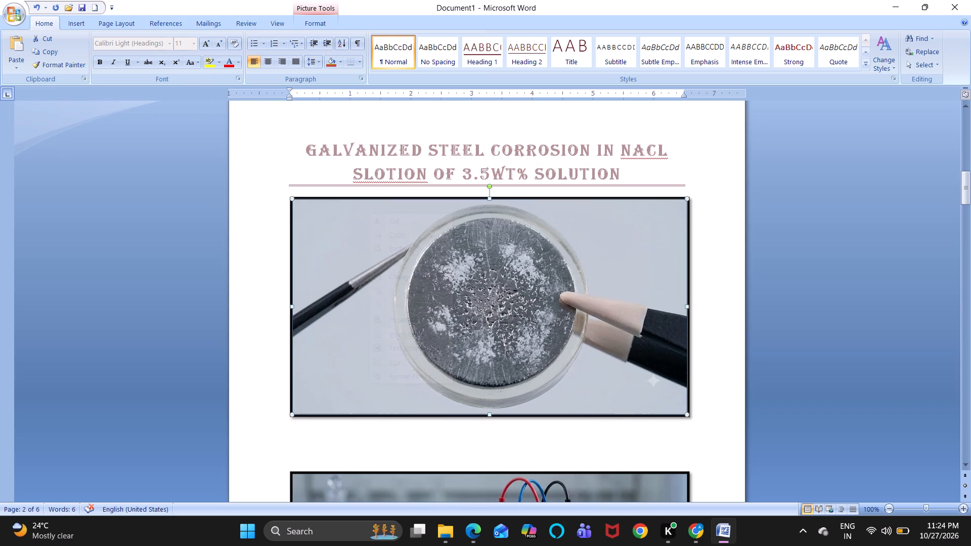
left_click(704, 404)
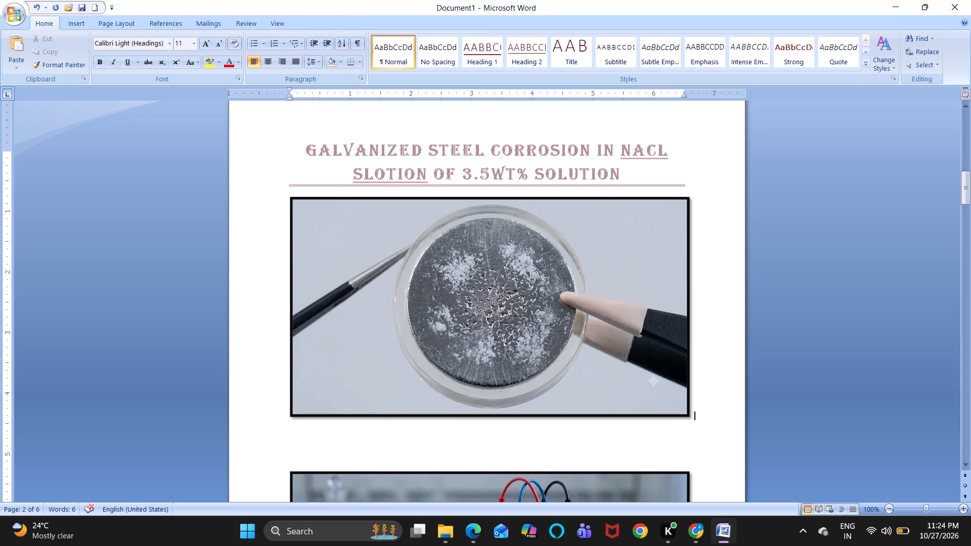
key("Return")
scroll(704, 404, "down", 1)
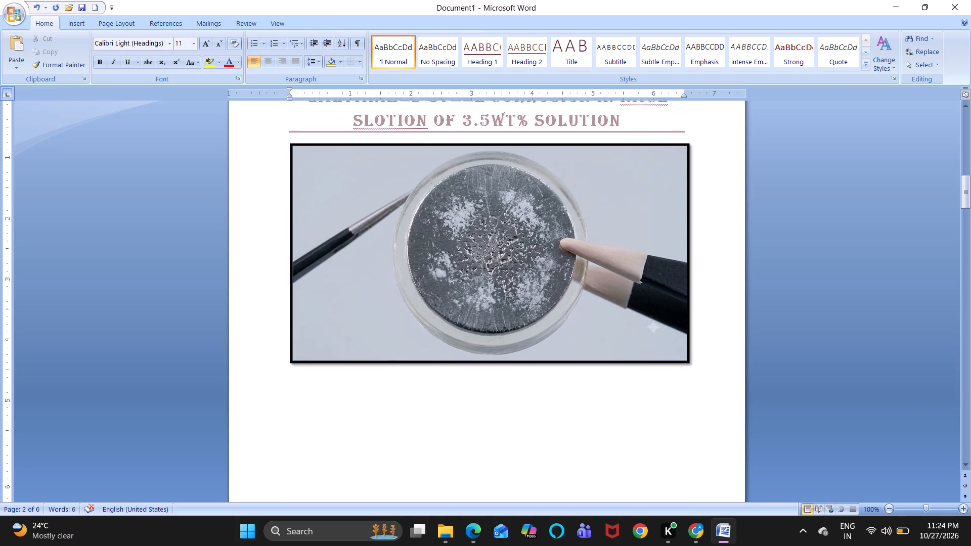
scroll(704, 404, "down", 14)
scroll(704, 404, "up", 10)
scroll(704, 404, "down", 1)
scroll(704, 404, "up", 4)
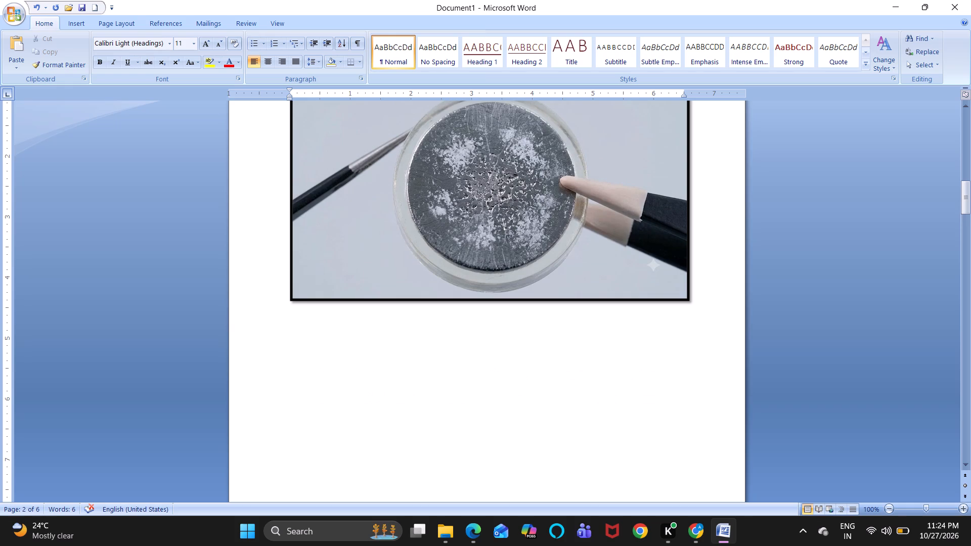
Start the caption below the corroded disc picture with the text "Microscopic Sample of corroded".
key("shift+m")
type("icroscopic")
key("space")
type("Sample")
key("space")
type("of")
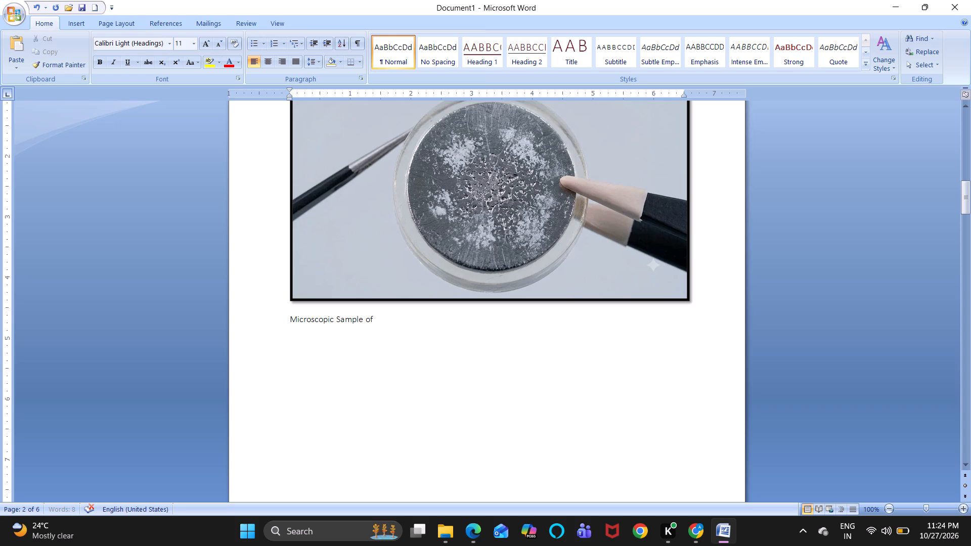
key("space")
type("coore")
key("BackSpace")
key("BackSpace")
key("BackSpace")
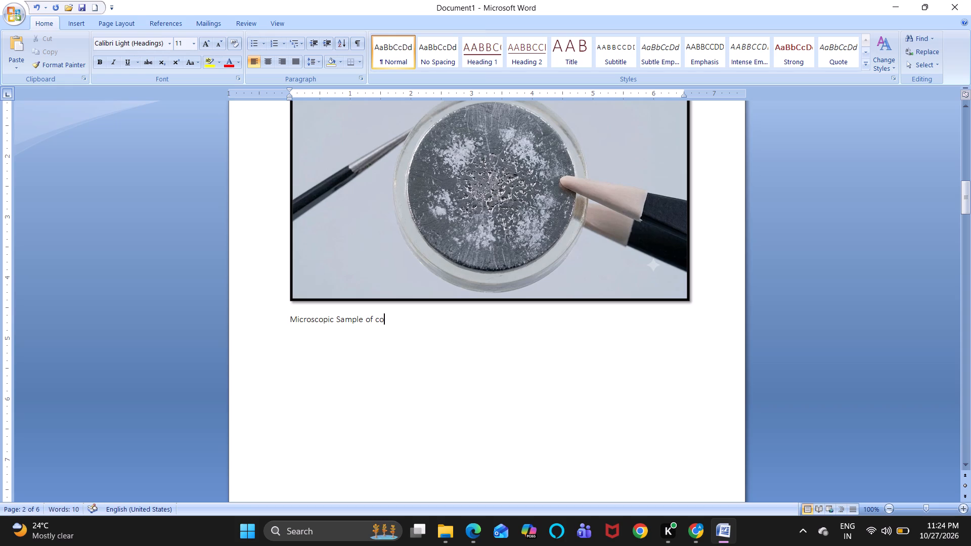
type("rroded")
key("space")
Replace the word "Sample" with "Image" in the caption below the corroded disc picture on page 2.
key("Left")
key("Left")
key("Left")
key("Left")
key("Left")
key("Left")
key("Left")
key("Left")
key("Left")
key("Left")
key("Left")
key("Left")
key("Left")
key("BackSpace")
key("BackSpace")
key("BackSpace")
key("BackSpace")
key("BackSpace")
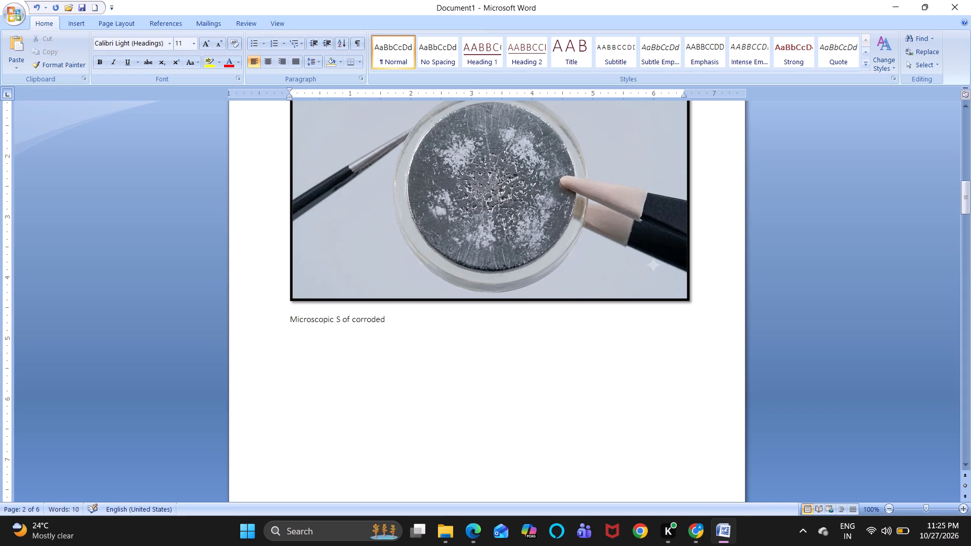
key("BackSpace")
key("shift+i")
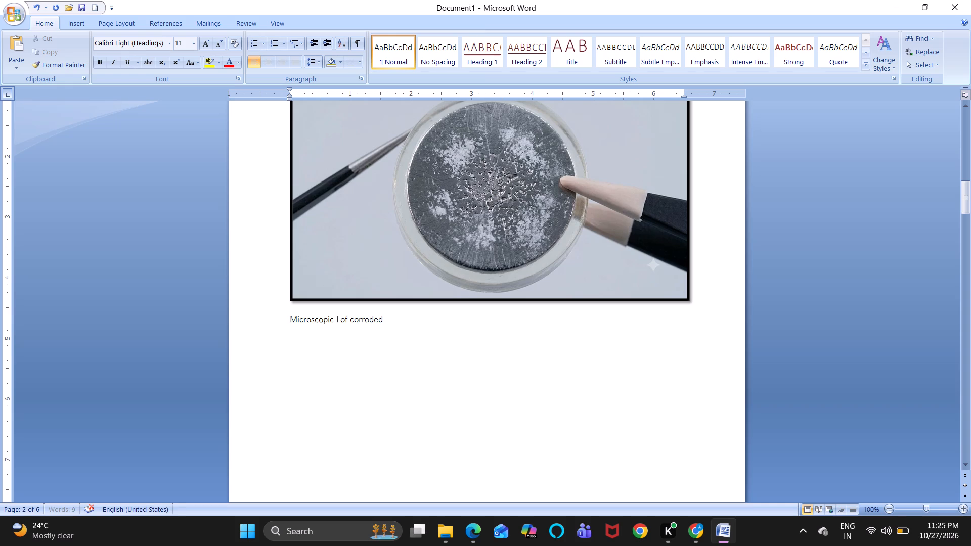
type("mage")
Capitalize the word "corroded" in the disc picture's caption so it reads "Corroded".
key("Right")
key("Right")
key("Right")
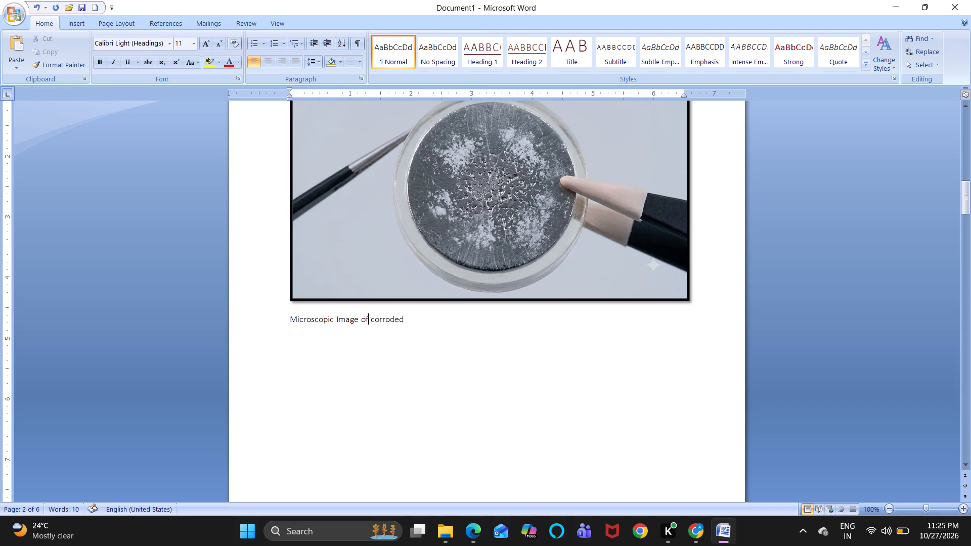
key("Right")
key("Right")
key("Right")
key("Left")
key("BackSpace")
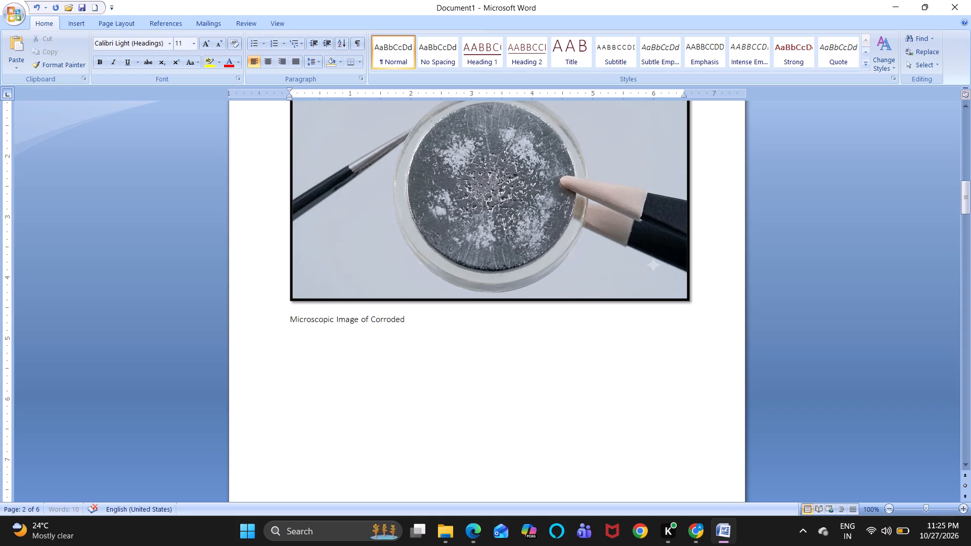
key("shift+c")
Extend the disc picture's caption after "Corroded" with the text "Sample of stainless Steel".
key("Right")
key("Right")
key("Right")
key("Right")
key("Right")
key("Right")
key("Right")
key("space")
type("Sample of")
key("space")
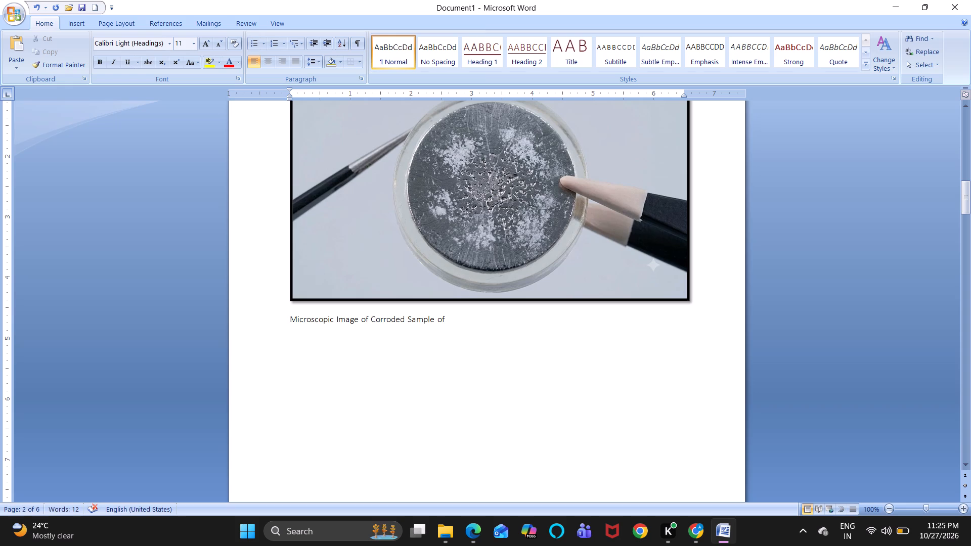
type("sta")
type("inless")
key("space")
type("Stell")
key("BackSpace")
key("e")
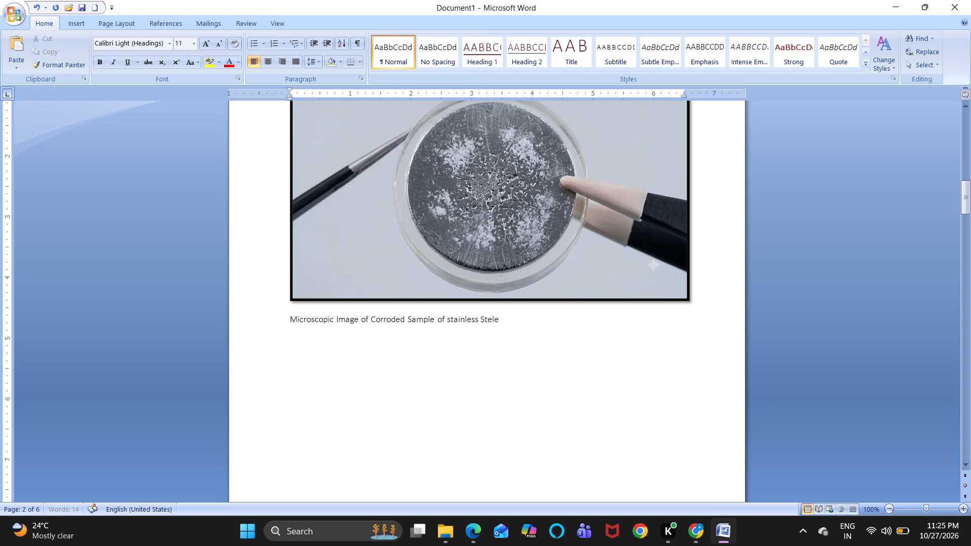
key("BackSpace")
key("BackSpace")
type("el")
Capitalize the word "stainless" in the disc picture's caption so it reads "Stainless".
key("Left")
key("Left")
key("Left")
key("Left")
key("Left")
key("Left")
key("Left")
key("Left")
key("Left")
key("Left")
key("Left")
key("Left")
key("Left")
key("Left")
key("BackSpace")
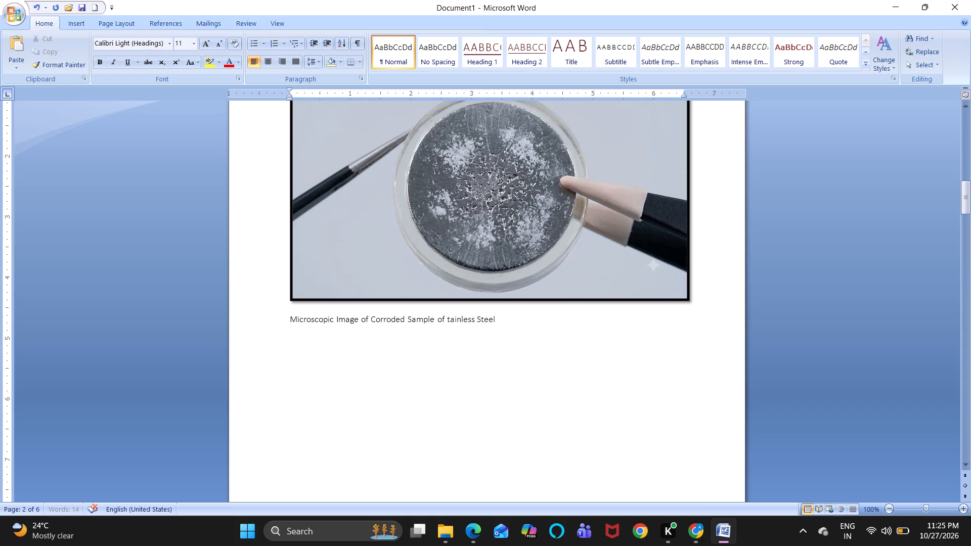
key("shift+s")
Format the whole disc picture caption in Bahnschrift Condensed, 16 pt, bold, underlined and centred.
left_click_drag(289, 319, 402, 313)
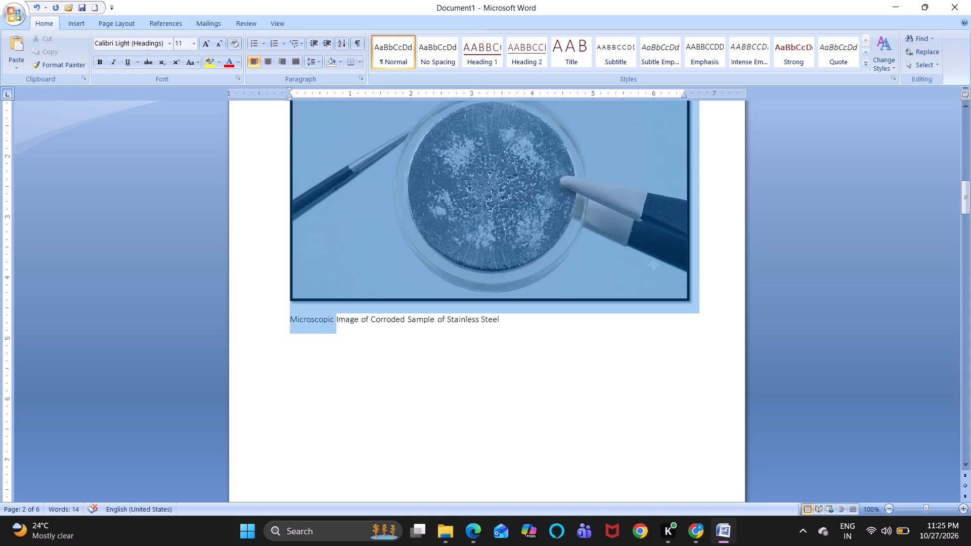
left_click_drag(402, 313, 500, 327)
left_click(500, 327)
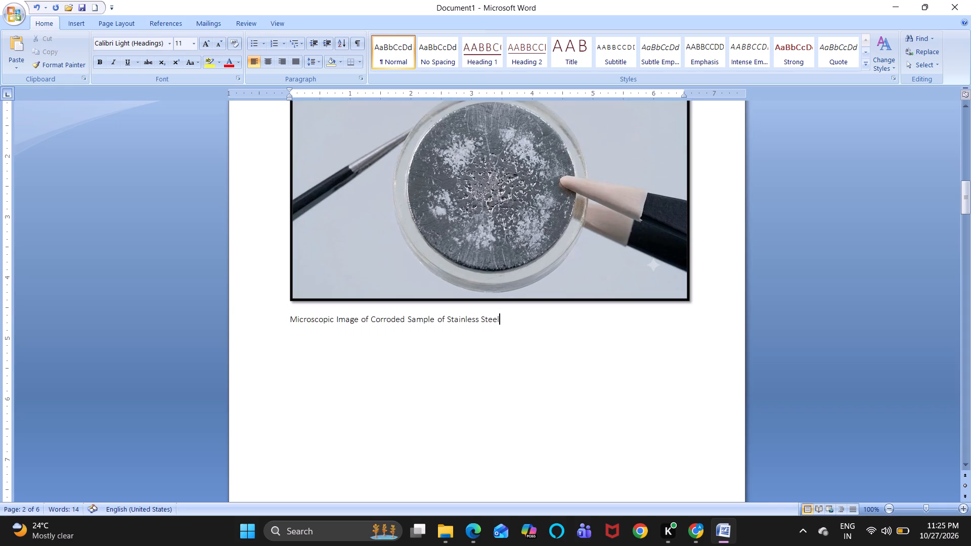
left_click_drag(502, 321, 323, 327)
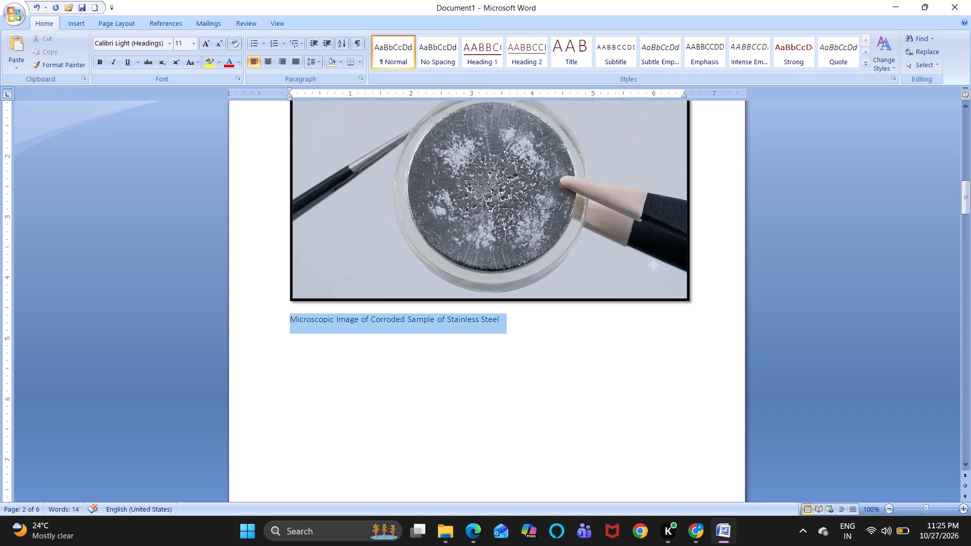
left_click_drag(323, 327, 304, 325)
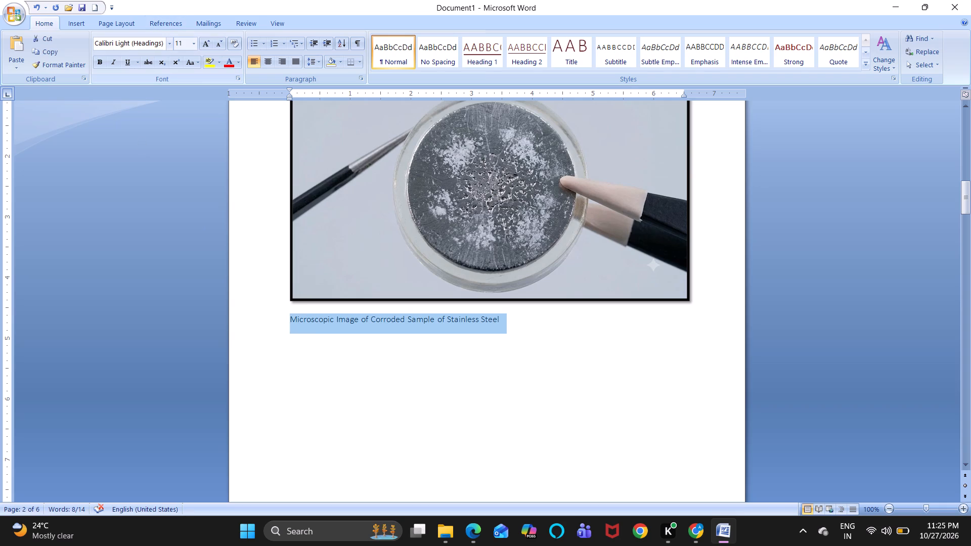
left_click(168, 44)
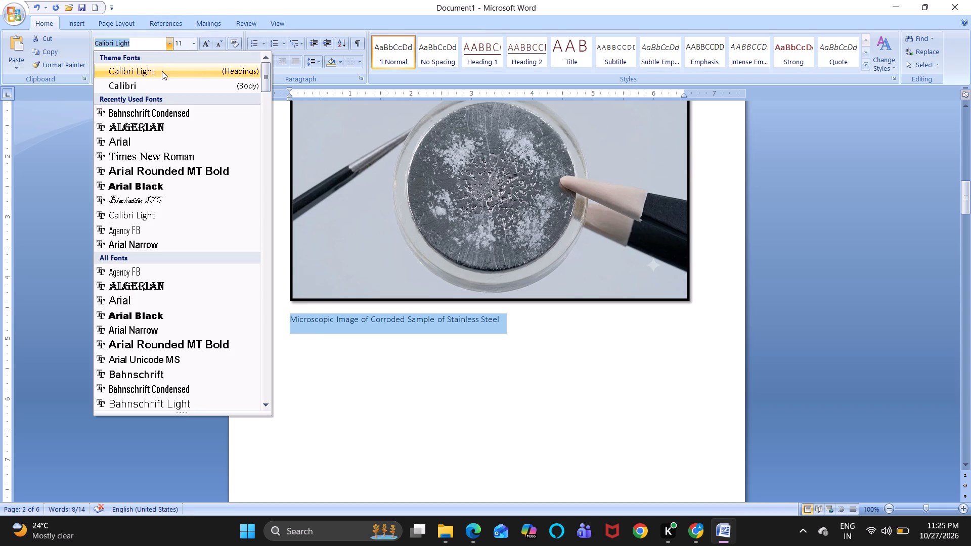
left_click(156, 113)
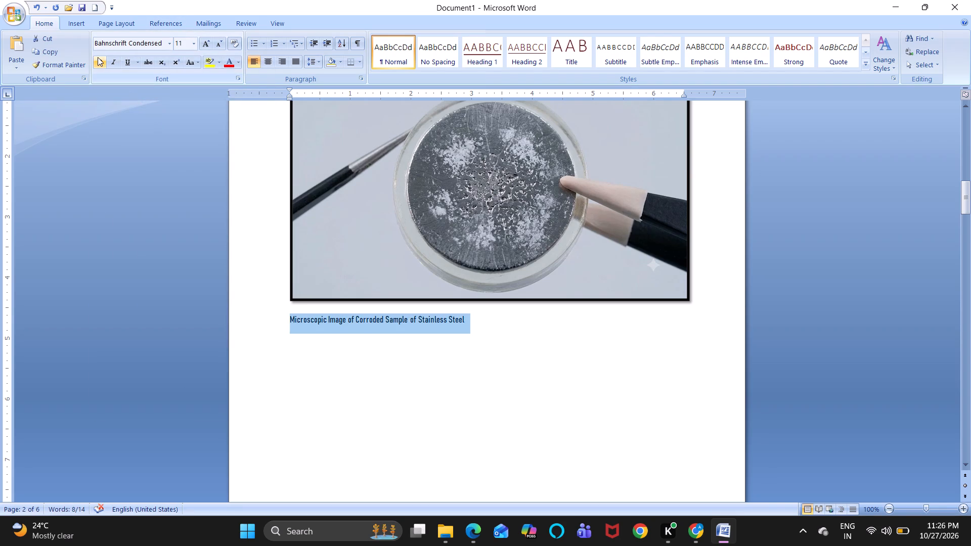
left_click(98, 57)
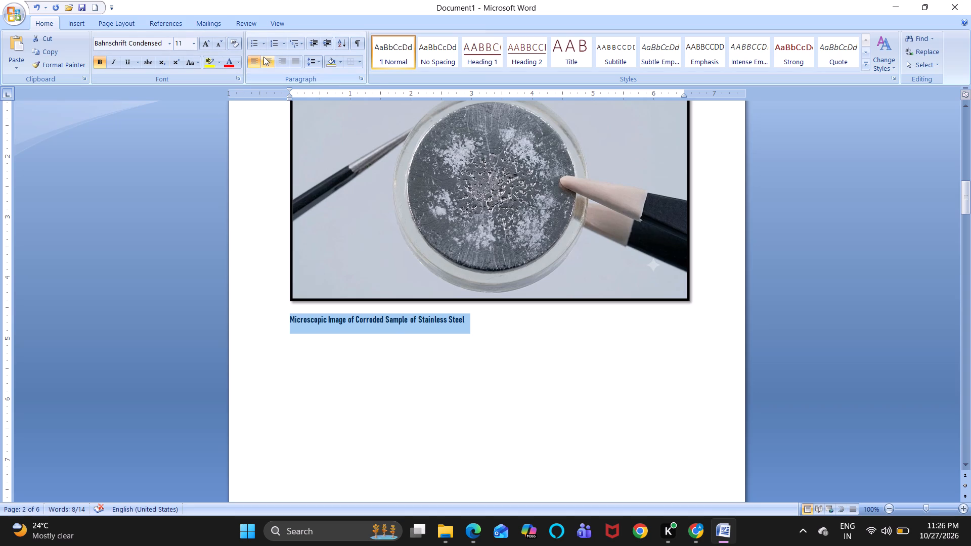
left_click(263, 57)
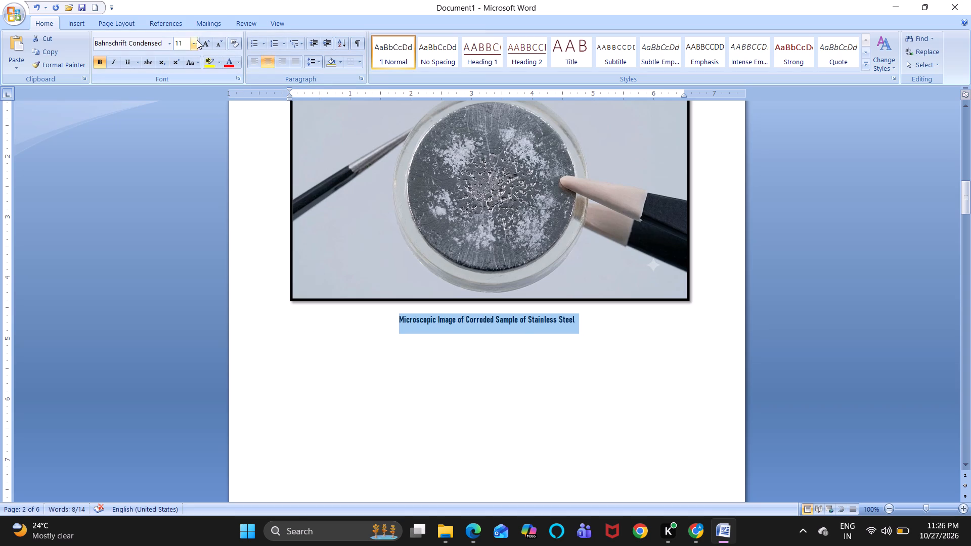
left_click(207, 40)
left_click(207, 40)
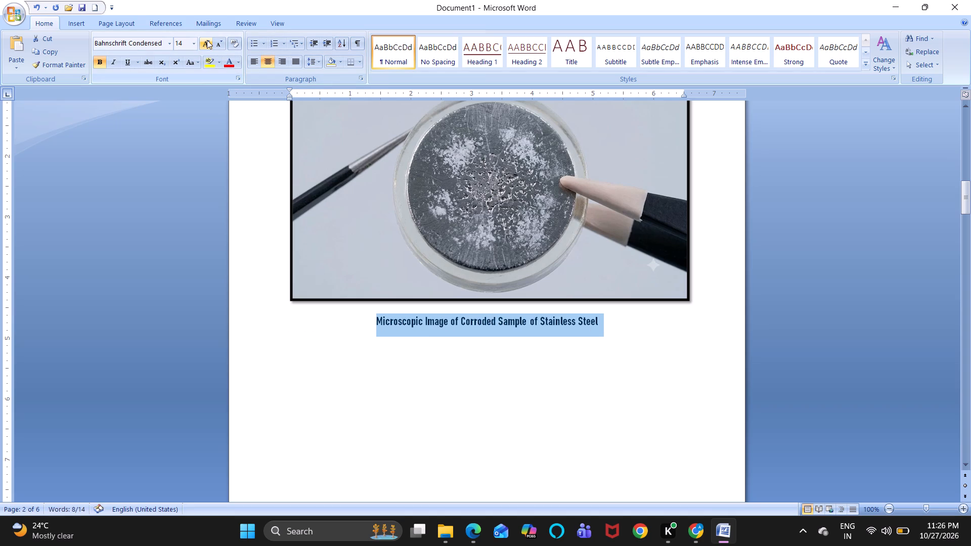
left_click(207, 40)
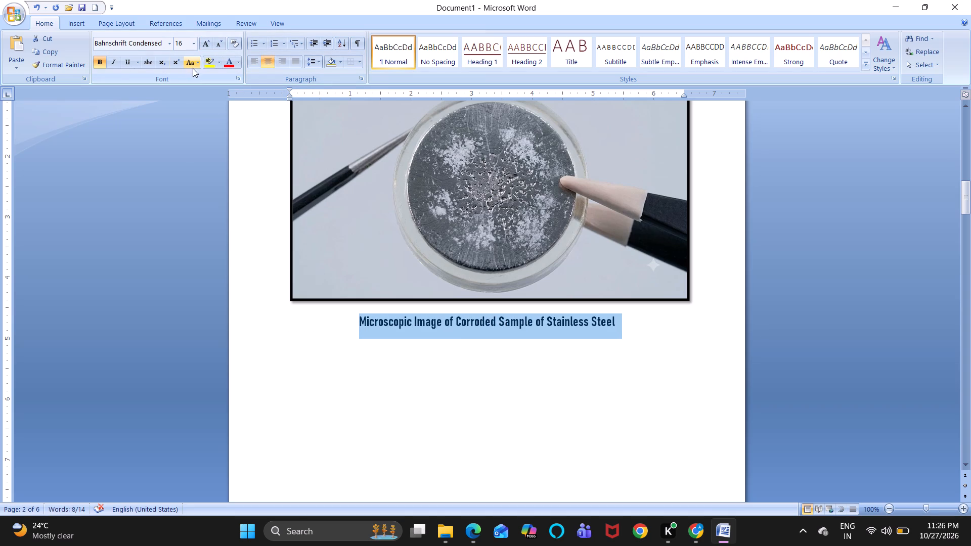
left_click(129, 65)
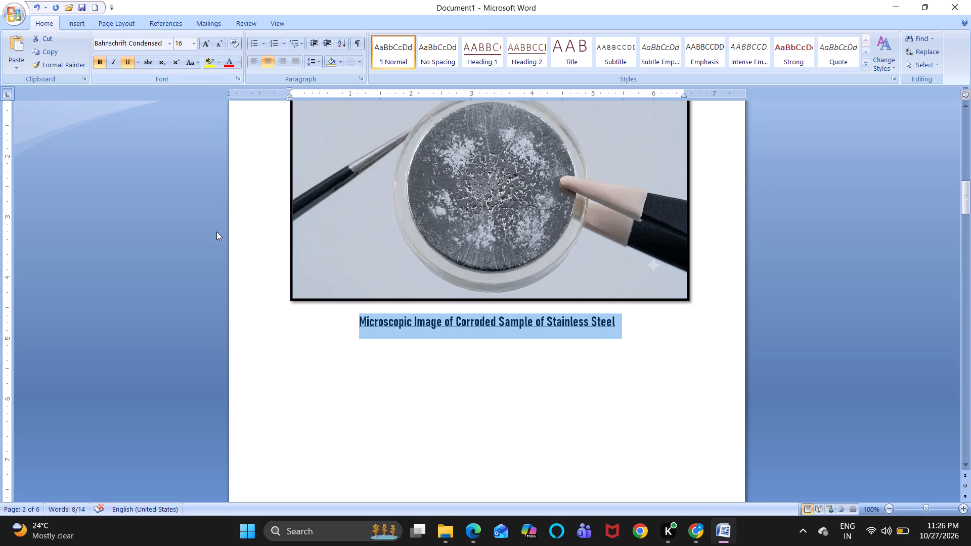
Reduce the caption "Tafel Plot of the Galvanized Sample" on page 1 to 16 pt.
scroll(216, 232, "up", 13)
scroll(216, 232, "down", 1)
scroll(216, 232, "up", 3)
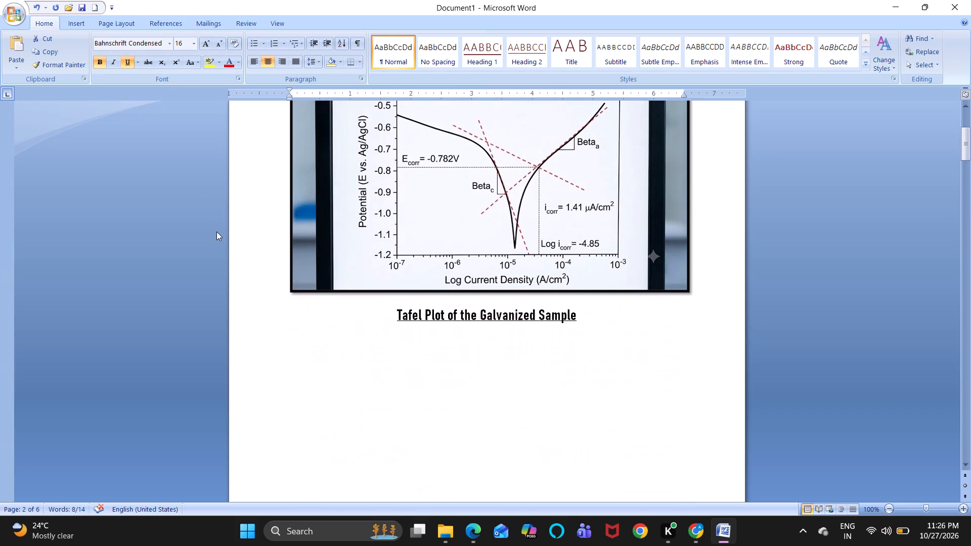
scroll(216, 232, "up", 1)
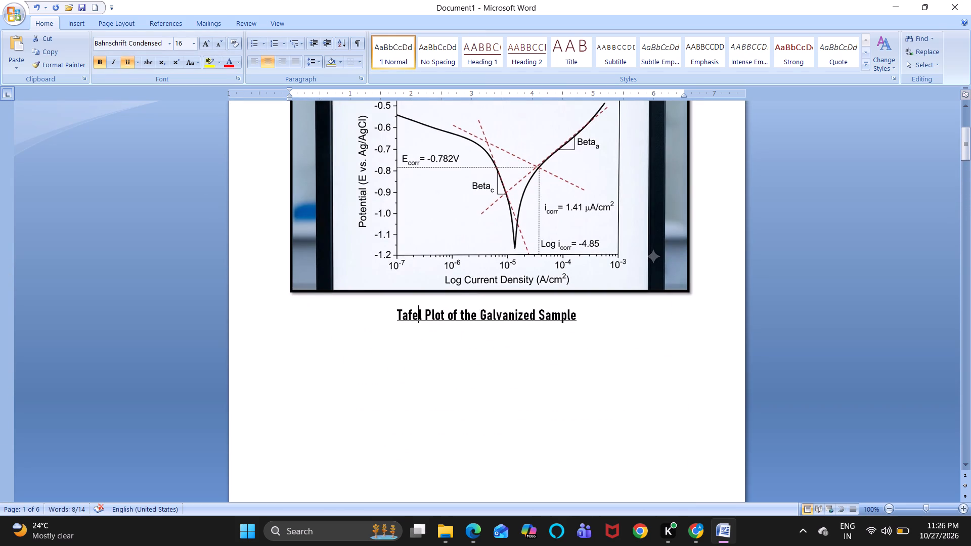
left_click(416, 320)
left_click_drag(581, 313, 402, 311)
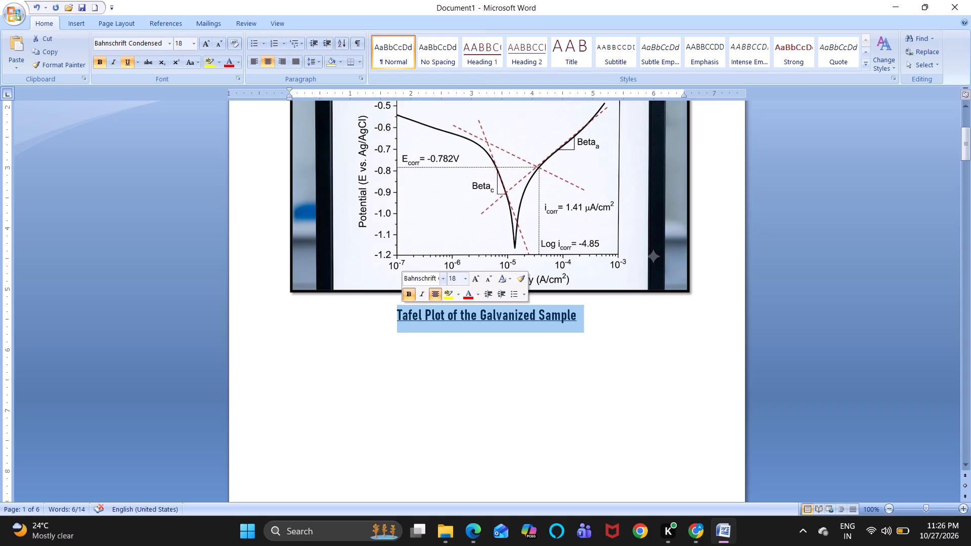
left_click(490, 280)
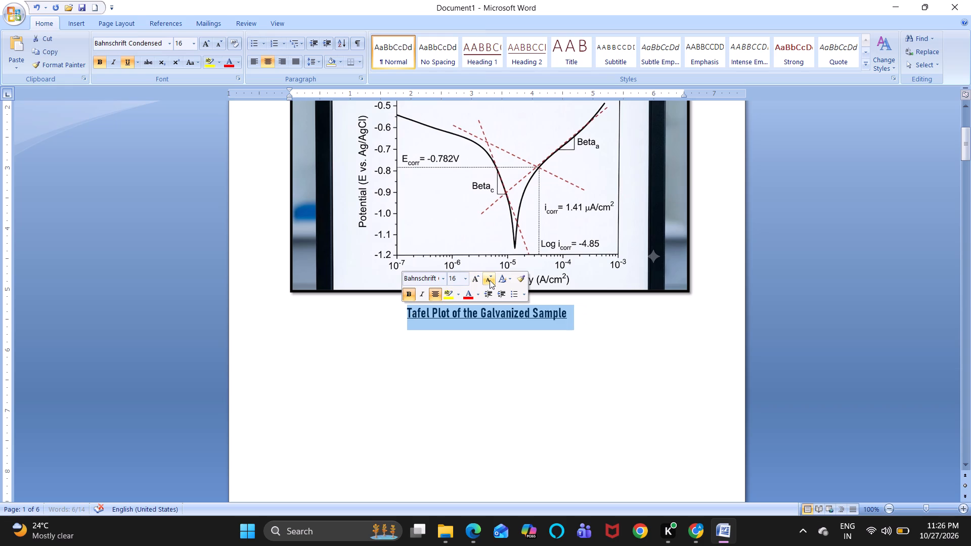
Delete the empty paragraphs below the Tafel plot caption on page 1.
left_click(295, 439)
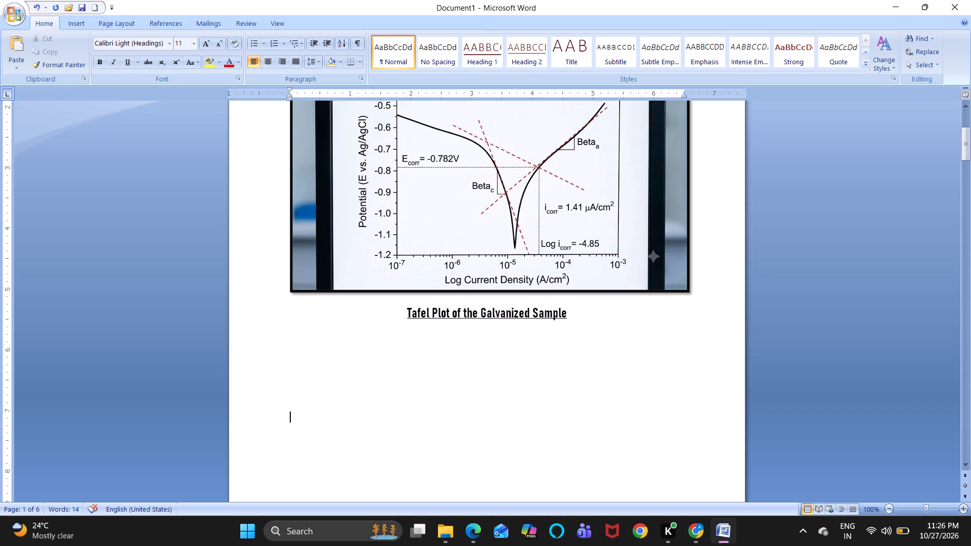
key("BackSpace")
key("BackSpace")
key("BackSpace")
key("BackSpace")
key("BackSpace")
scroll(295, 439, "down", 3)
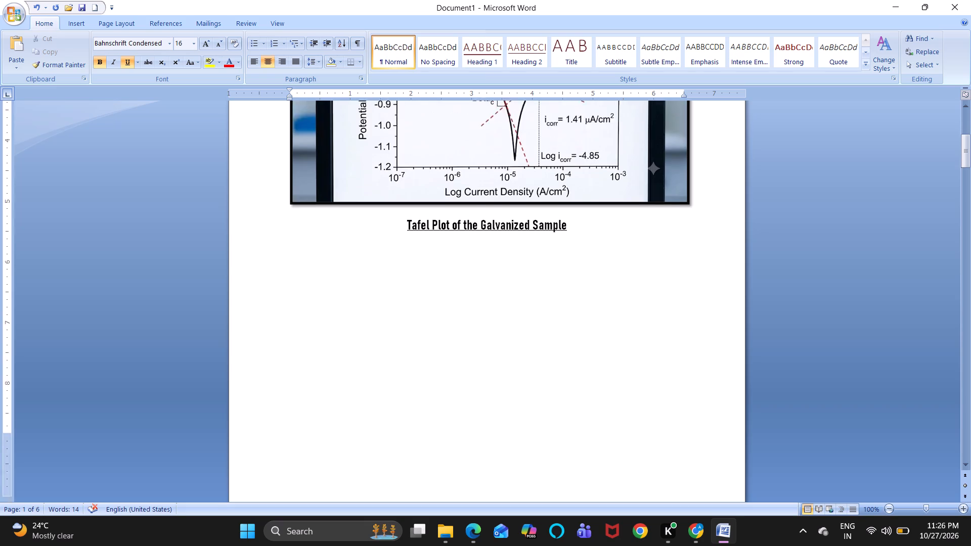
Enter the caption "Electrode Setup" below the beaker and electrode picture on page 3.
scroll(295, 439, "down", 16)
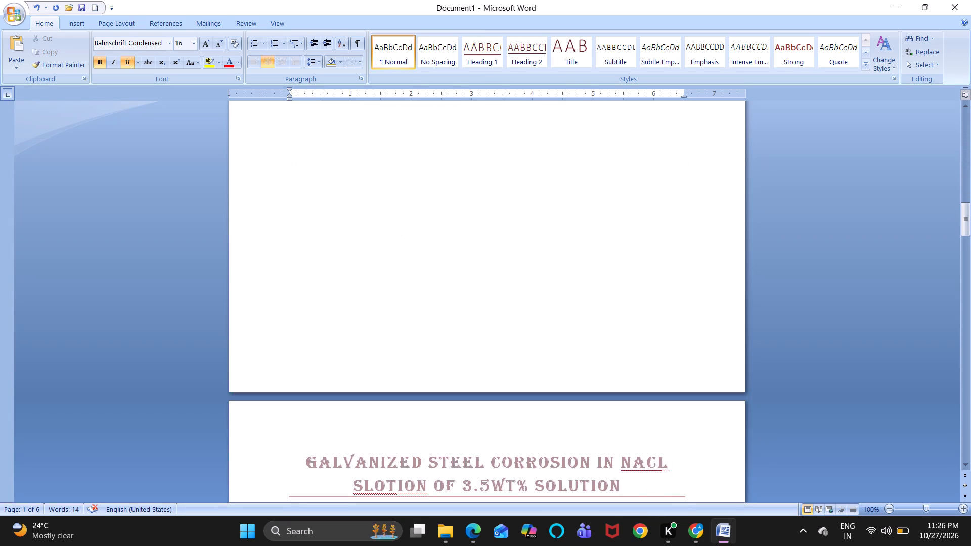
scroll(295, 439, "down", 6)
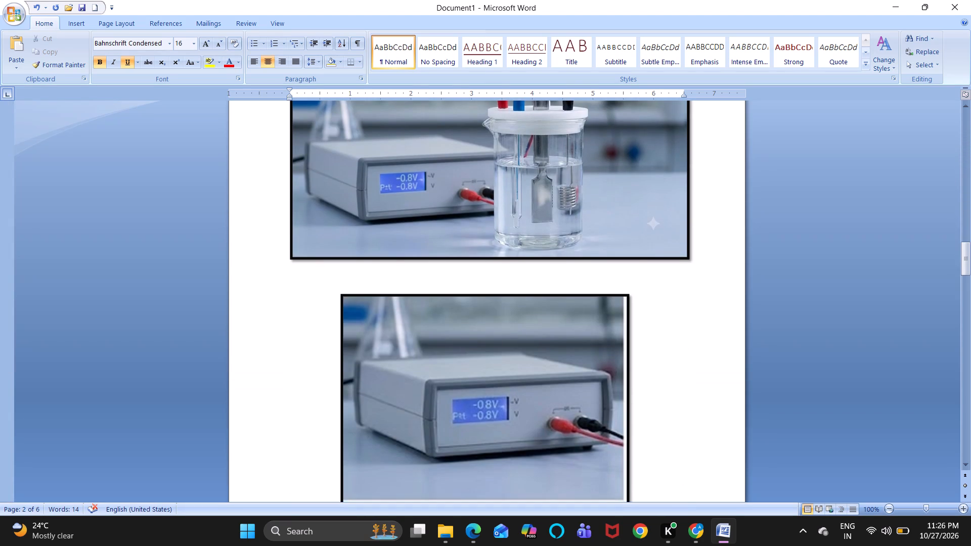
scroll(295, 439, "up", 3)
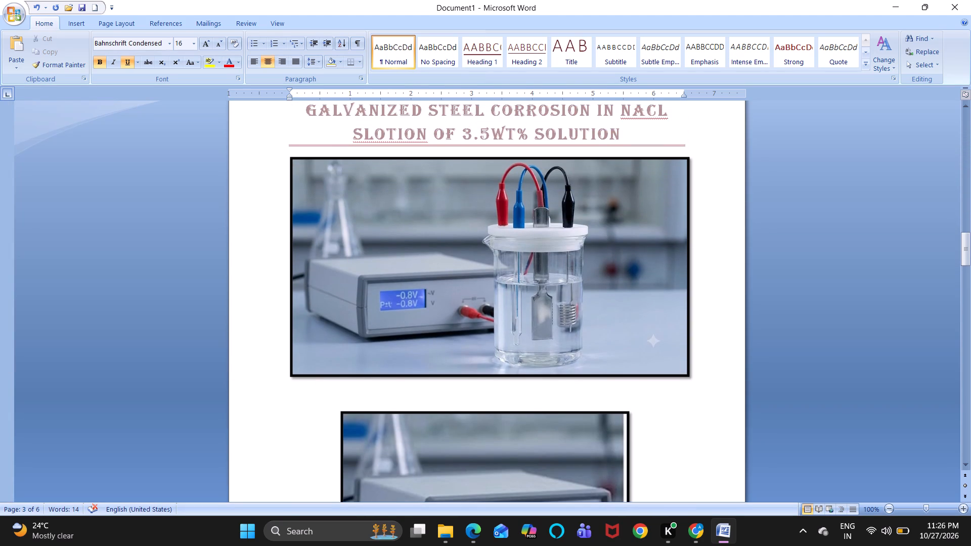
scroll(370, 342, "down", 3)
scroll(370, 342, "up", 2)
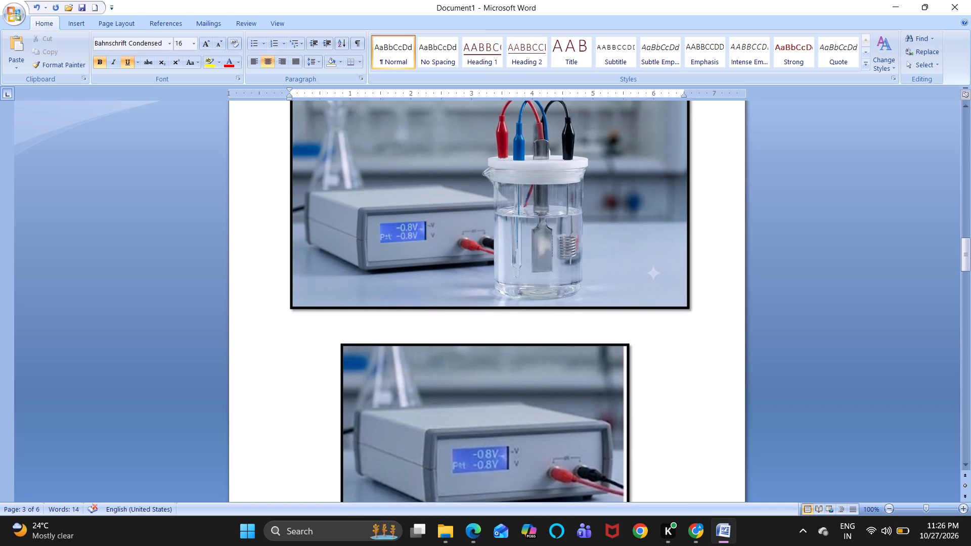
scroll(370, 342, "up", 1)
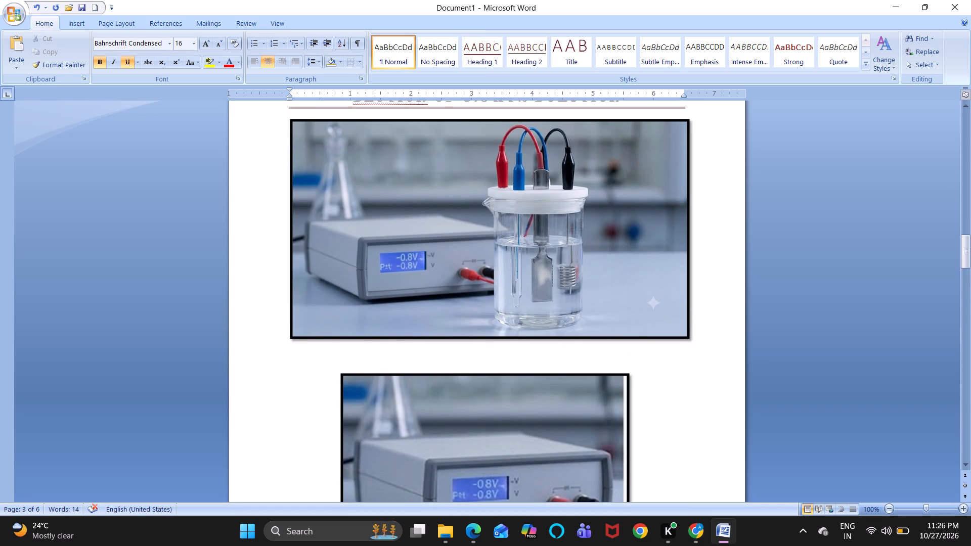
left_click(702, 312)
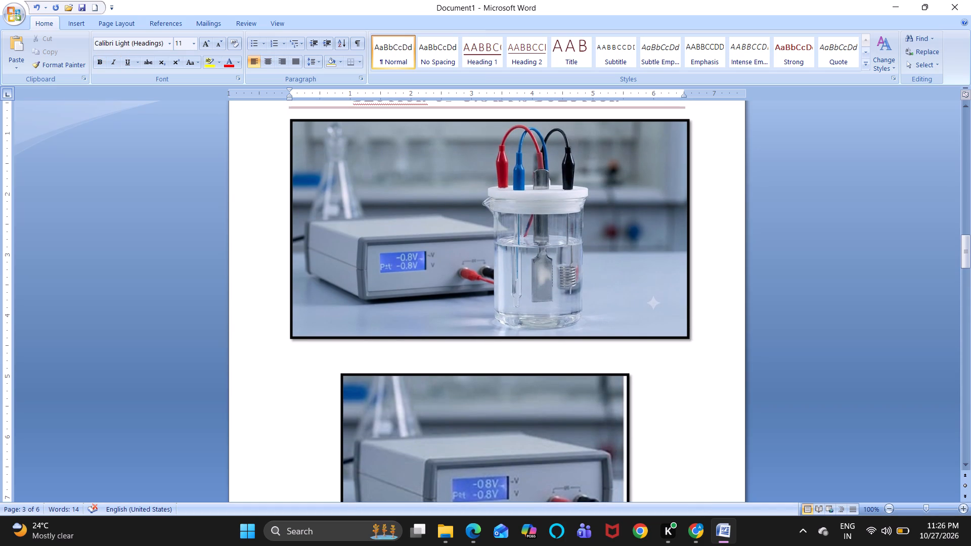
left_click(329, 357)
key("shift+e")
key("shift+l")
key("BackSpace")
type("lectrode")
key("space")
type("Set")
type("up")
key("space")
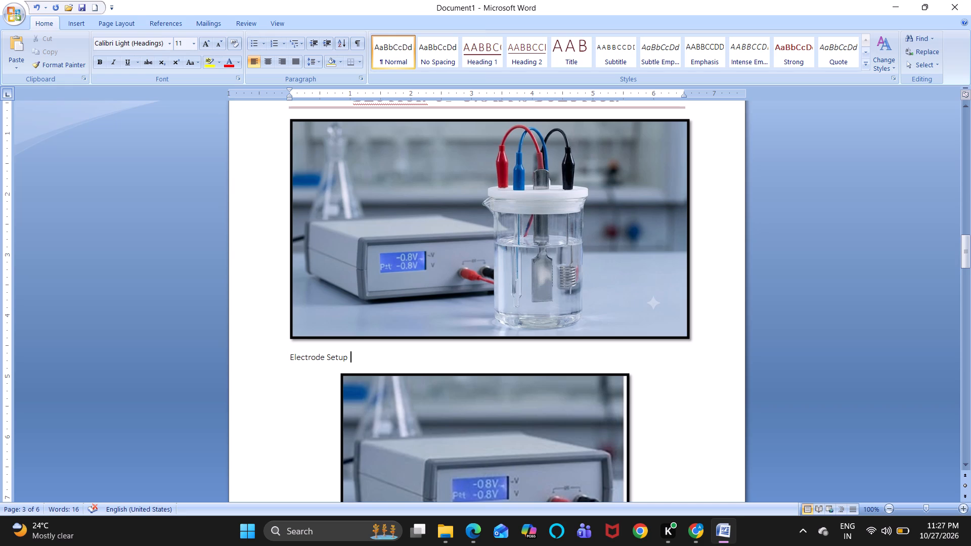
Replace the word "Setup" with "Connection" in the caption below the beaker and electrode picture.
key("BackSpace")
key("BackSpace")
key("BackSpace")
key("BackSpace")
key("BackSpace")
key("BackSpace")
key("shift+x")
key("shift+c")
key("shift+BackSpace")
key("shift+BackSpace")
type("Connection")
key("space")
Extend the caption with "Setup with Potentiostat" so it reads "Electrode Connection Setup with Potentiostat".
key("s")
key("shift+BackSpace")
key("shift+s")
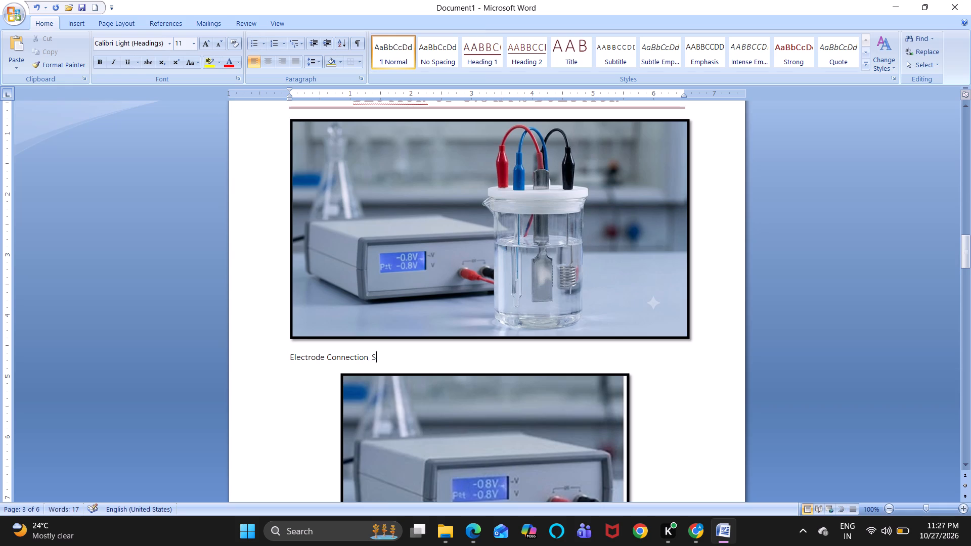
type("et")
type("up")
key("space")
type("wit")
type("h")
key("space")
type("Potentiostat")
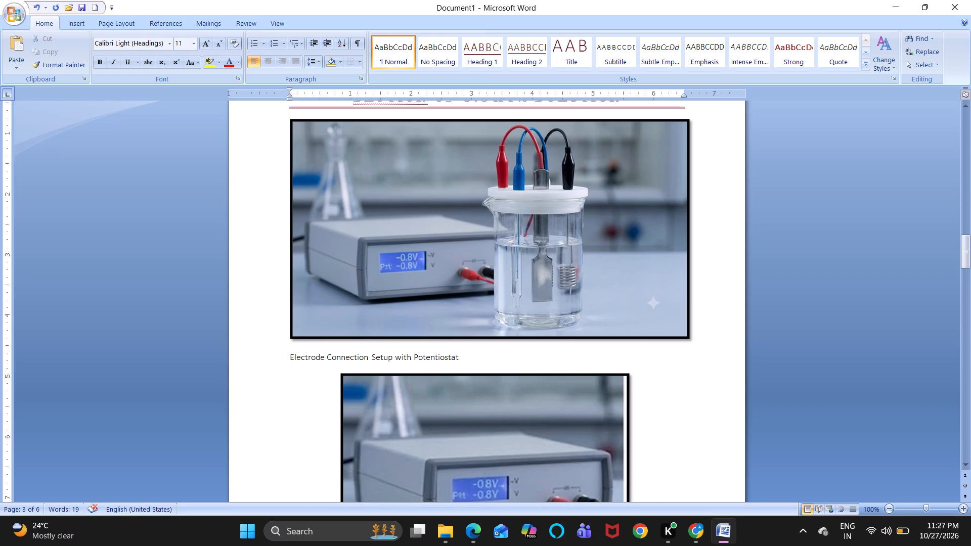
Format the whole "Electrode Connection Setup with Potentiostat" caption in Bahnschrift Condensed, 16 pt, and centre it.
left_click_drag(287, 355, 453, 356)
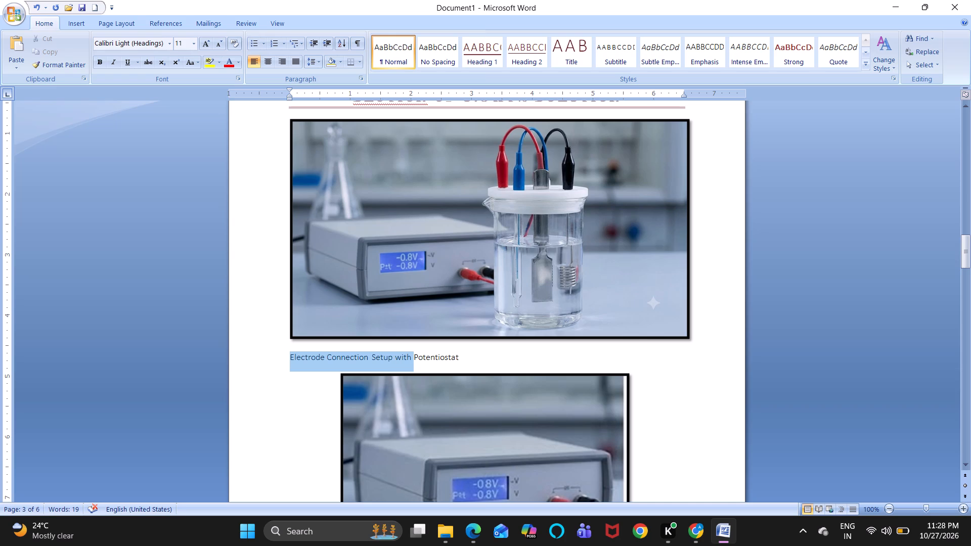
left_click_drag(453, 356, 454, 356)
left_click(493, 323)
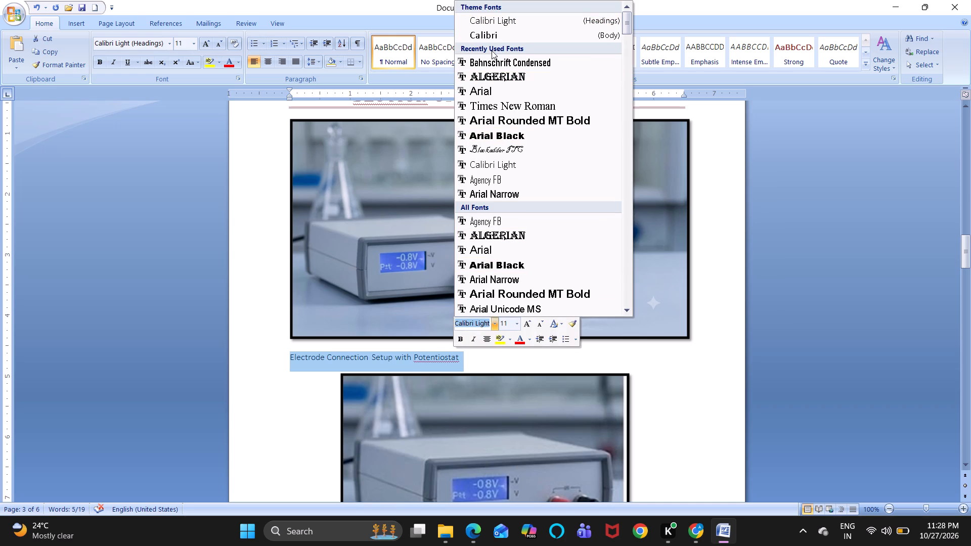
left_click(489, 61)
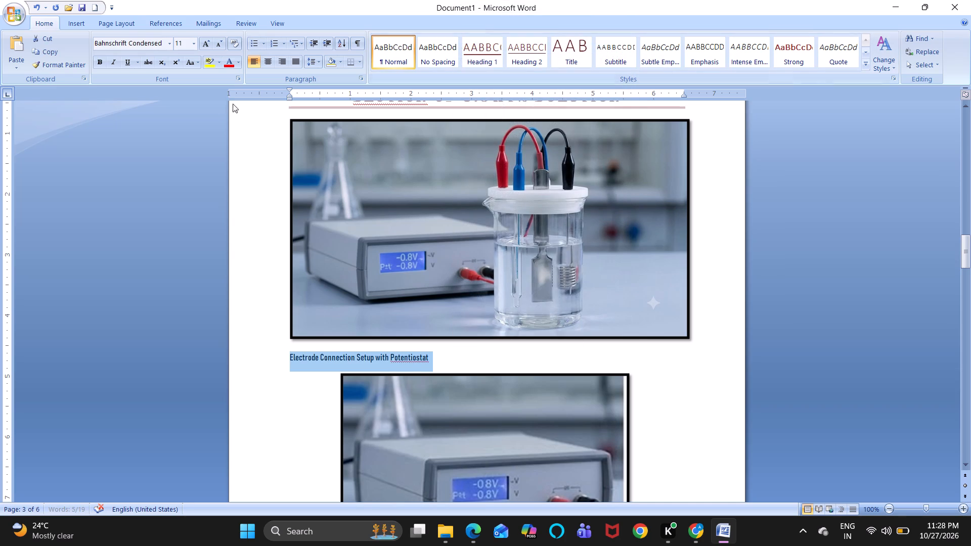
left_click(265, 62)
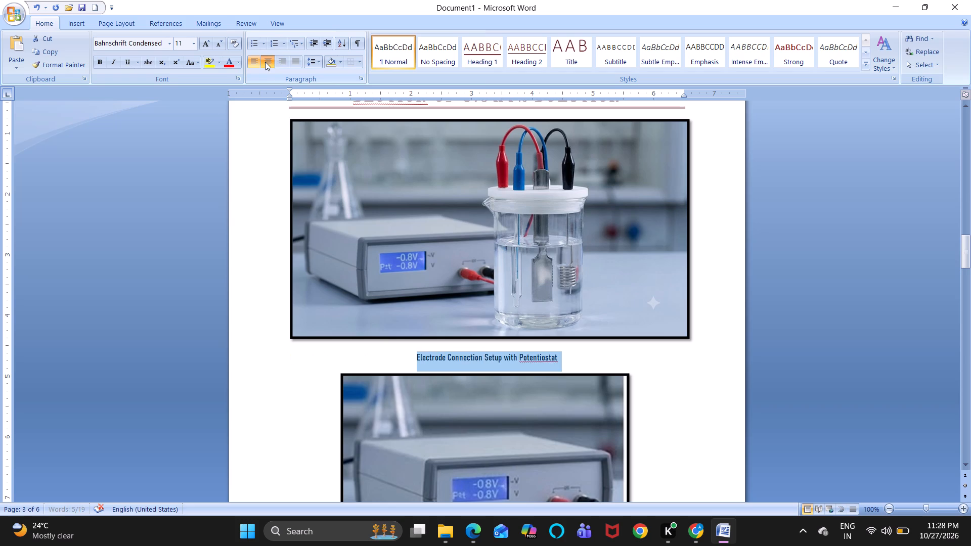
left_click(206, 42)
left_click(206, 42)
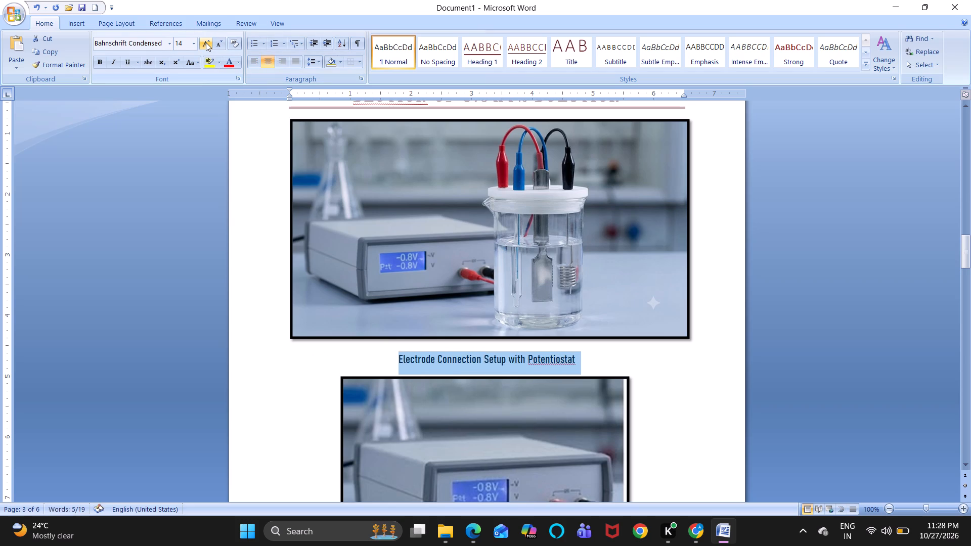
left_click(206, 42)
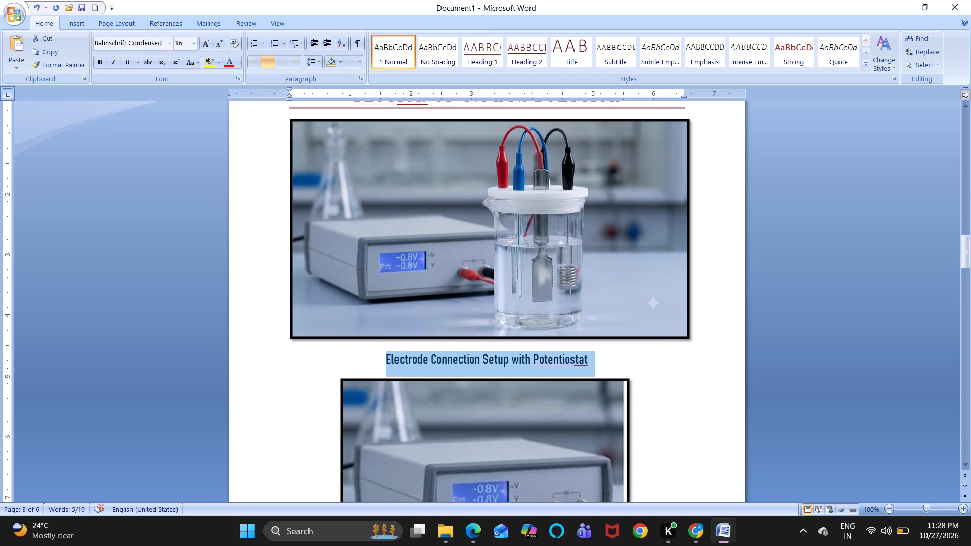
right_click(311, 393)
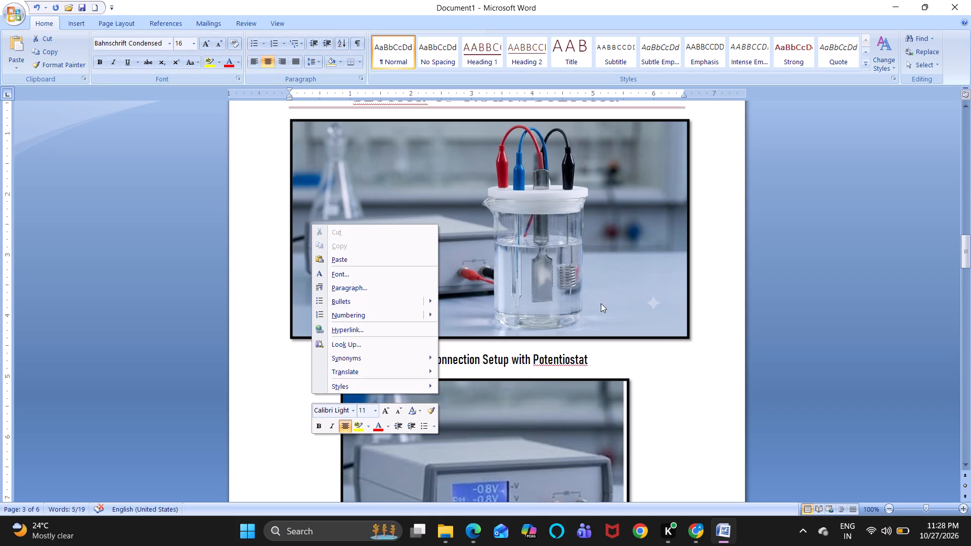
Underline the whole caption "Electrode Connection Setup with Potentiostat".
left_click(593, 359)
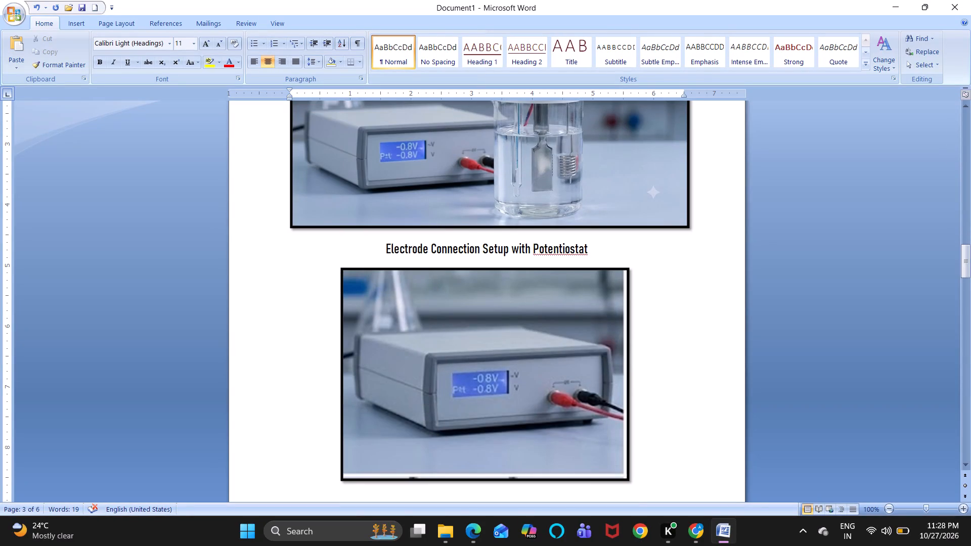
left_click_drag(593, 247, 396, 240)
left_click(383, 246)
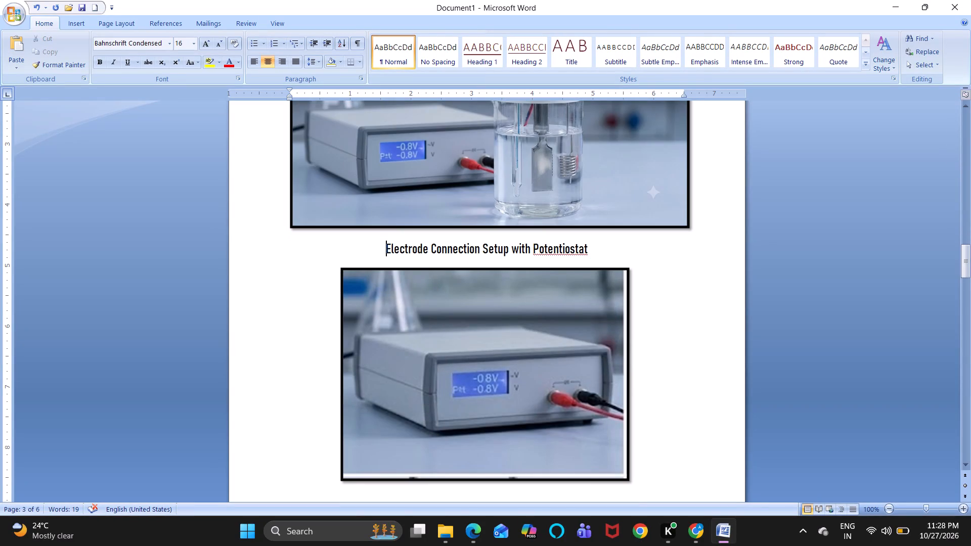
left_click_drag(592, 247, 394, 253)
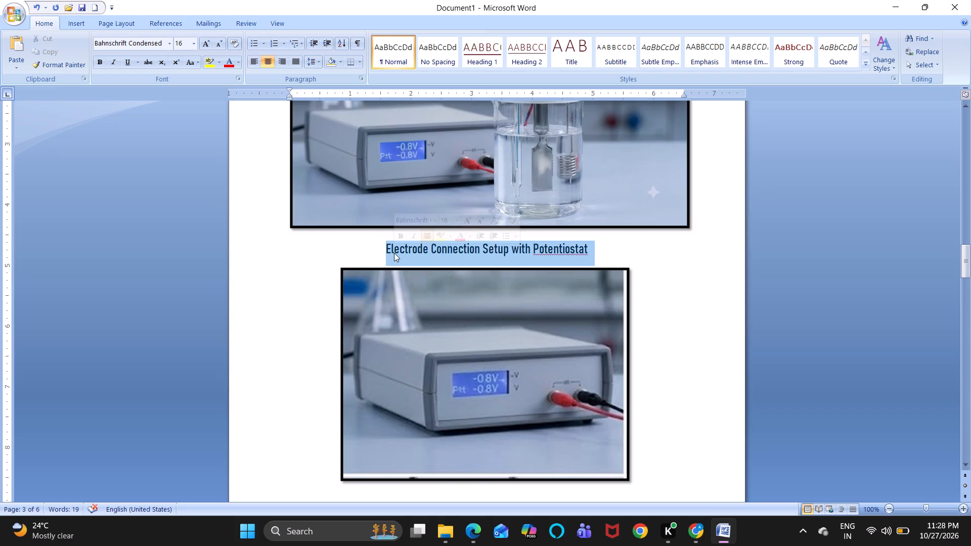
left_click(124, 61)
left_click(279, 303)
Add the caption "Potentiostat" below the close-up picture of the potentiostat on page 3.
scroll(279, 303, "down", 1)
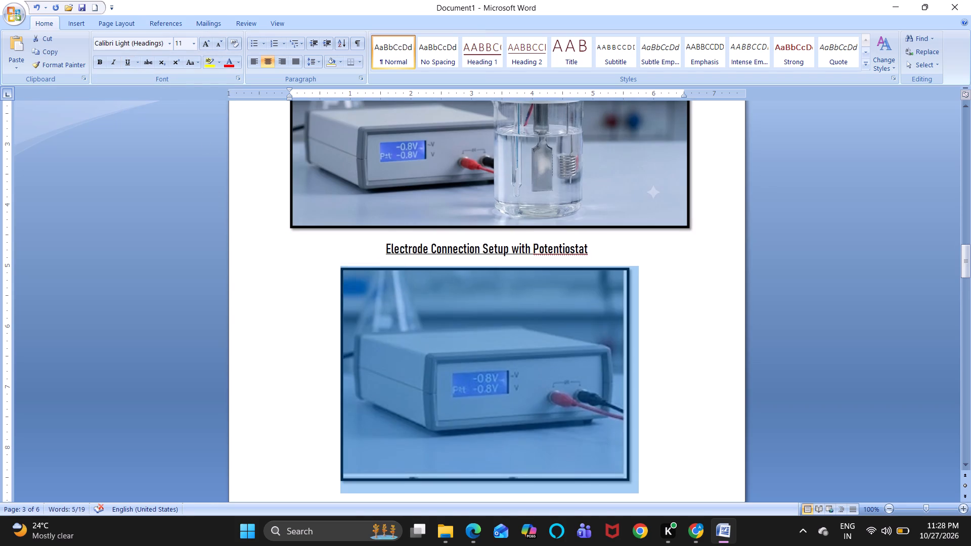
scroll(279, 303, "down", 1)
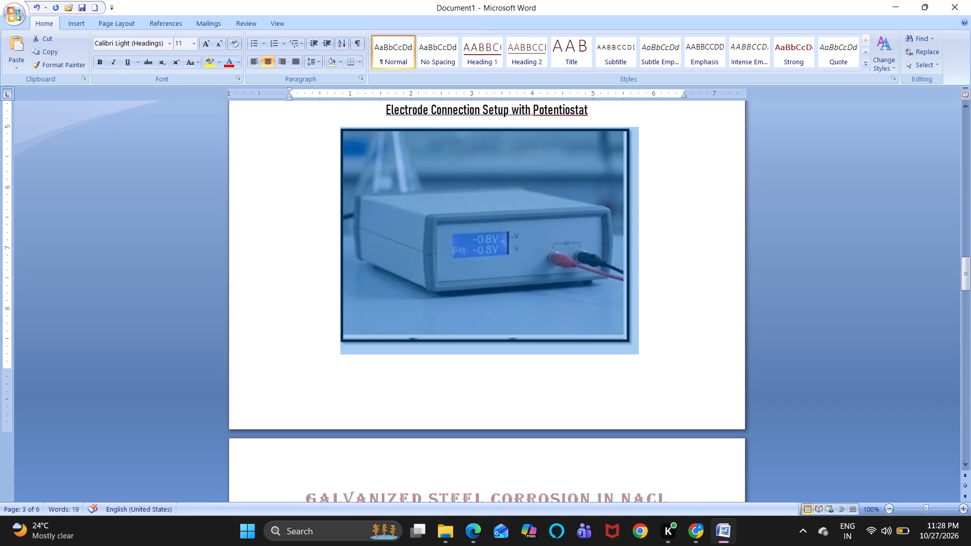
left_click(475, 251)
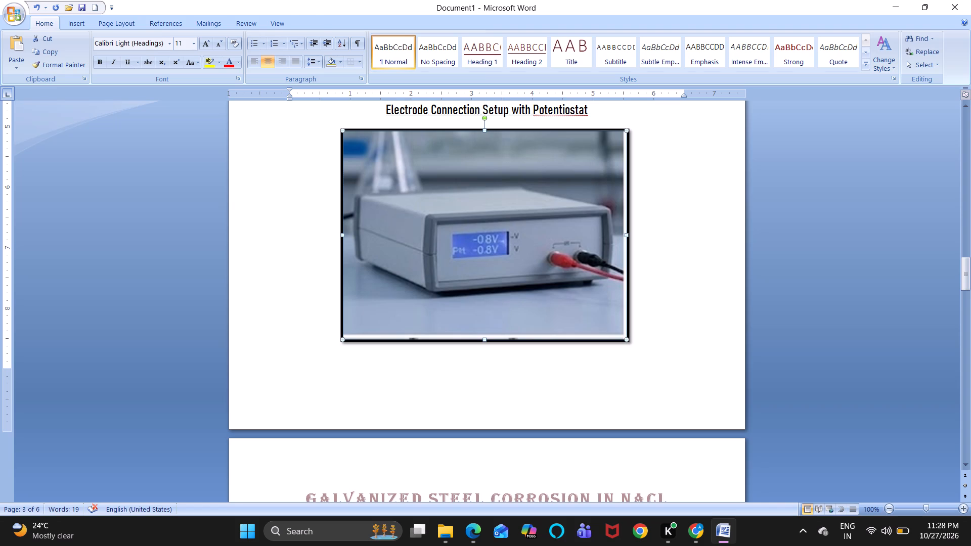
scroll(393, 375, "up", 8)
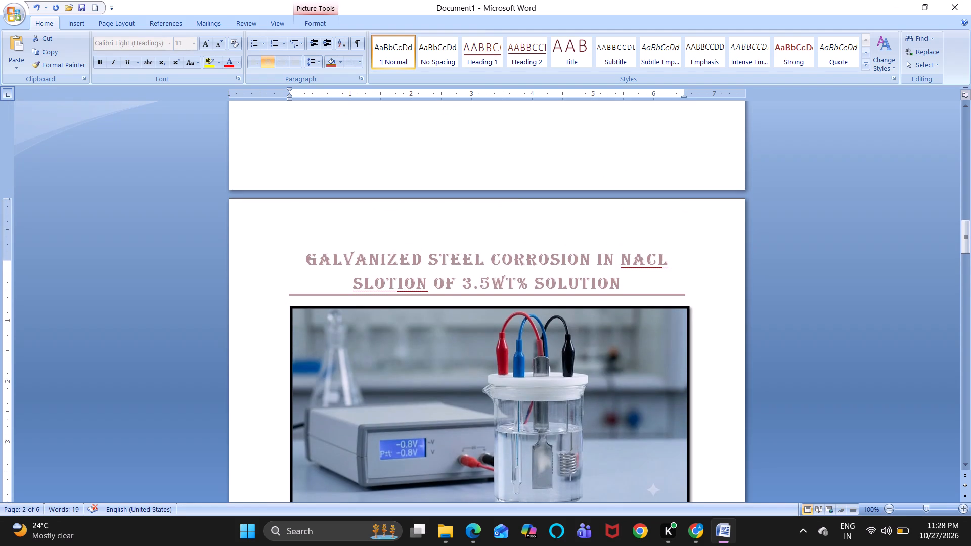
scroll(393, 375, "down", 6)
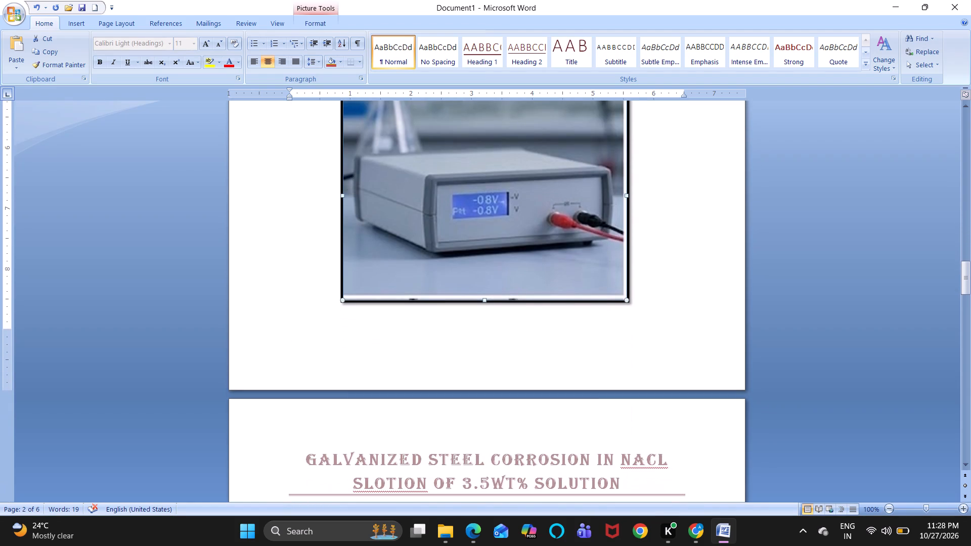
left_click(357, 327)
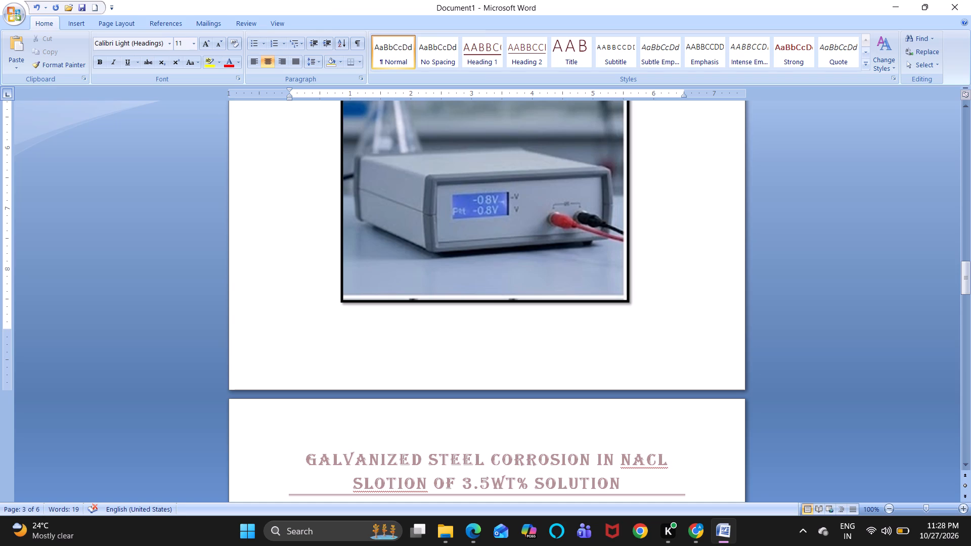
key("shift+p")
key("o")
type("tentiostat")
Format the "Potentiostat" caption in Bahnschrift Condensed, 16 pt, bold and underlined.
left_click_drag(513, 323, 452, 324)
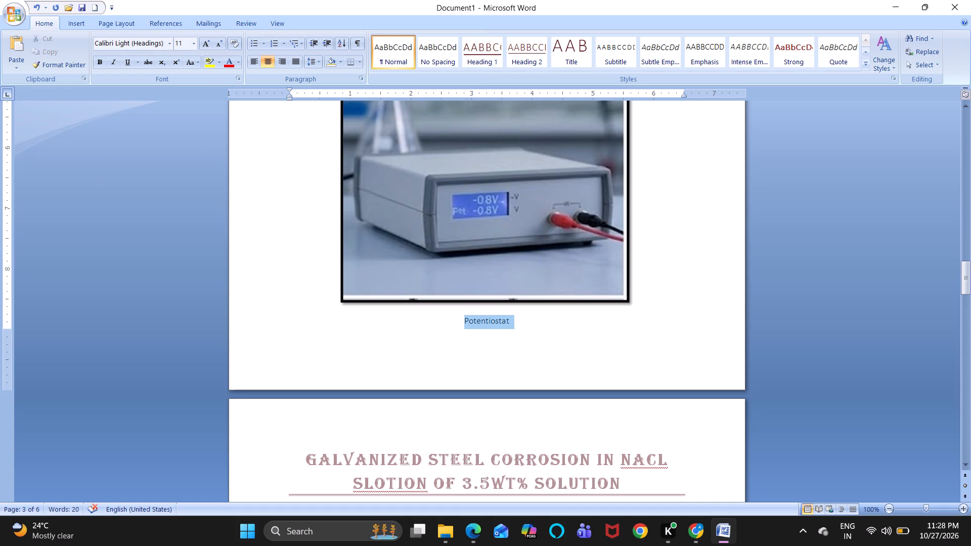
left_click(168, 45)
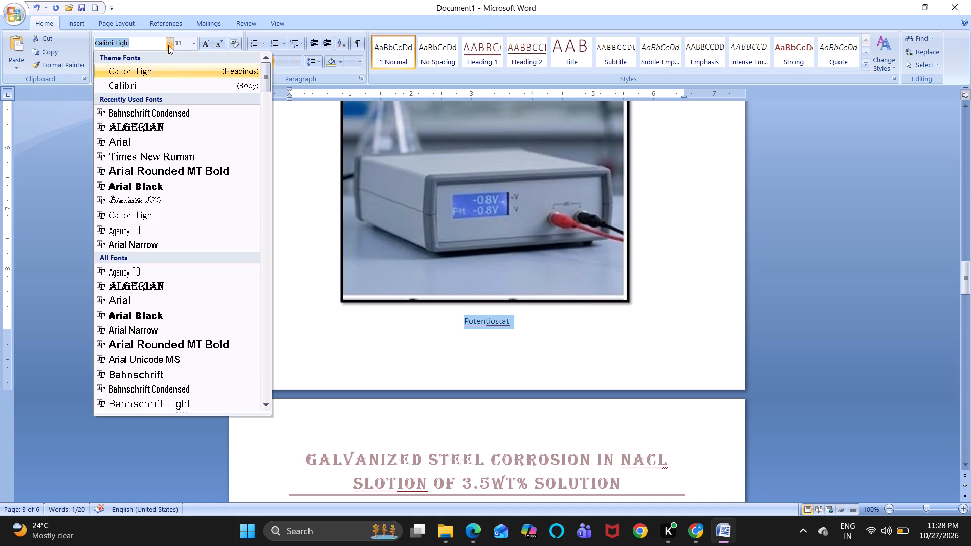
left_click(171, 110)
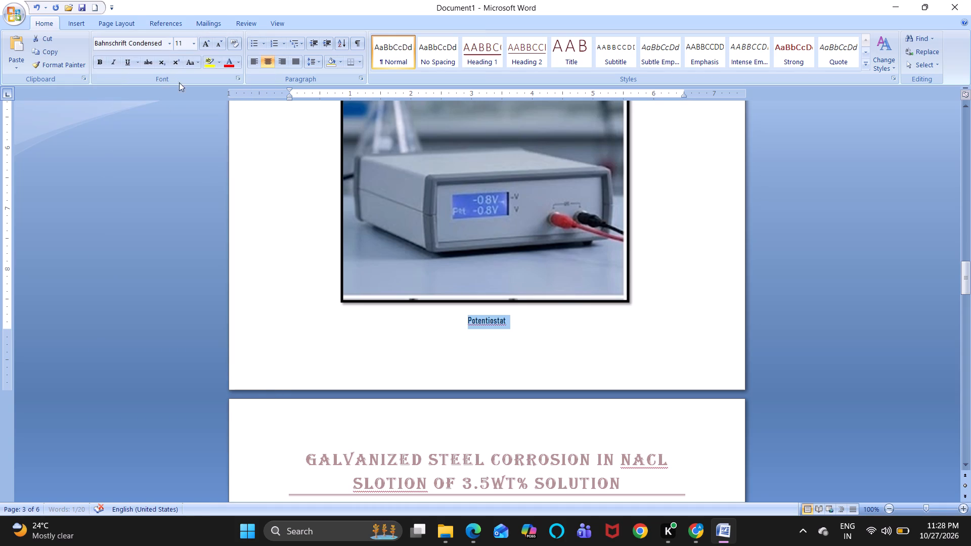
left_click(99, 58)
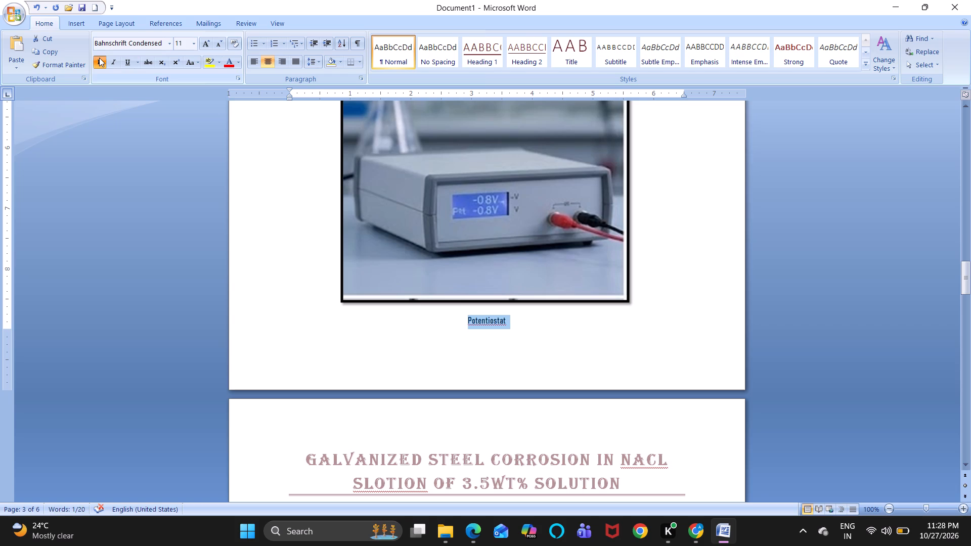
left_click(126, 59)
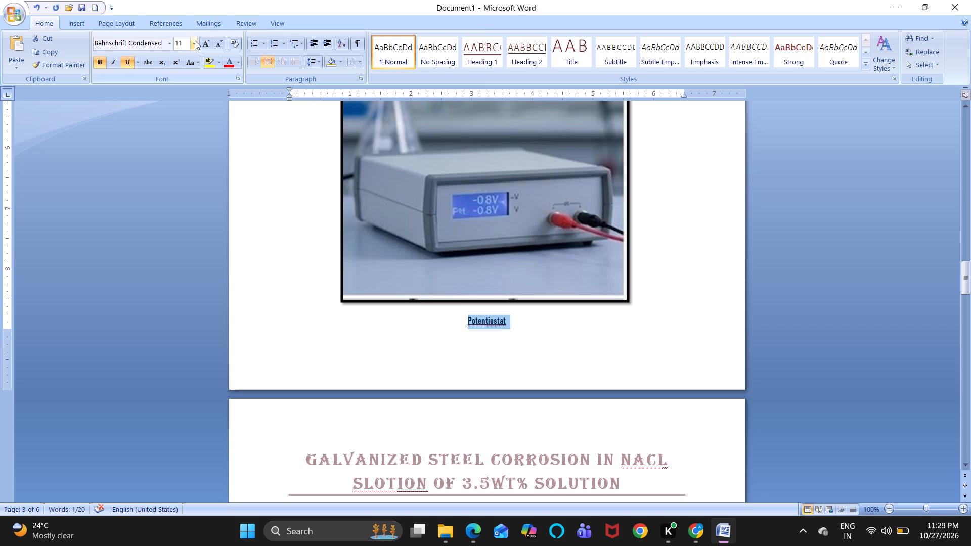
left_click(204, 41)
left_click(204, 41)
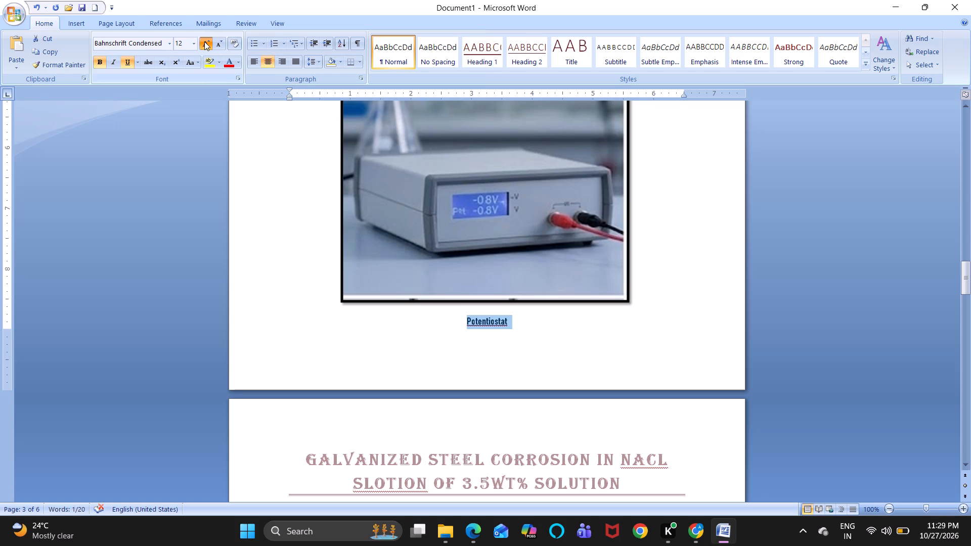
left_click(204, 41)
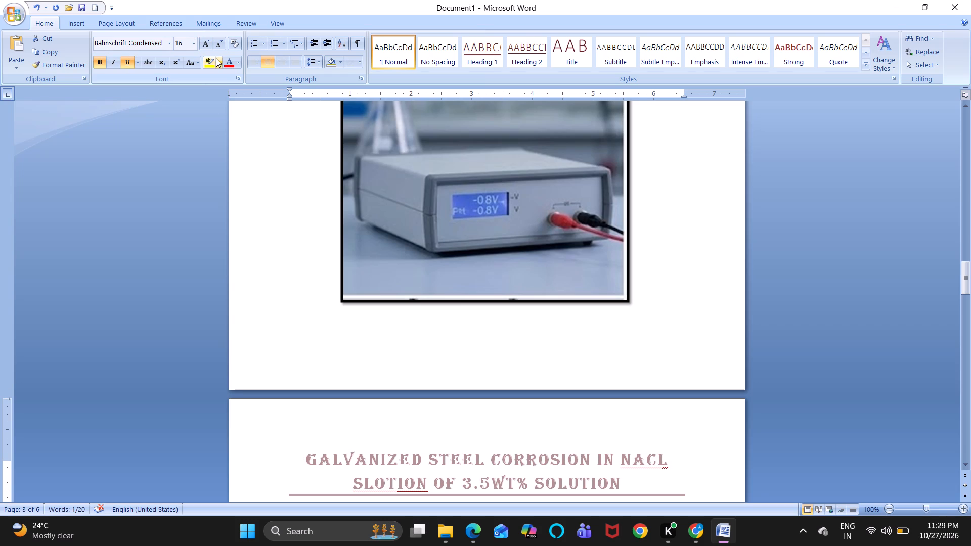
Reduce the whole page header title about galvanized steel corrosion to 18 pt and return to the document body.
scroll(313, 276, "down", 1)
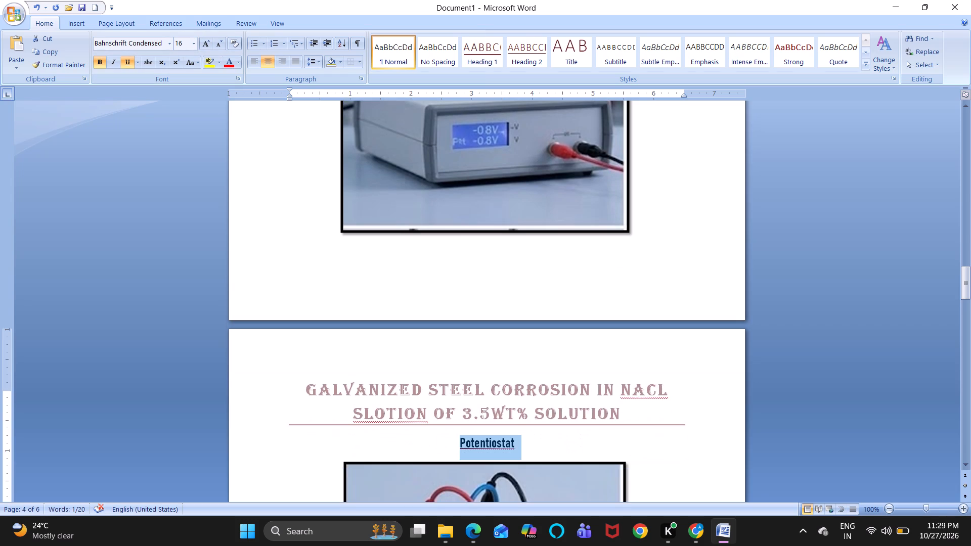
scroll(313, 276, "up", 6)
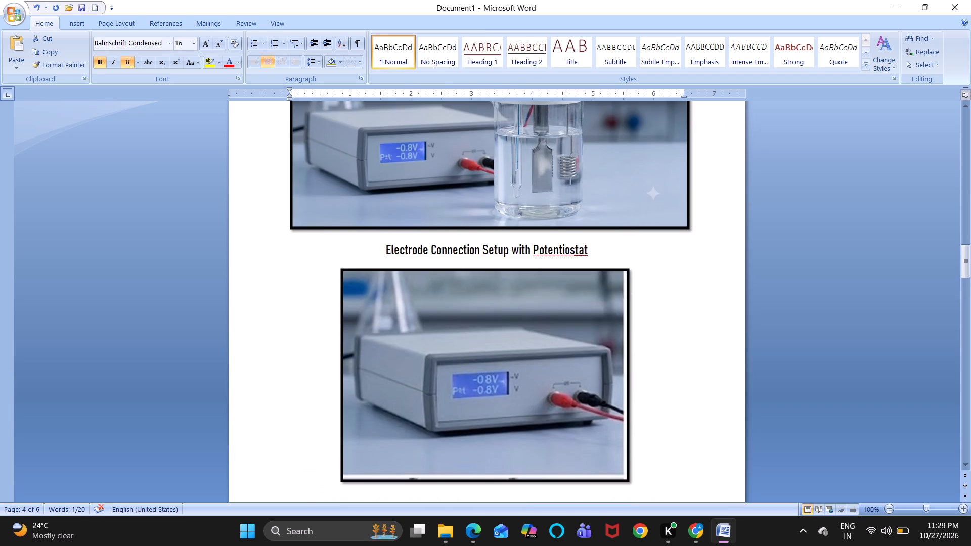
scroll(313, 276, "up", 2)
scroll(313, 276, "right", 1)
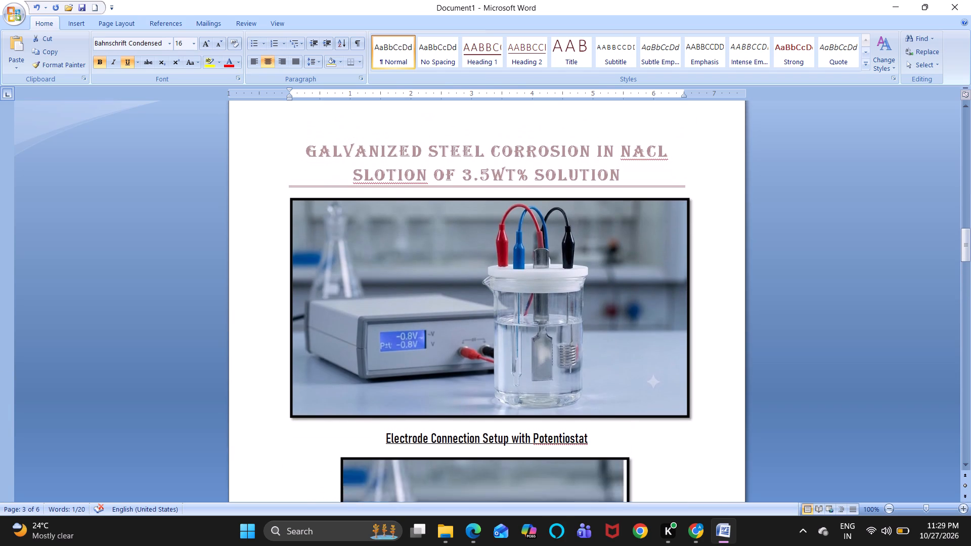
scroll(313, 276, "right", 1)
triple_click(334, 200)
left_click(334, 200)
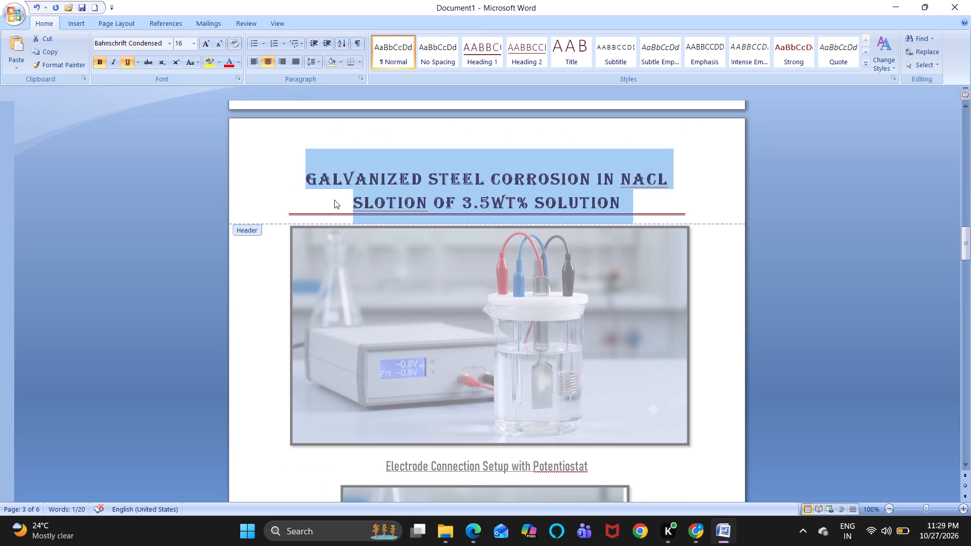
left_click_drag(300, 165, 356, 181)
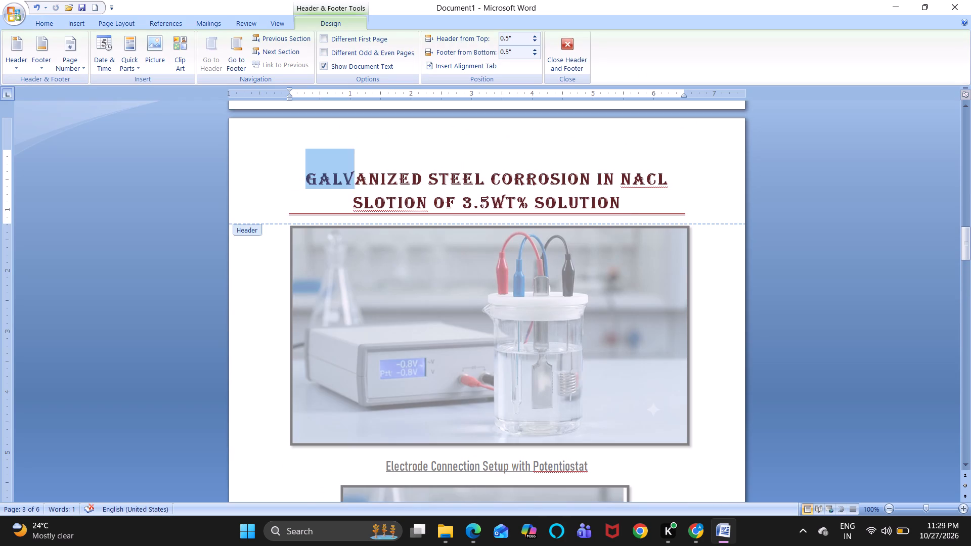
left_click_drag(356, 181, 588, 195)
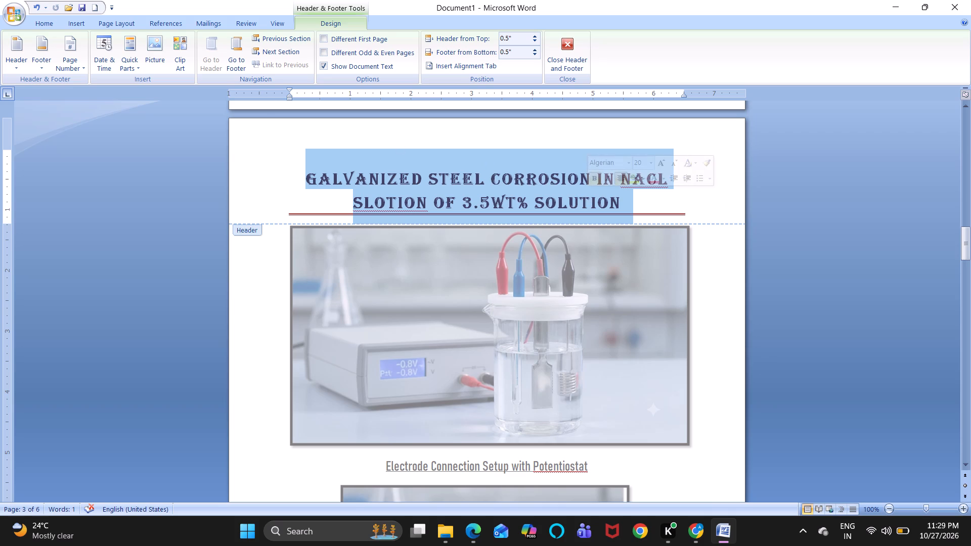
left_click(49, 21)
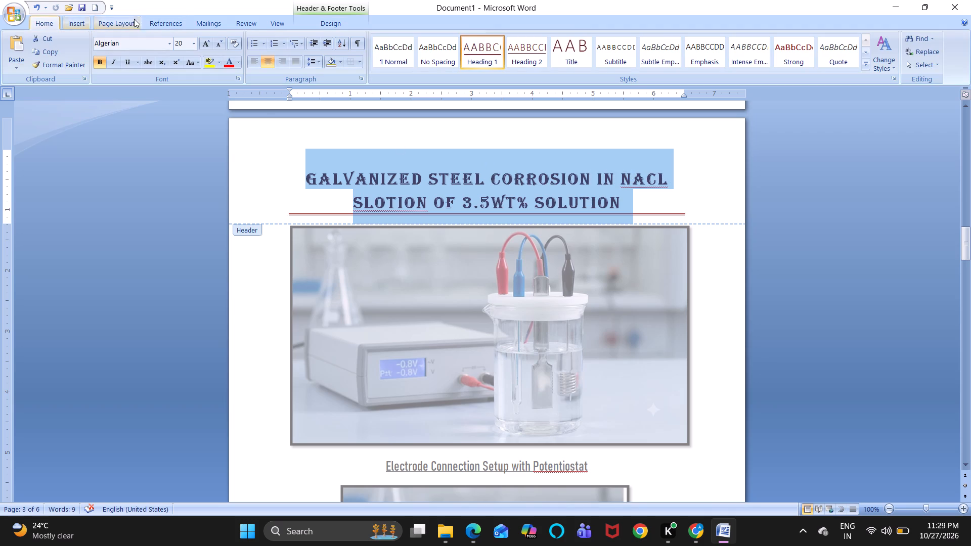
left_click(219, 45)
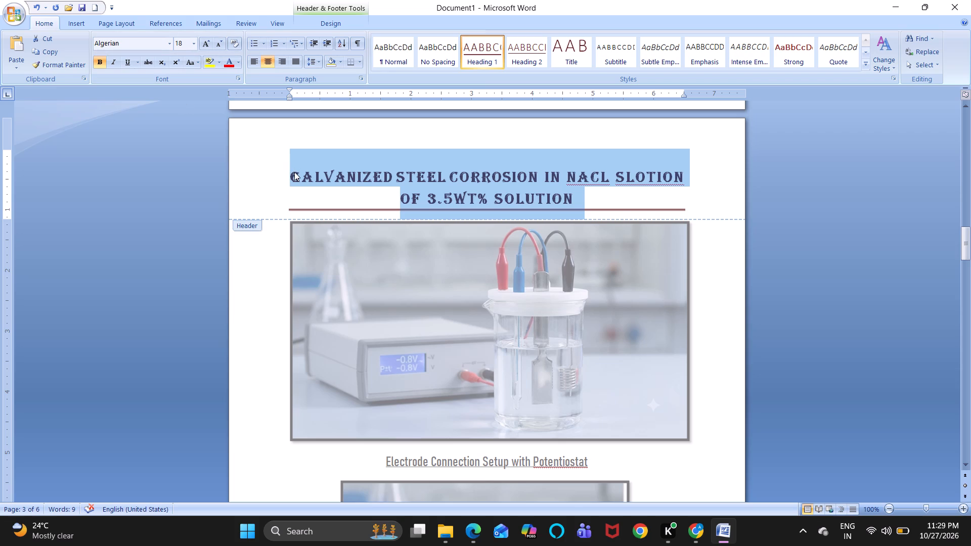
scroll(294, 172, "down", 8)
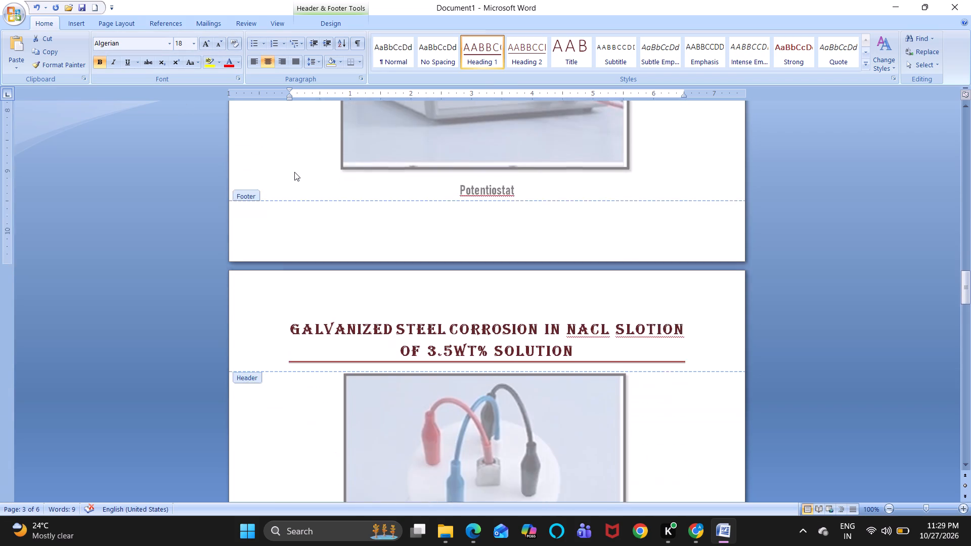
scroll(294, 172, "down", 2)
scroll(294, 172, "up", 2)
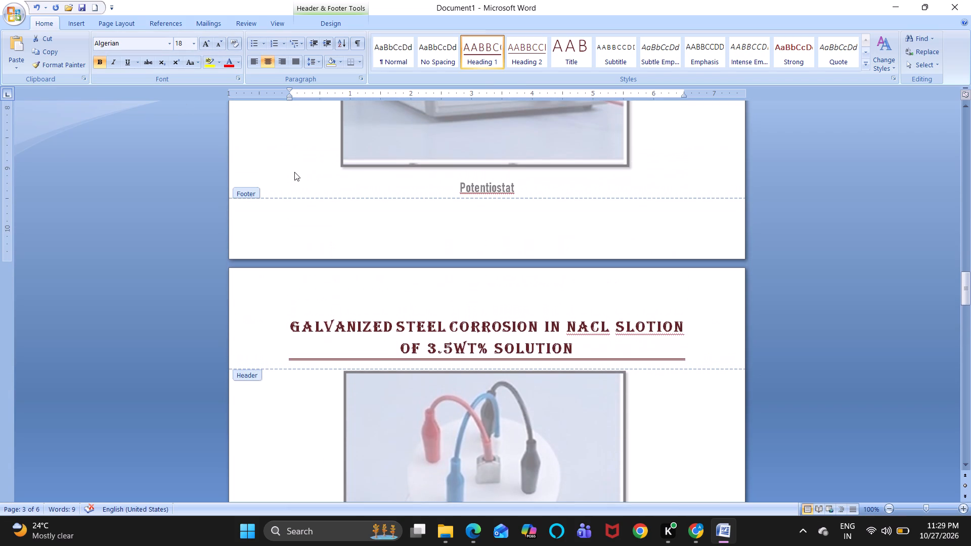
left_click(370, 387)
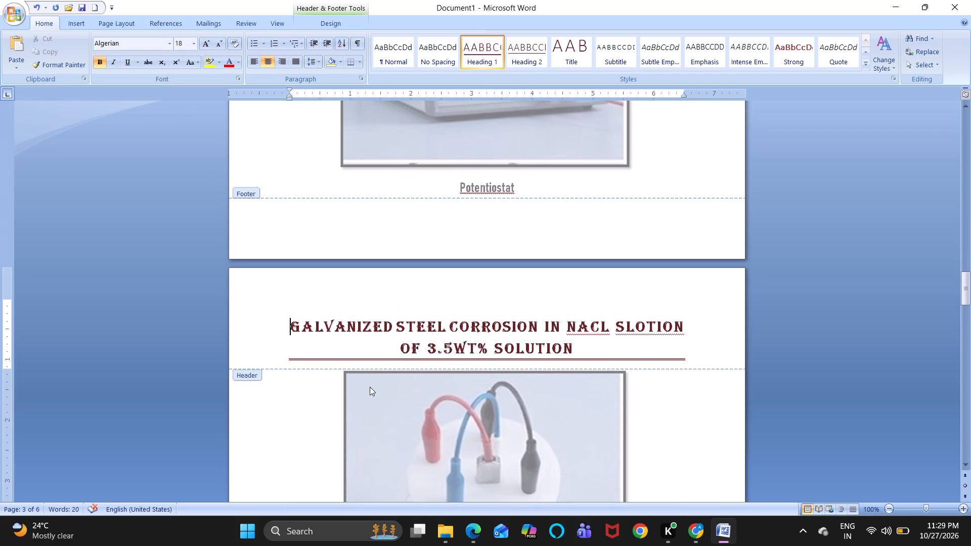
left_click(312, 428)
double_click(312, 428)
Select the picture of the beaker lid with the red, blue and black electrode clips on page 4.
scroll(312, 428, "down", 2)
scroll(310, 303, "right", 1)
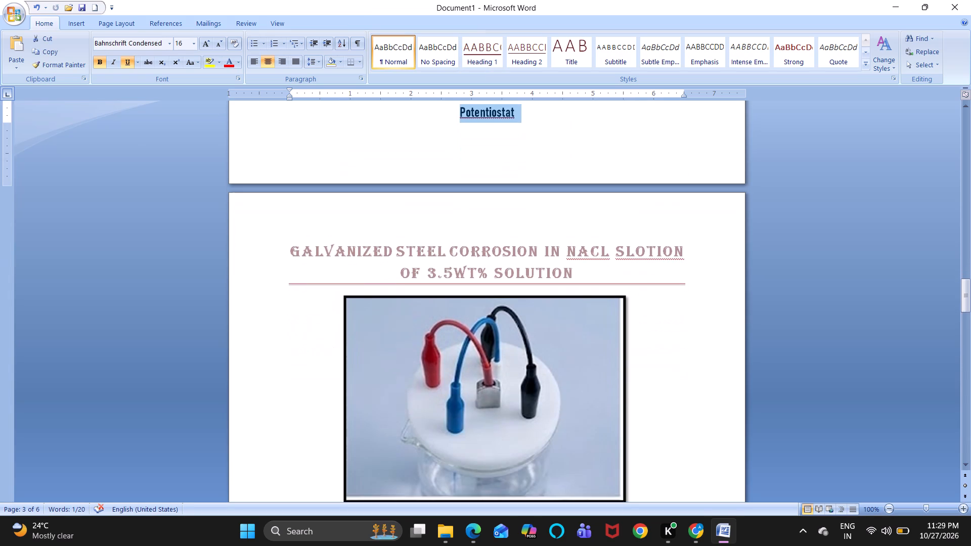
scroll(310, 303, "right", 1)
double_click(379, 373)
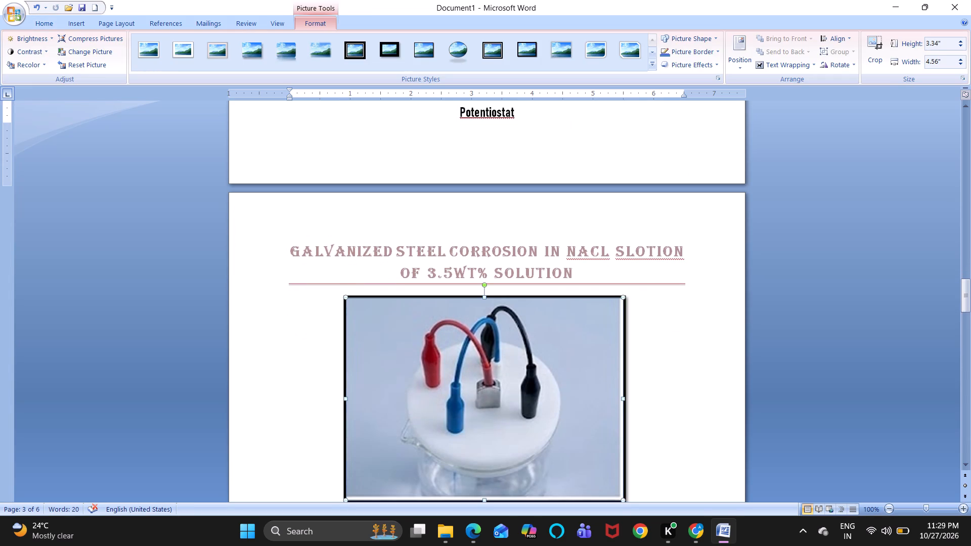
scroll(316, 366, "up", 2)
scroll(316, 366, "down", 3)
scroll(316, 366, "up", 3)
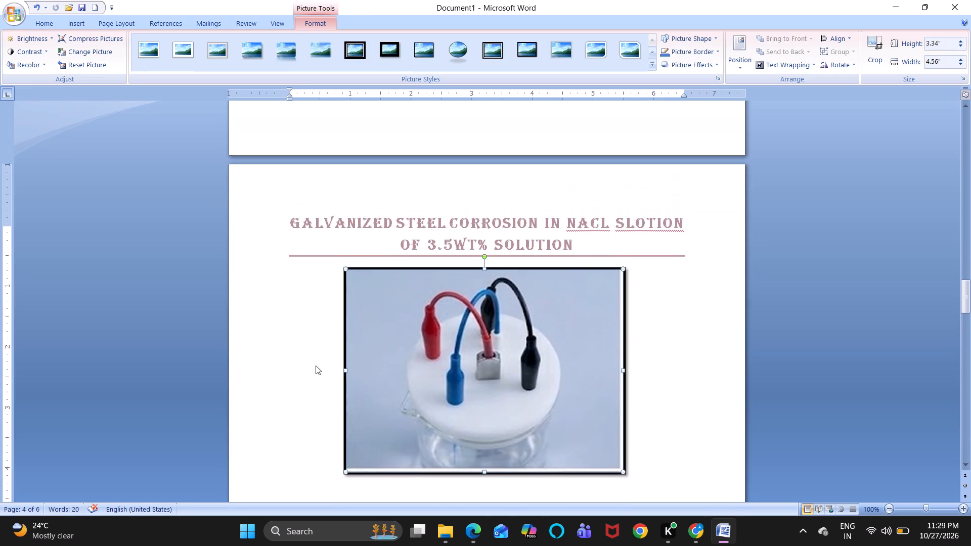
scroll(316, 366, "up", 5)
scroll(316, 366, "down", 5)
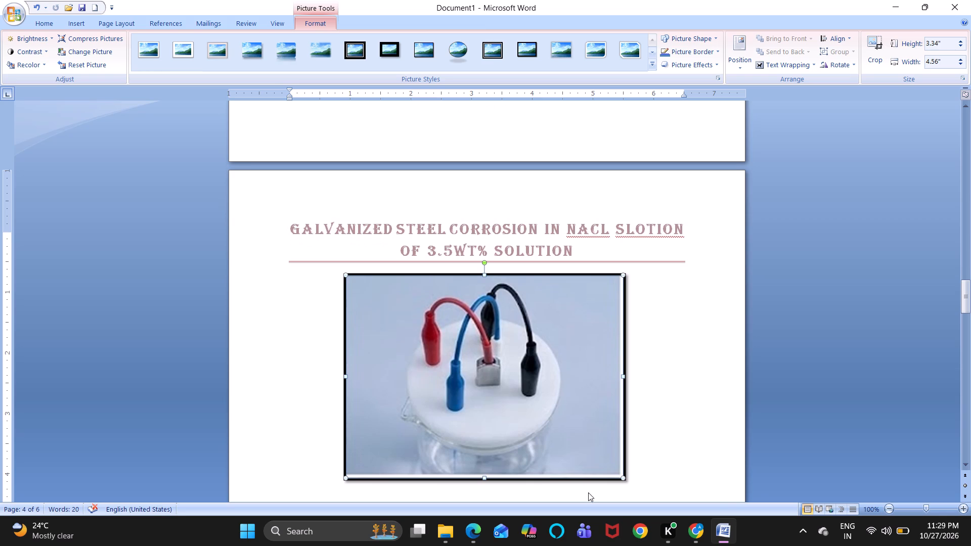
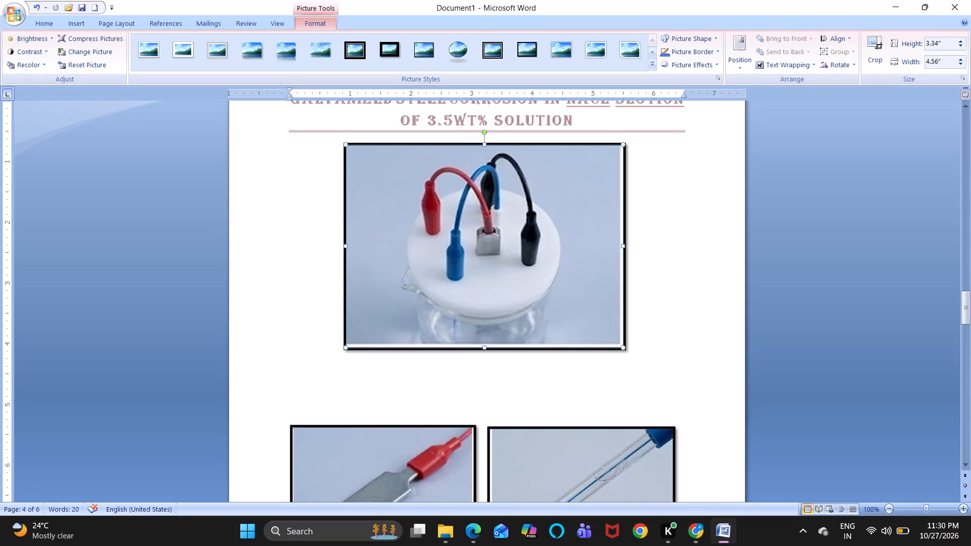
Add the caption "Electrode Connections" below the picture of the beaker lid with the electrode clips on page 4.
left_click(406, 379)
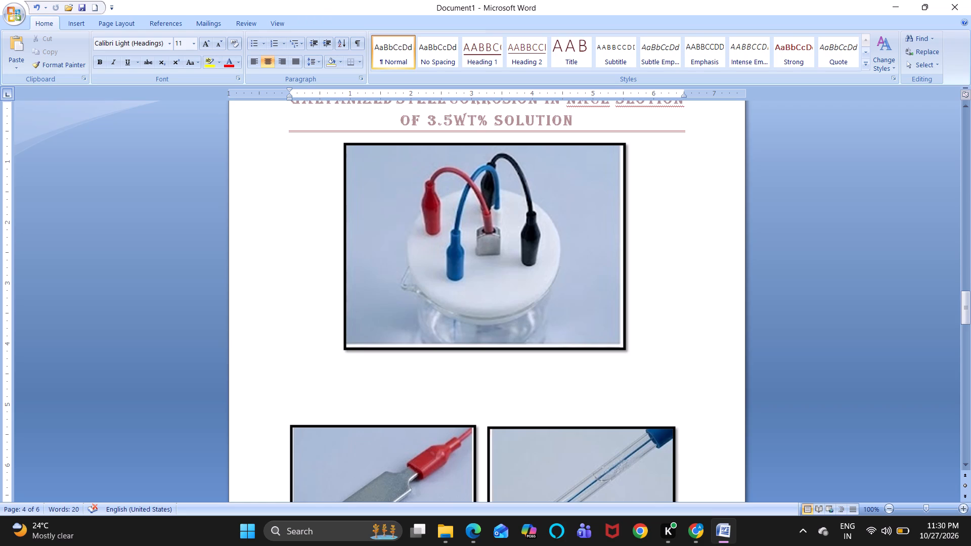
type("Ele")
type("ctrode")
key("space")
type("Connectio")
type("n")
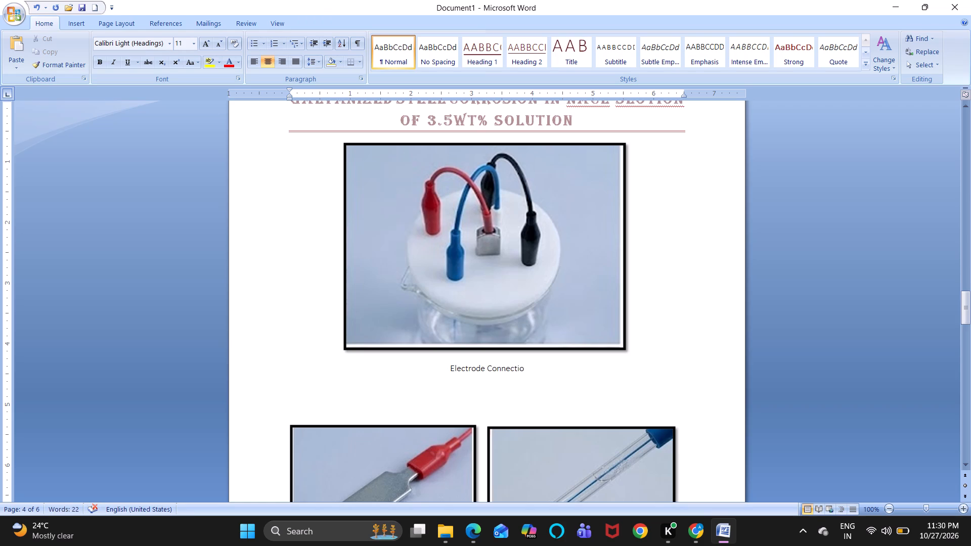
key("space")
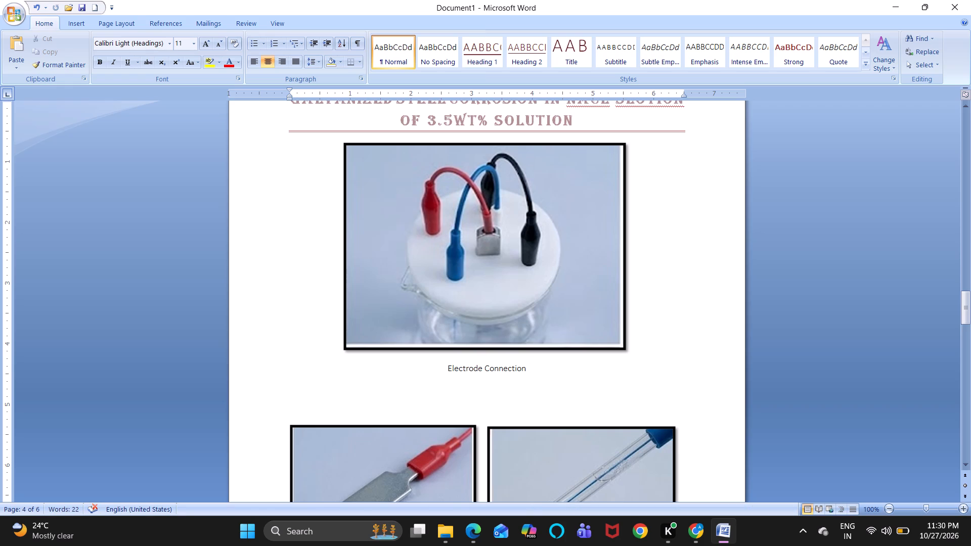
key("BackSpace")
key("s")
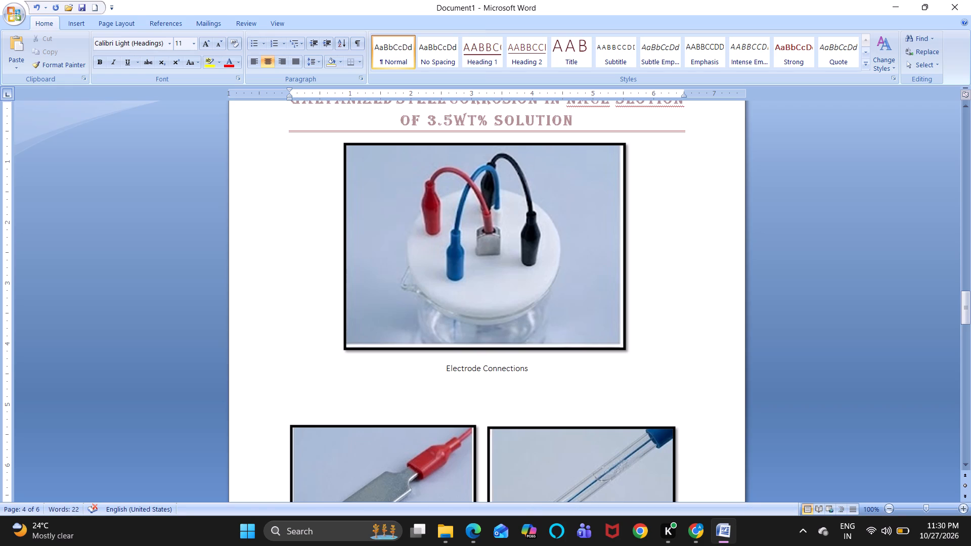
key("space")
type("w")
key("BackSpace")
key("BackSpace")
Format the "Electrode Connections" caption in Bahnschrift Condensed, 16 pt and bold.
left_click_drag(542, 368, 444, 372)
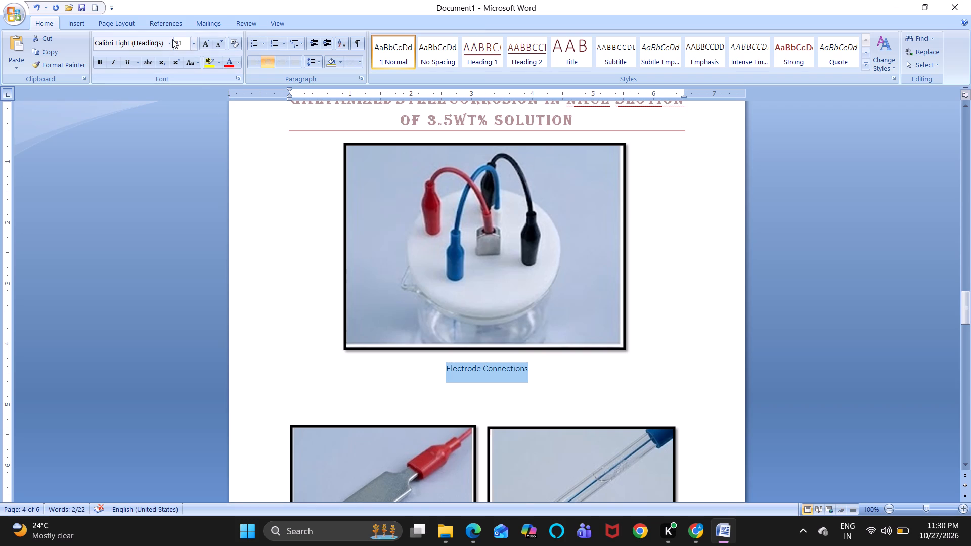
left_click(168, 43)
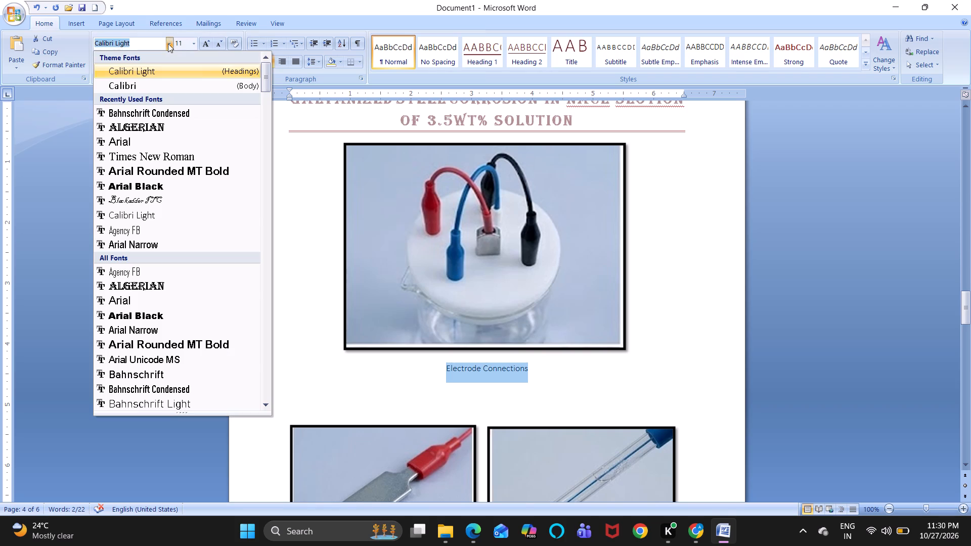
left_click(164, 114)
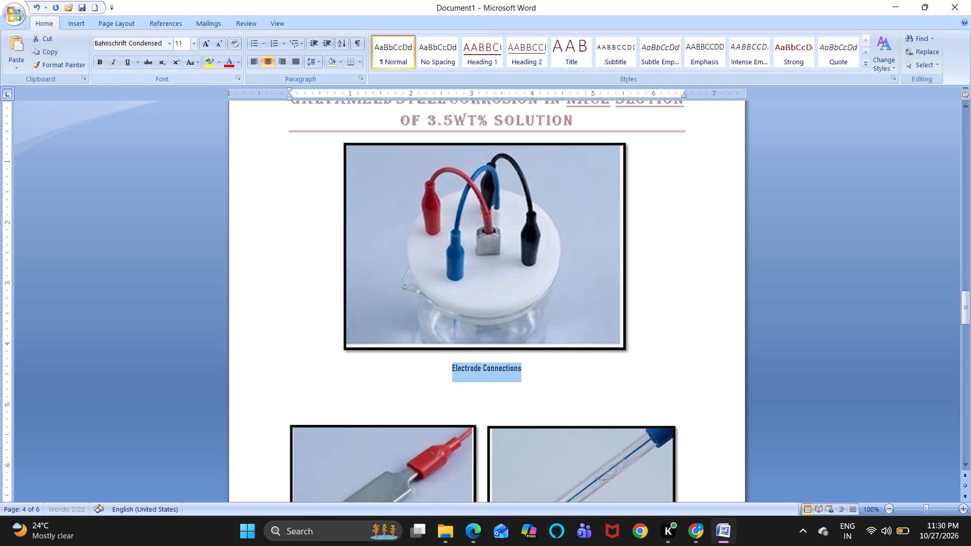
left_click(205, 42)
left_click(205, 42)
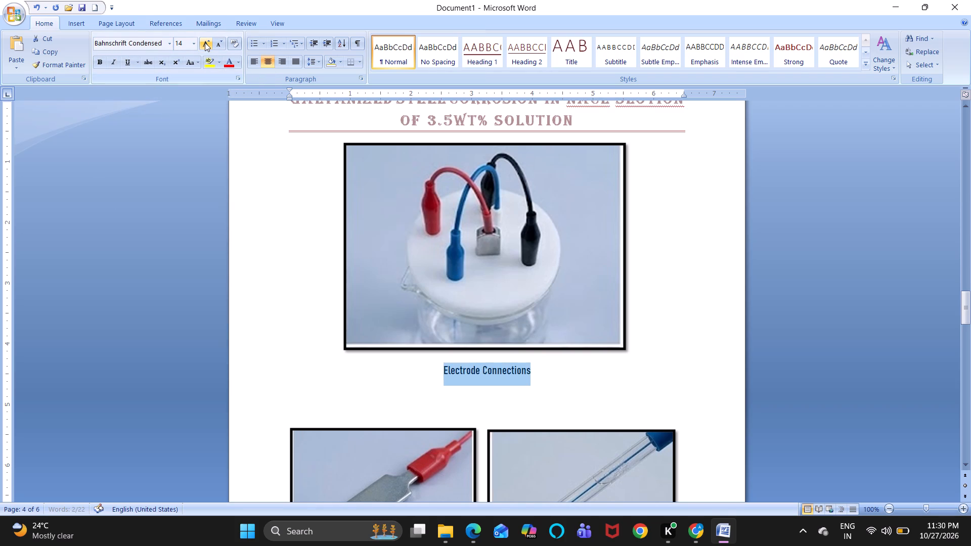
left_click(205, 42)
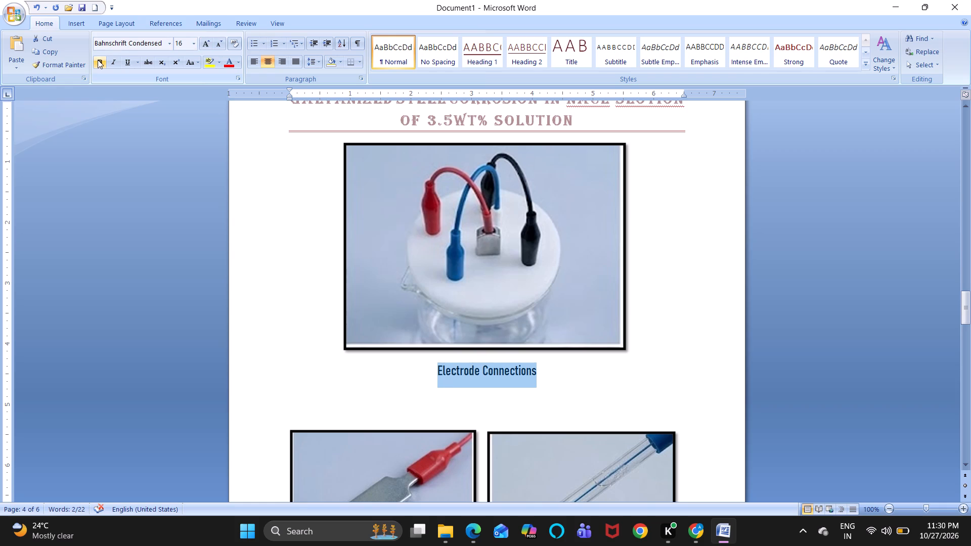
left_click(98, 60)
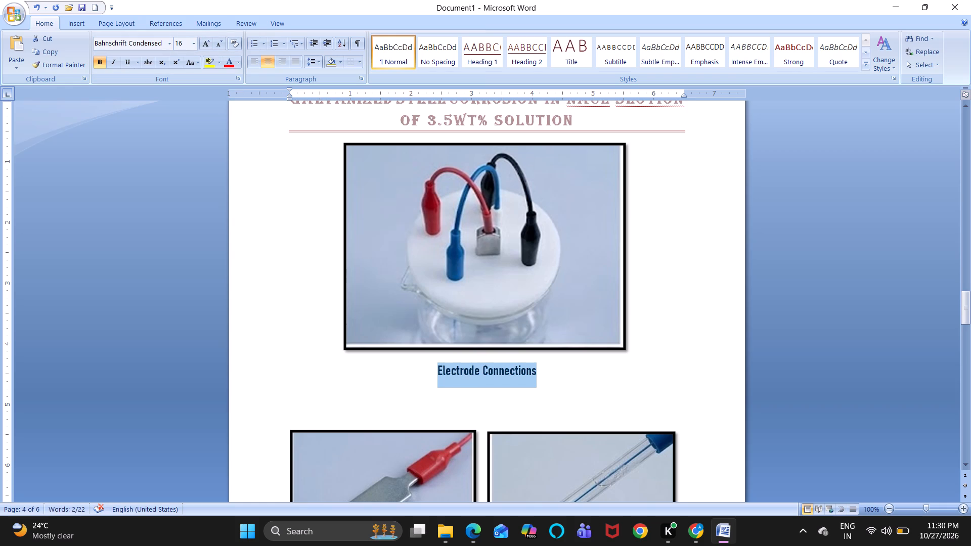
Add the caption "Sample Connected to terminal" below the picture of the metal plate held by the red clip on page 4.
scroll(282, 256, "down", 3)
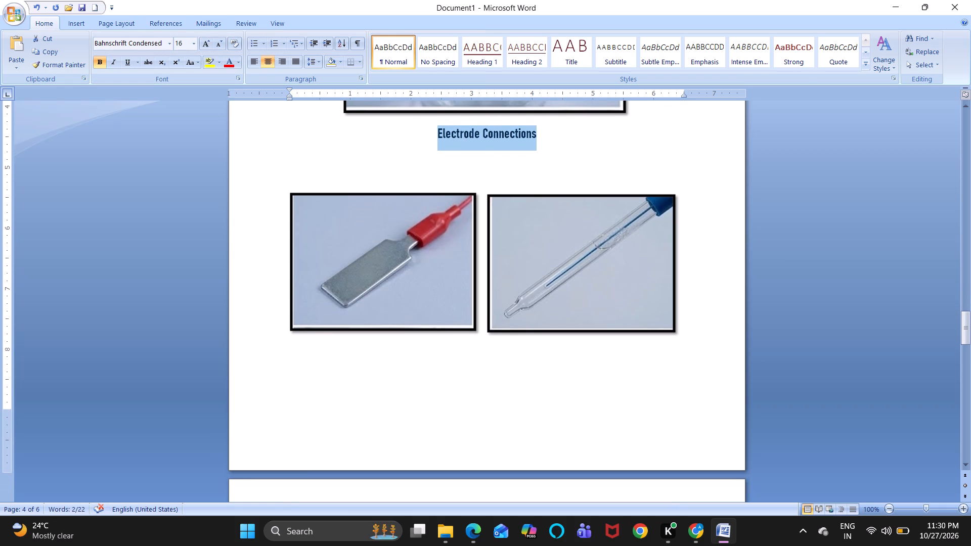
right_click(369, 300)
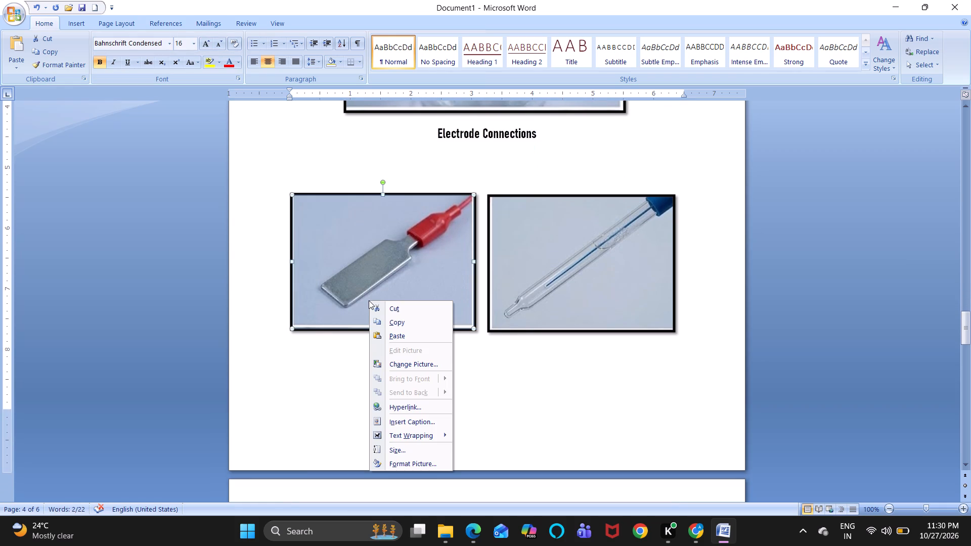
left_click(346, 345)
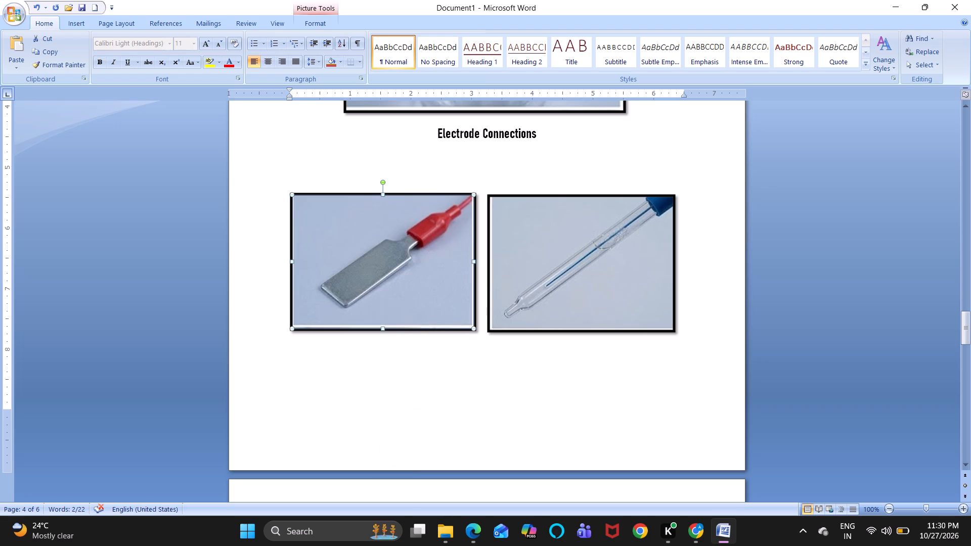
left_click(346, 345)
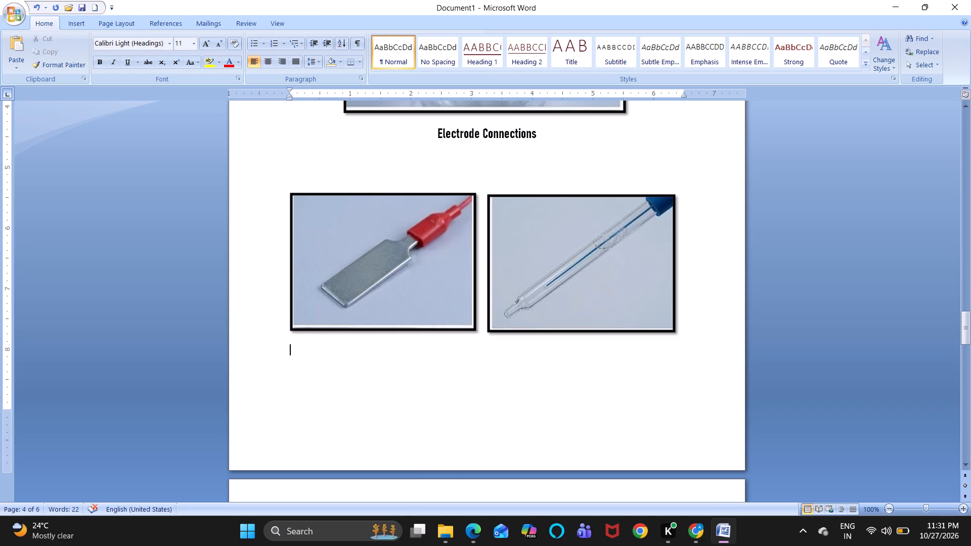
key("shift+s")
key("a")
type("mple")
key("space")
type("Connected")
key("space")
key("shift+t")
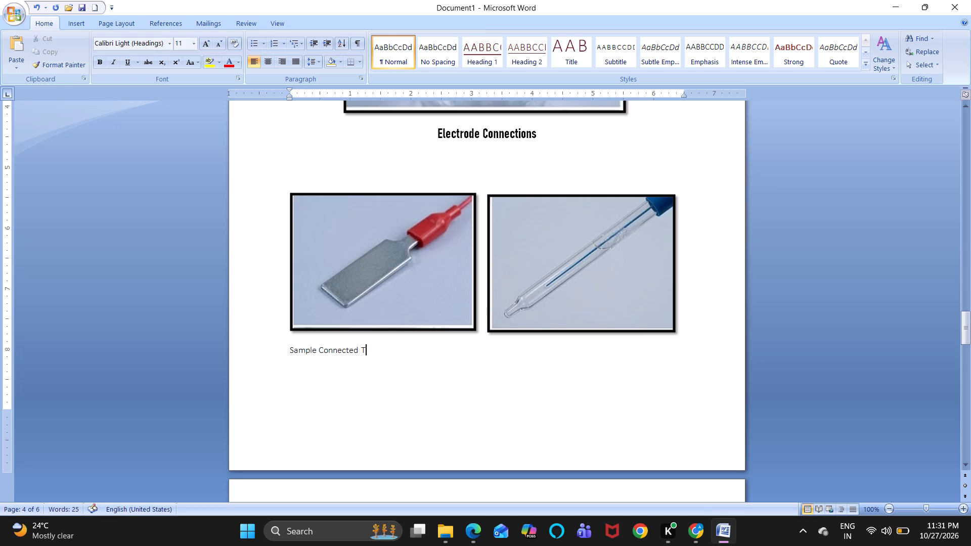
key("BackSpace")
type("to")
key("space")
type("terminal")
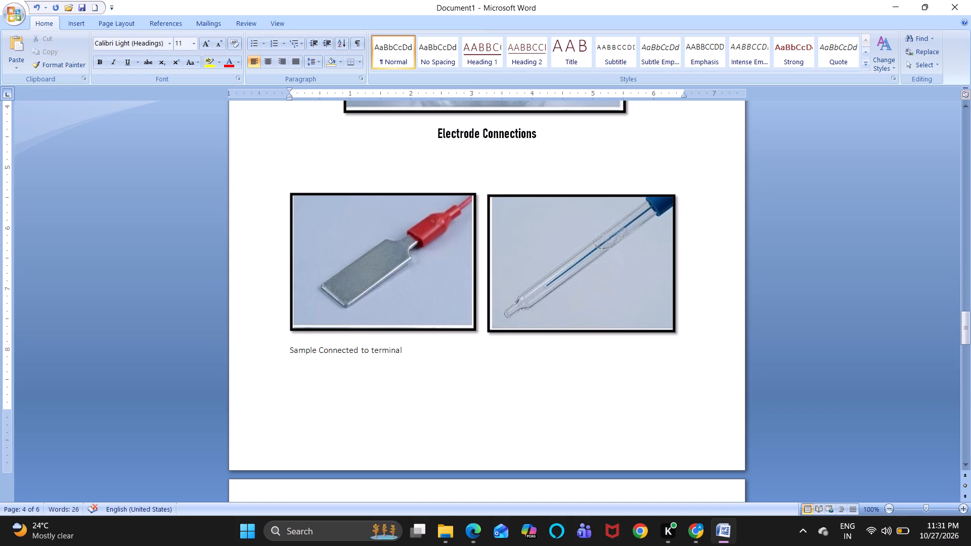
Format the "Sample Connected to terminal" caption in Bahnschrift Condensed at 16 pt.
left_click_drag(289, 349, 403, 348)
left_click(443, 320)
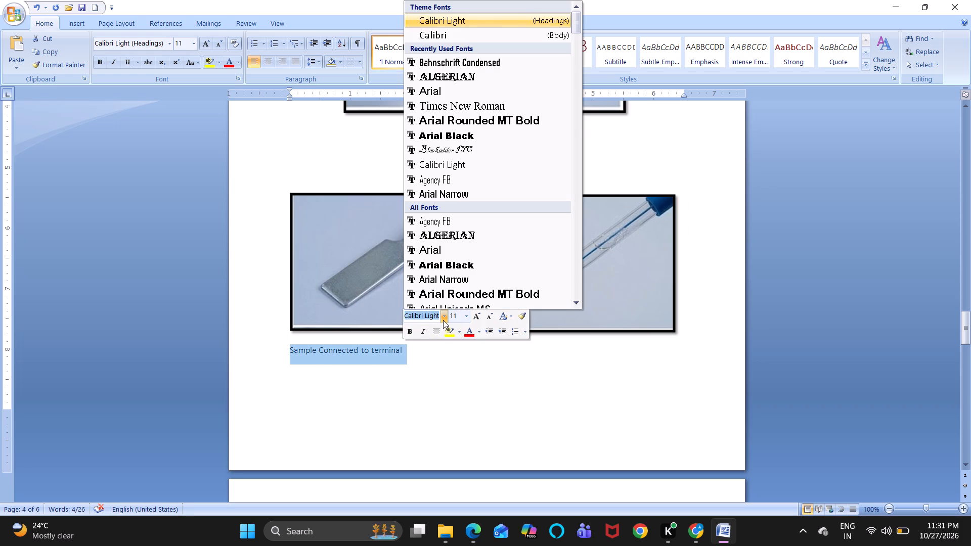
left_click(456, 60)
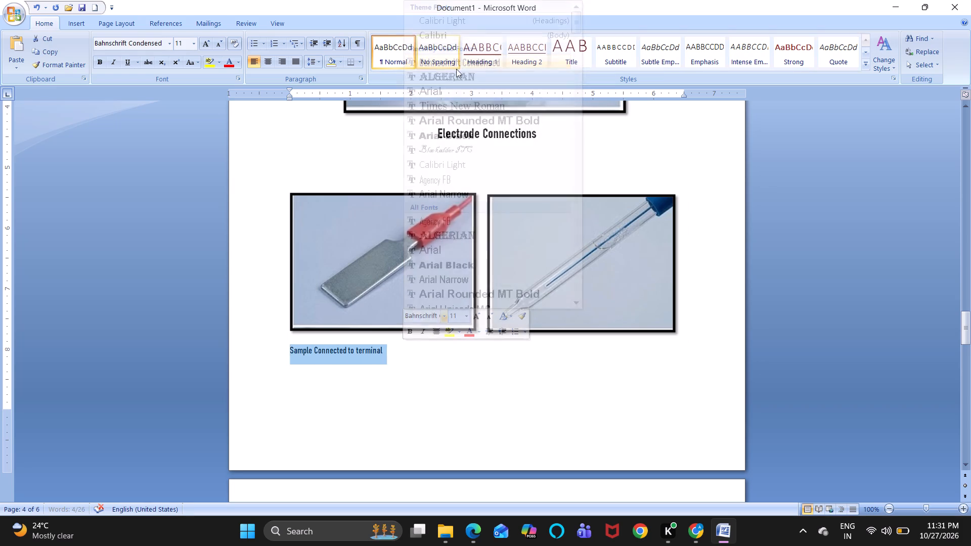
left_click(210, 39)
left_click(210, 39)
left_click(210, 39)
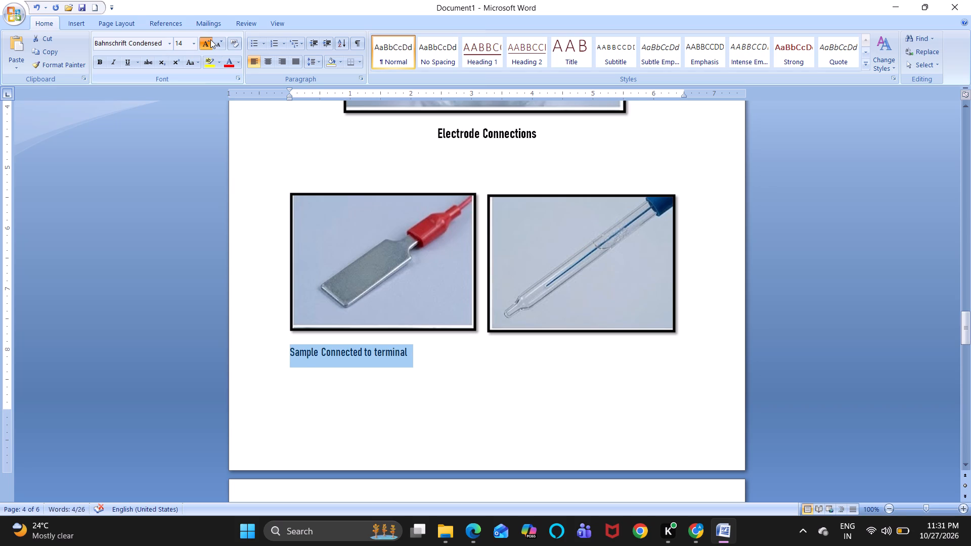
Keep the "Sample Connected to terminal" caption left-aligned and indent it with six leading spaces so it sits under the metal plate picture.
left_click(267, 62)
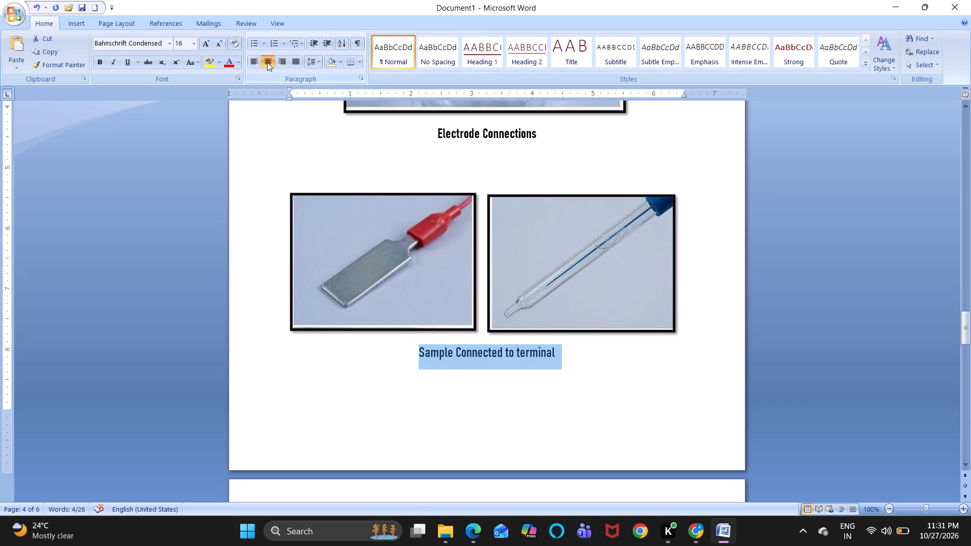
left_click(256, 62)
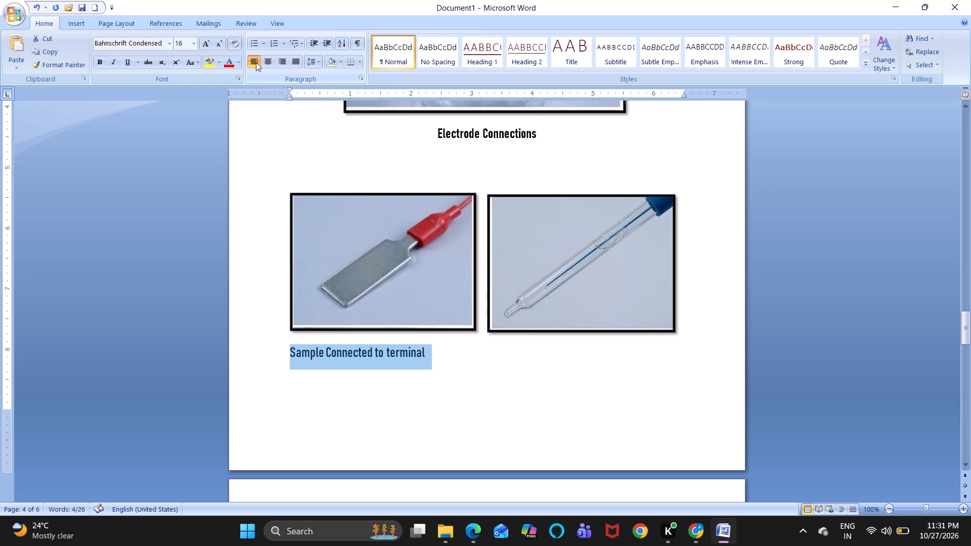
left_click(292, 354)
key("space")
key("space")
key("space")
key("space")
key("space")
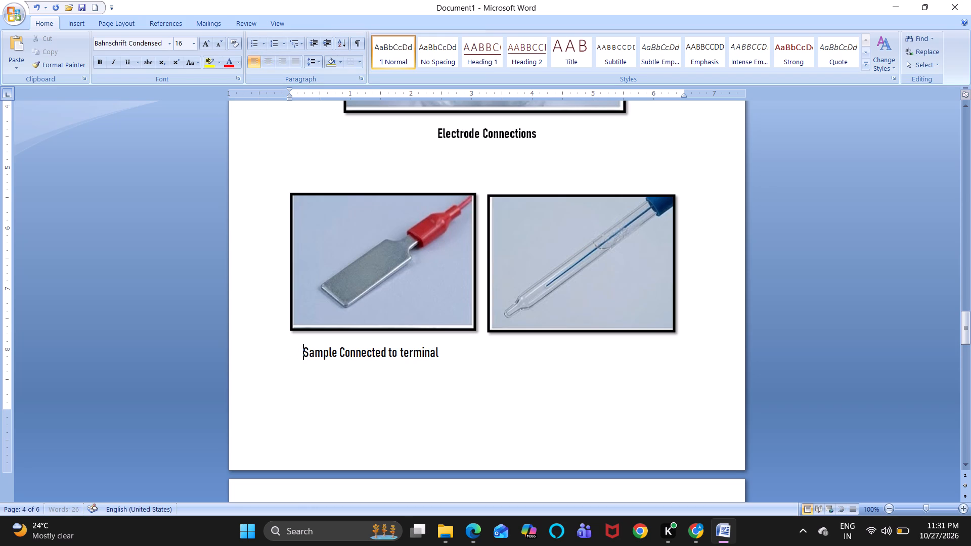
key("space")
Add the caption "Platinum Electrode in Vaccum Chamber" below the glass electrode picture, three tab stops after "Sample Connected to terminal".
left_click(501, 352)
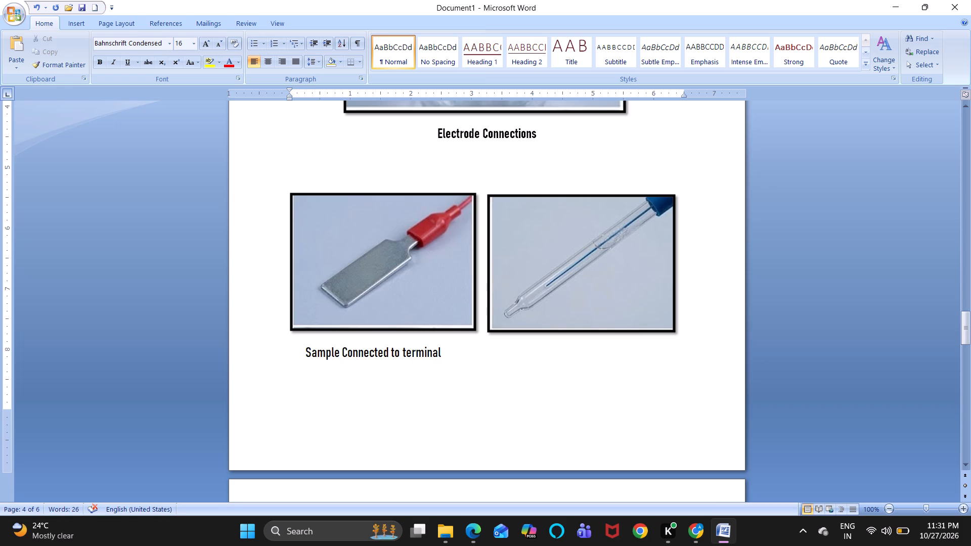
key("Tab")
key("Tab")
key("Tab")
type("Pl")
type("atinum")
key("space")
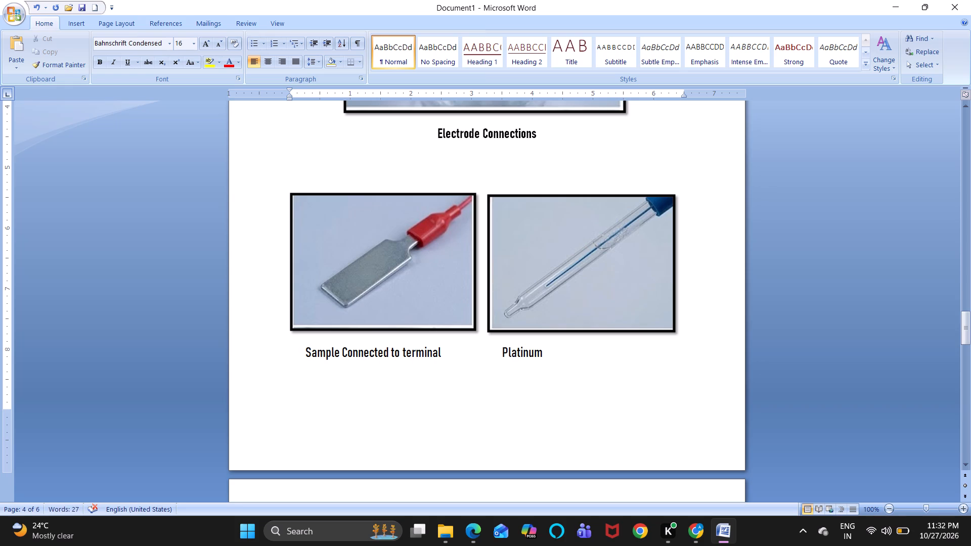
type("El")
type("ec")
type("trode")
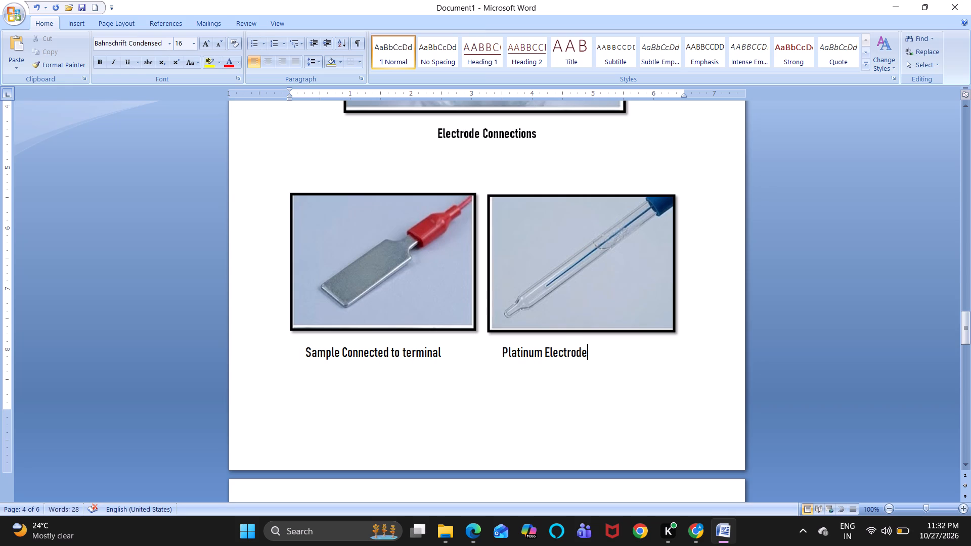
key("space")
type("i")
type("n v")
key("a")
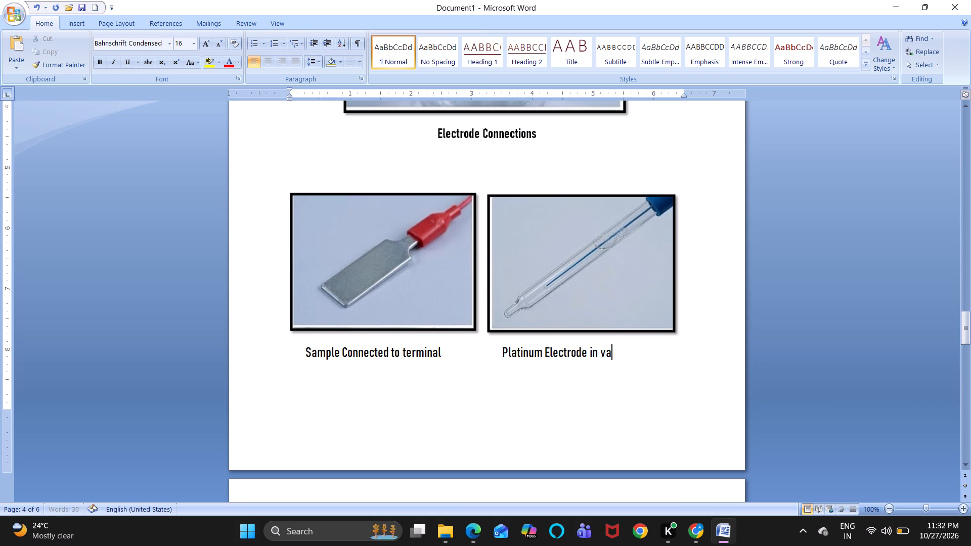
key("BackSpace")
key("BackSpace")
type("vacc")
key("BackSpace")
key("BackSpace")
key("BackSpace")
key("BackSpace")
type("Vaccum")
key("space")
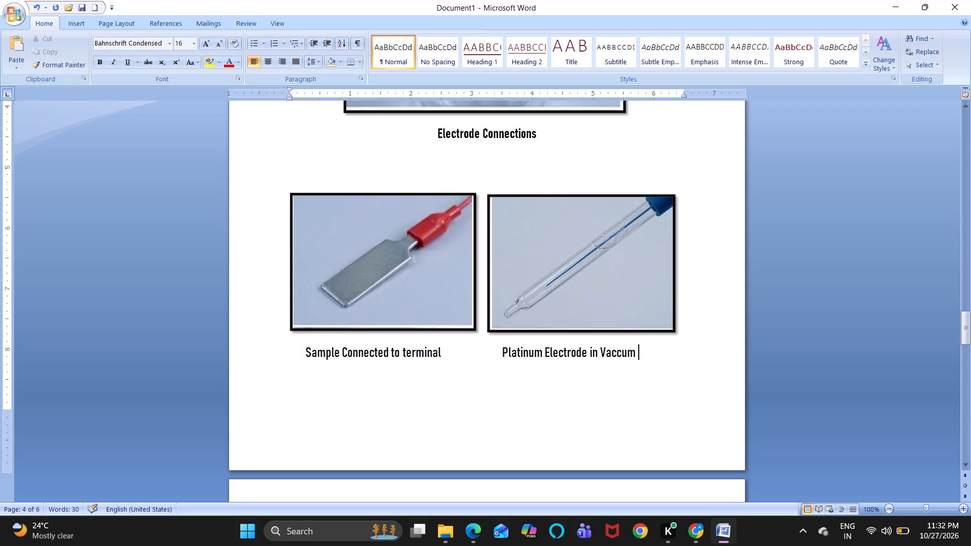
type("Cha")
type("mber")
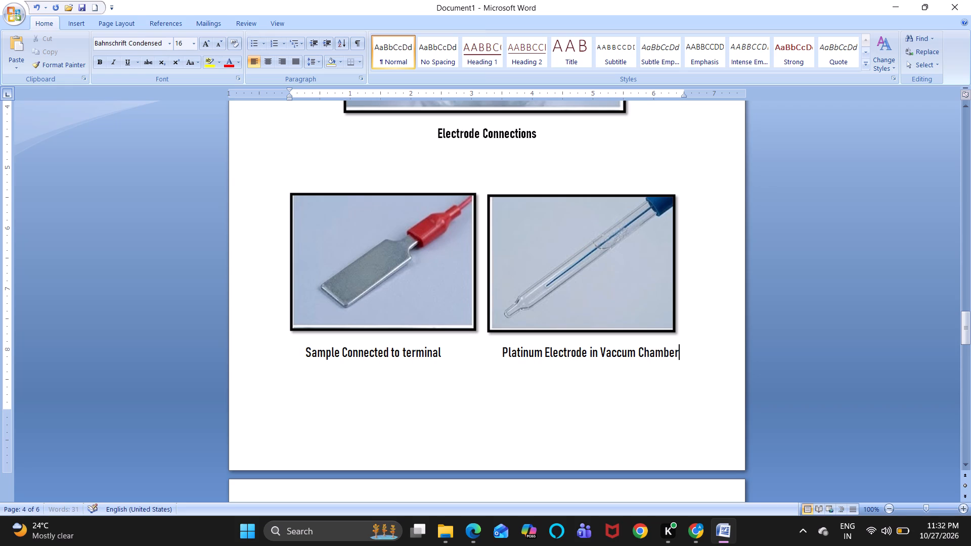
Replace the last tab before "Platinum Electrode in Vaccum Chamber" with eight spaces so the caption sits centred under its picture.
key("Left")
key("Left")
key("Left")
key("Left")
key("Left")
key("Left")
key("Left")
key("Left")
key("Left")
key("Left")
key("Left")
key("Left")
key("Left")
key("Left")
key("Left")
key("Left")
key("Left")
key("Left")
key("Left")
key("Left")
key("Left")
key("Left")
key("Left")
key("Left")
key("Left")
key("Left")
key("Left")
key("Left")
key("Left")
key("BackSpace")
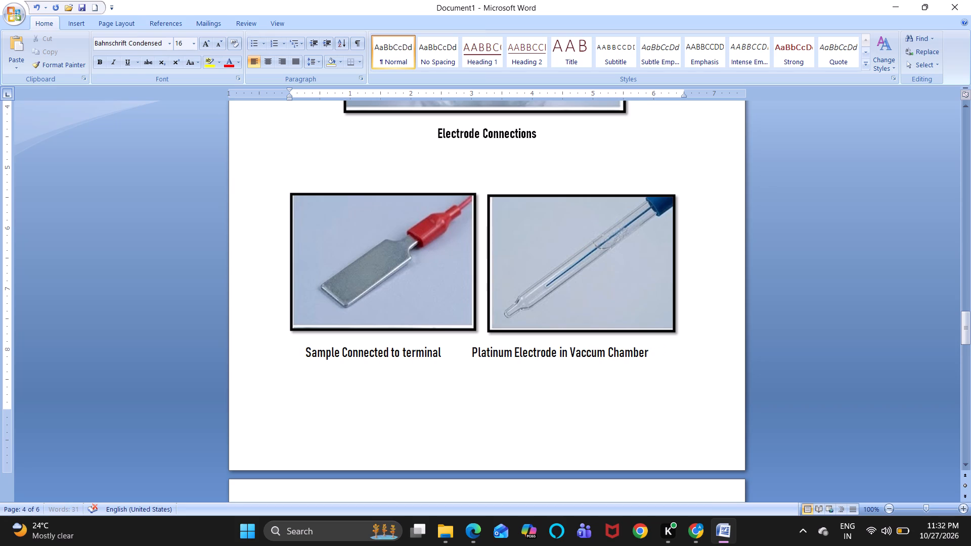
key("space")
key("space")
key("space")
key("space")
key("space")
key("space")
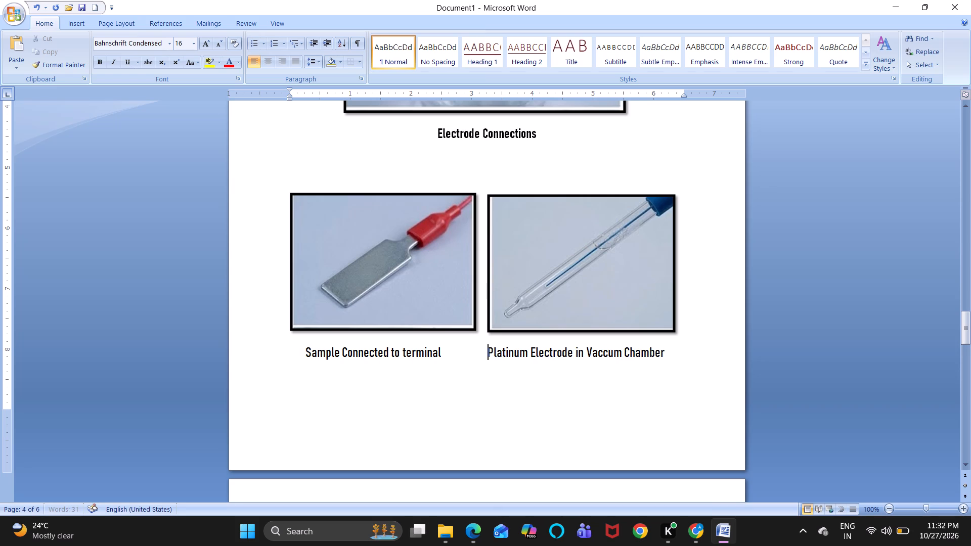
key("space")
key("space")
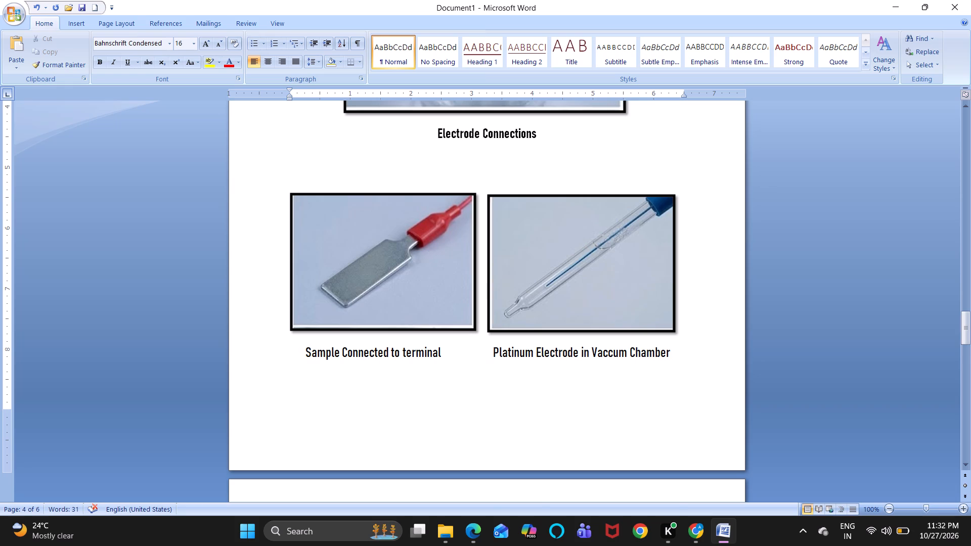
Shrink the metal coil picture on page 5 slightly from its lower corner, keeping its proportions.
scroll(501, 352, "down", 4)
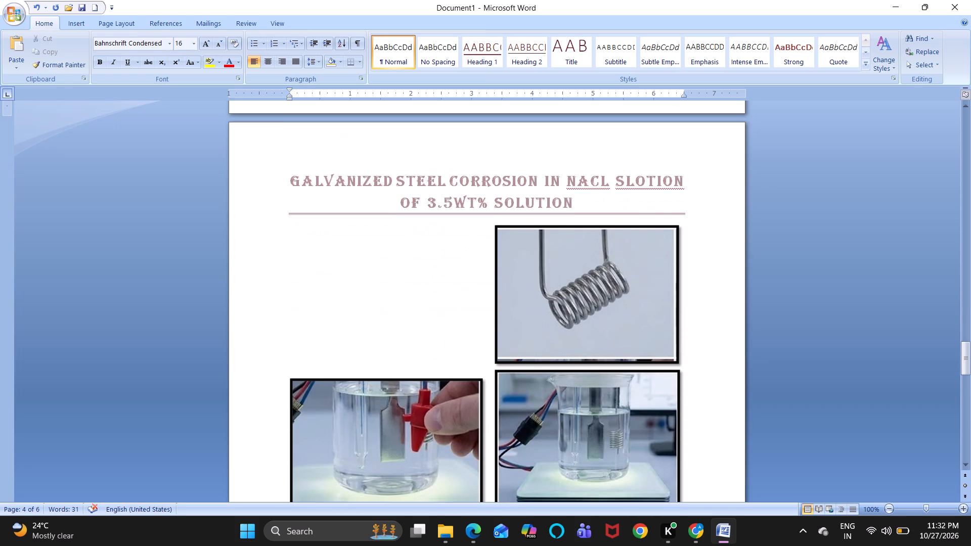
scroll(501, 352, "down", 1)
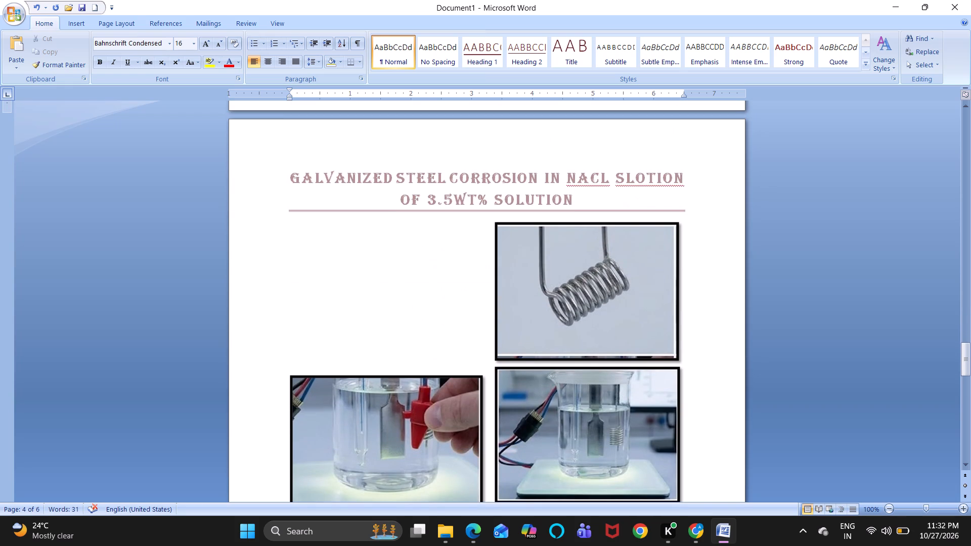
scroll(592, 382, "down", 3)
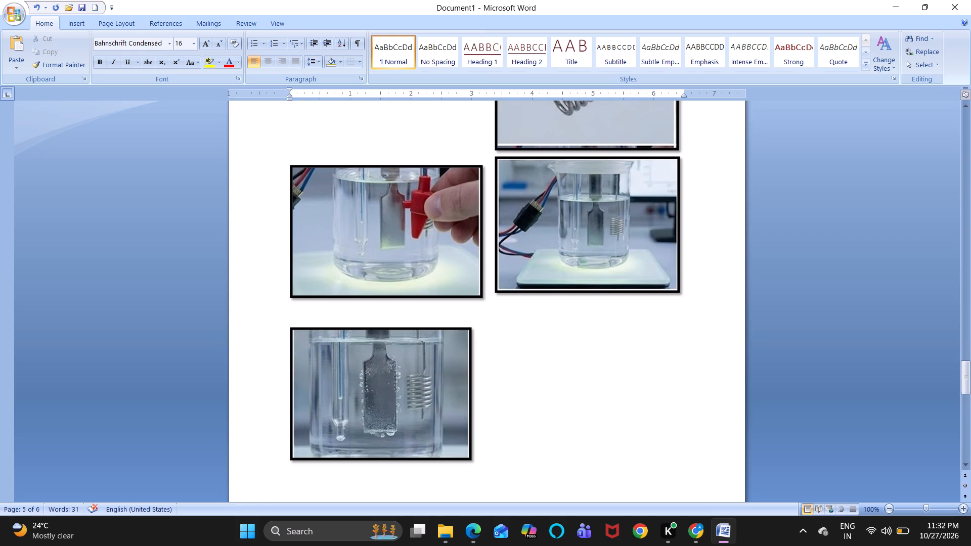
scroll(592, 382, "up", 3)
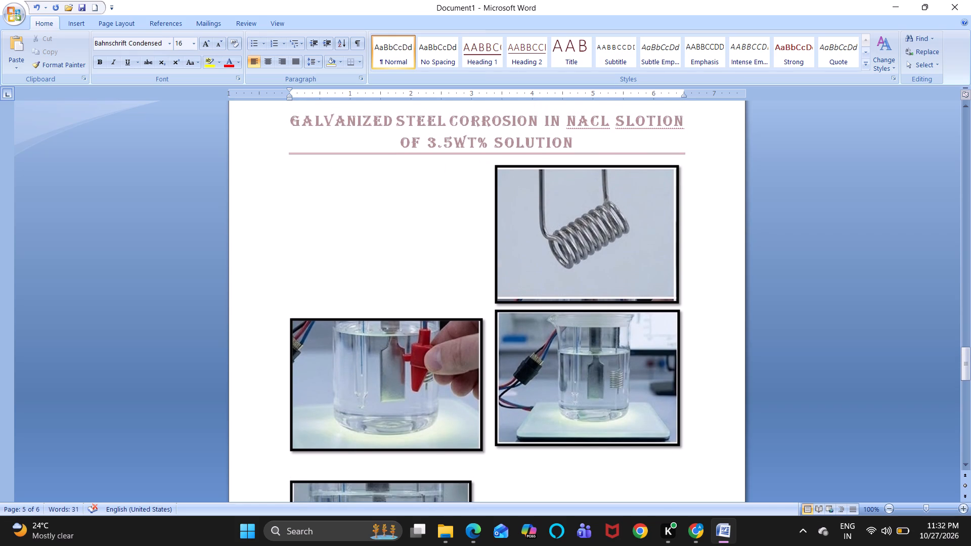
scroll(536, 258, "up", 1)
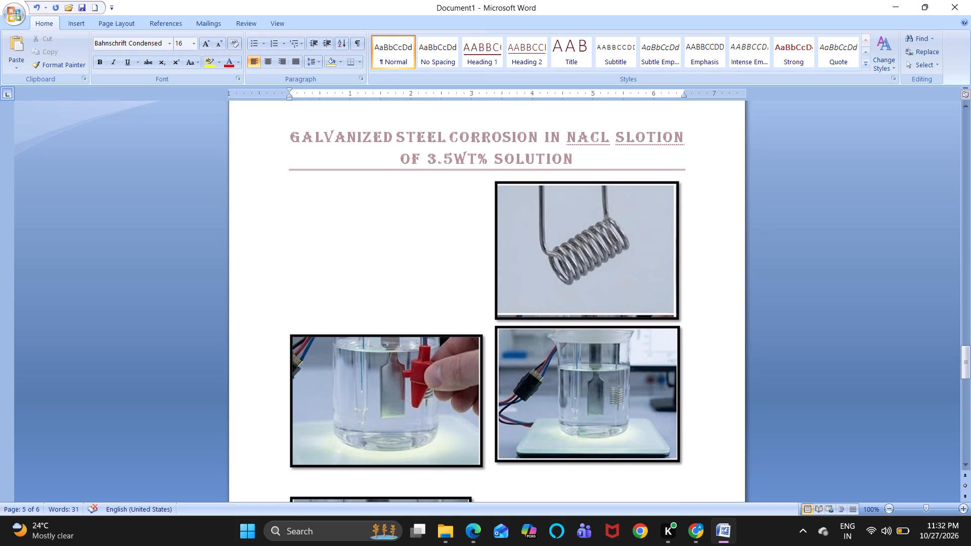
left_click(675, 312)
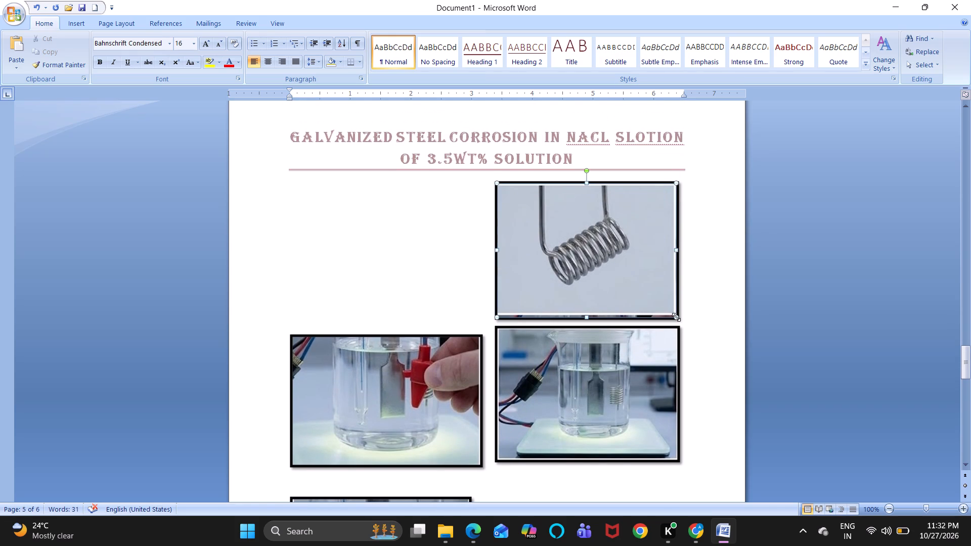
left_click_drag(676, 317, 649, 303)
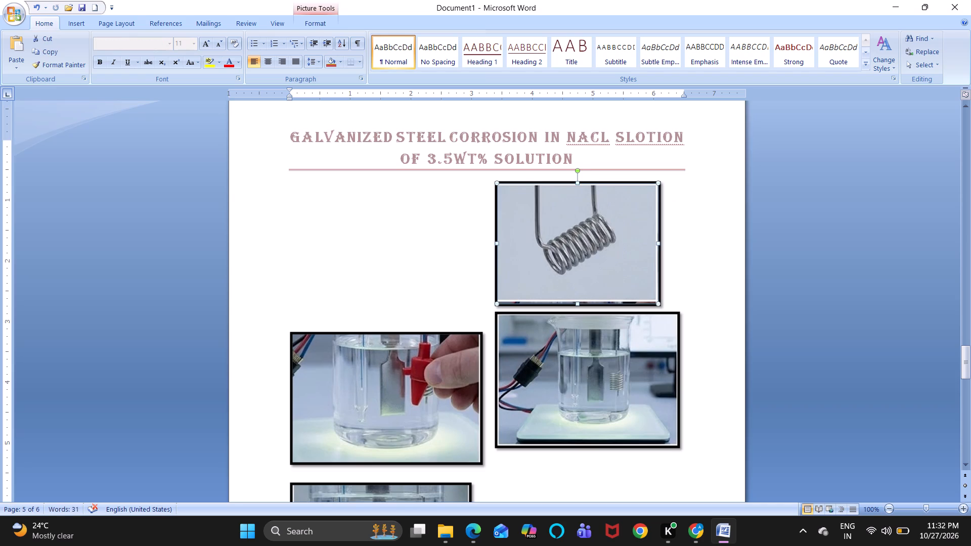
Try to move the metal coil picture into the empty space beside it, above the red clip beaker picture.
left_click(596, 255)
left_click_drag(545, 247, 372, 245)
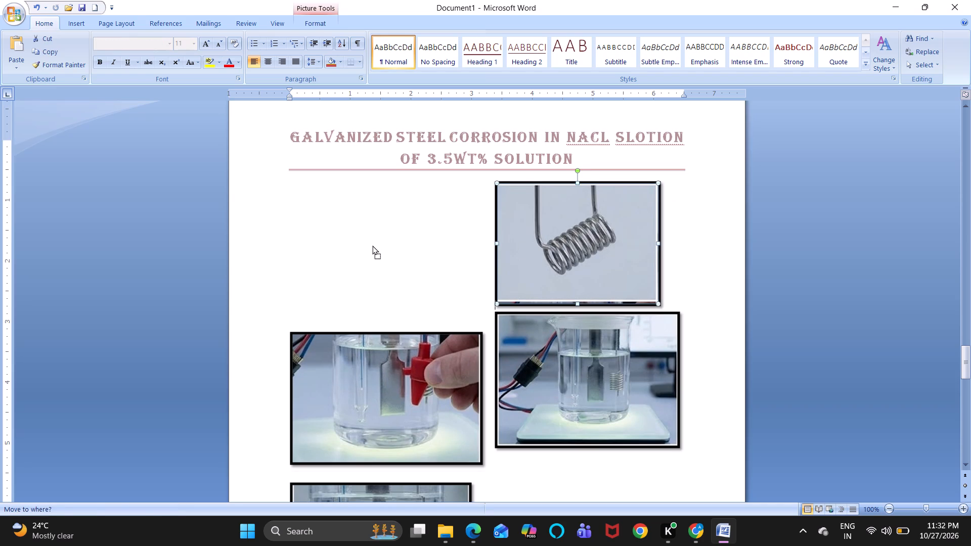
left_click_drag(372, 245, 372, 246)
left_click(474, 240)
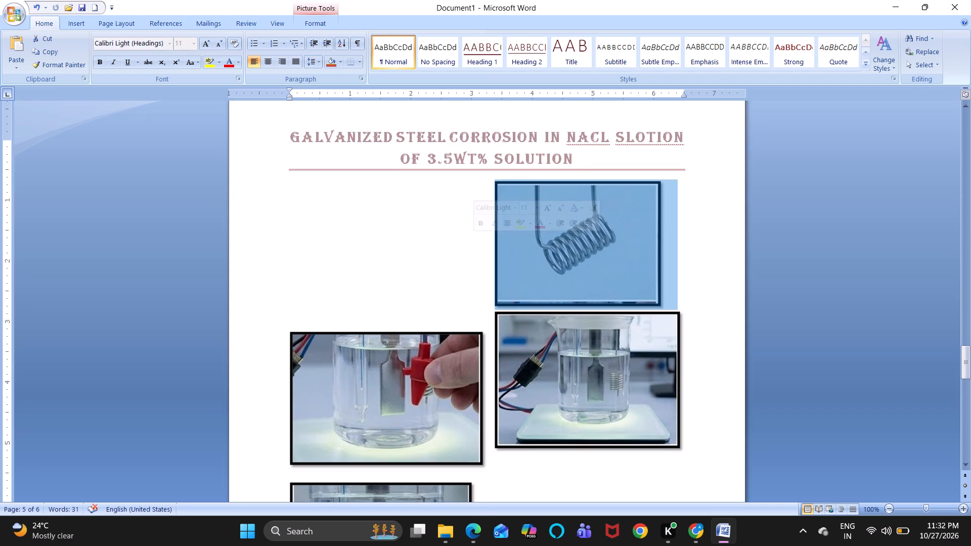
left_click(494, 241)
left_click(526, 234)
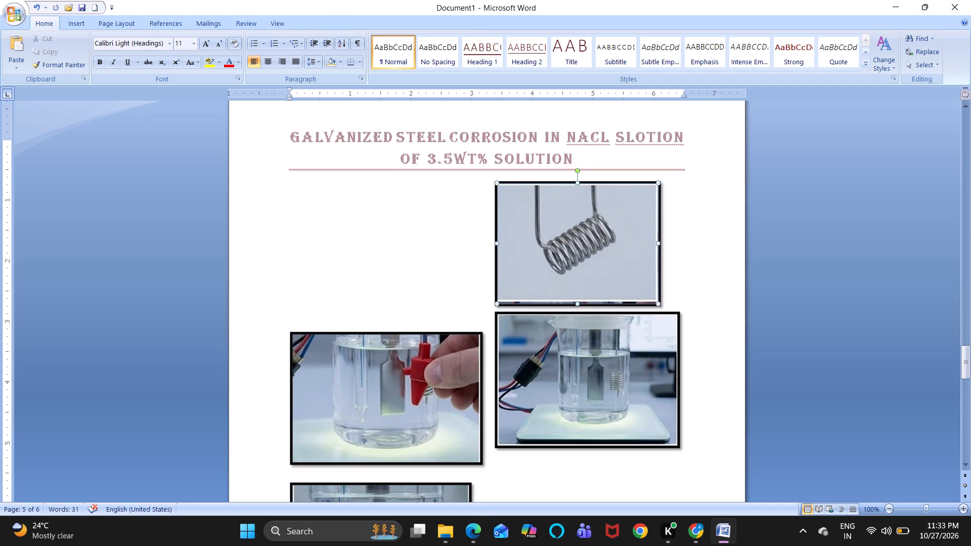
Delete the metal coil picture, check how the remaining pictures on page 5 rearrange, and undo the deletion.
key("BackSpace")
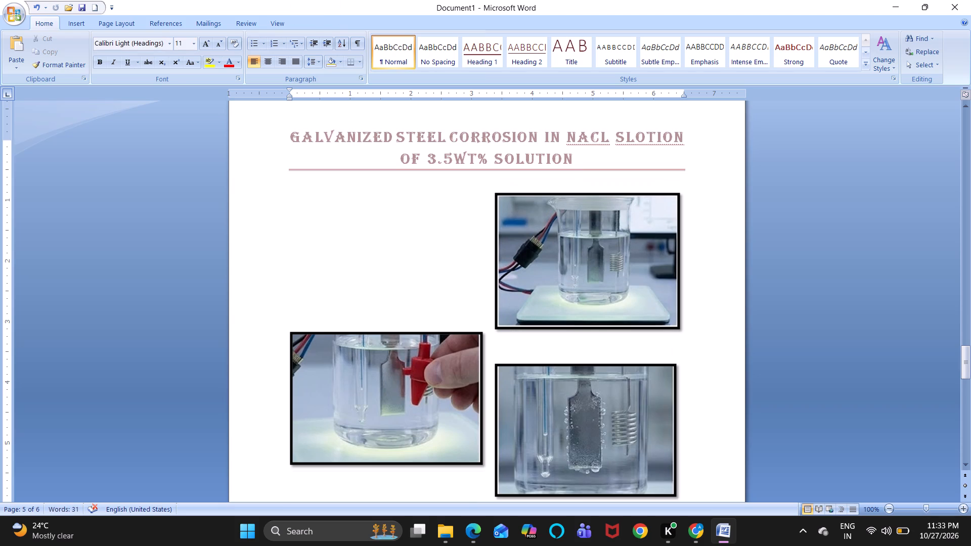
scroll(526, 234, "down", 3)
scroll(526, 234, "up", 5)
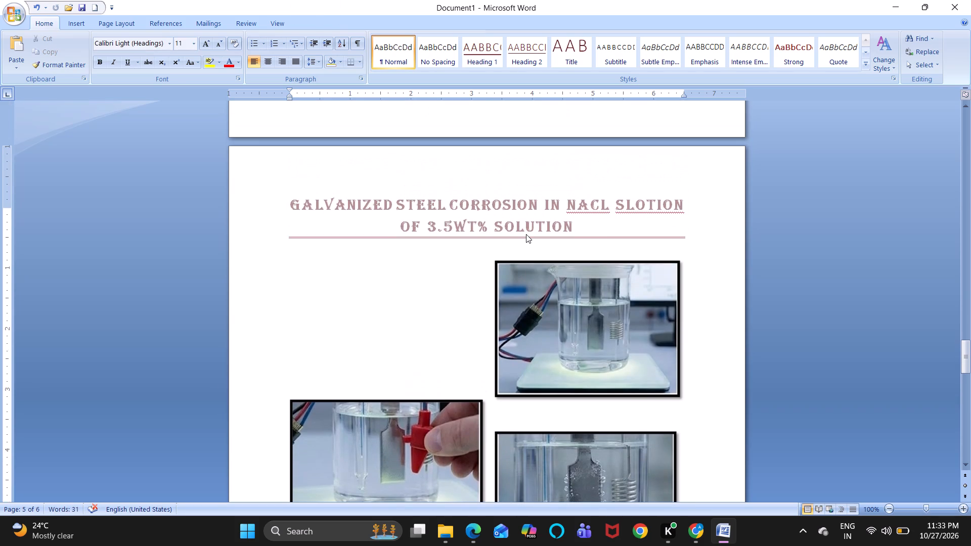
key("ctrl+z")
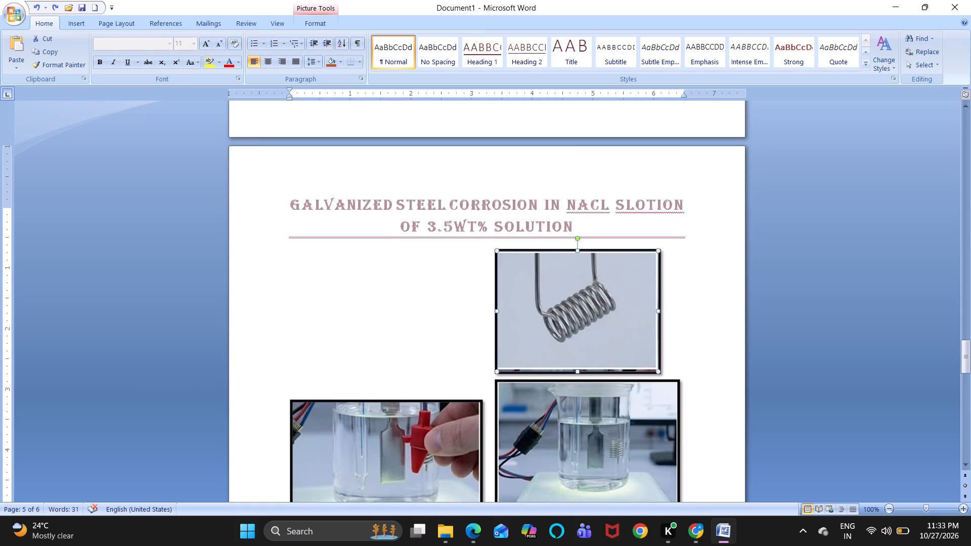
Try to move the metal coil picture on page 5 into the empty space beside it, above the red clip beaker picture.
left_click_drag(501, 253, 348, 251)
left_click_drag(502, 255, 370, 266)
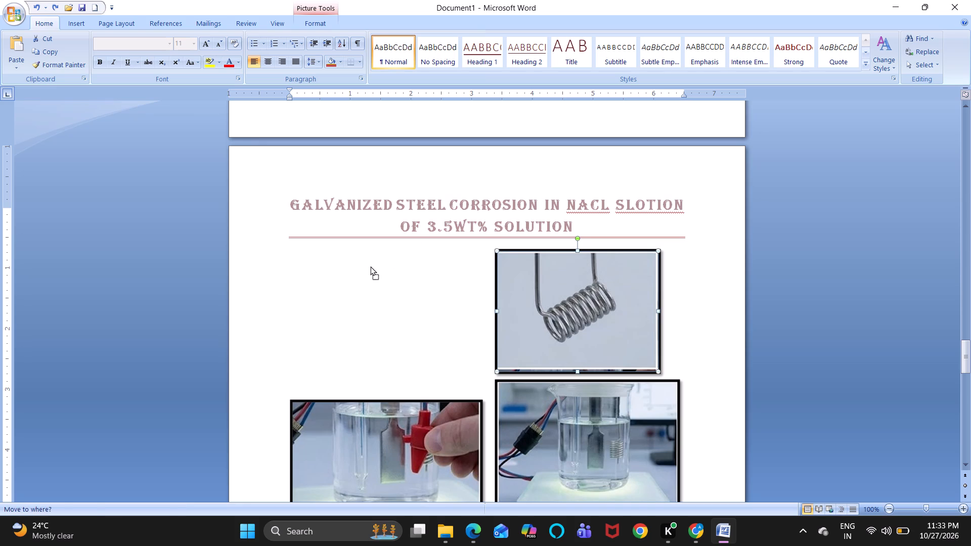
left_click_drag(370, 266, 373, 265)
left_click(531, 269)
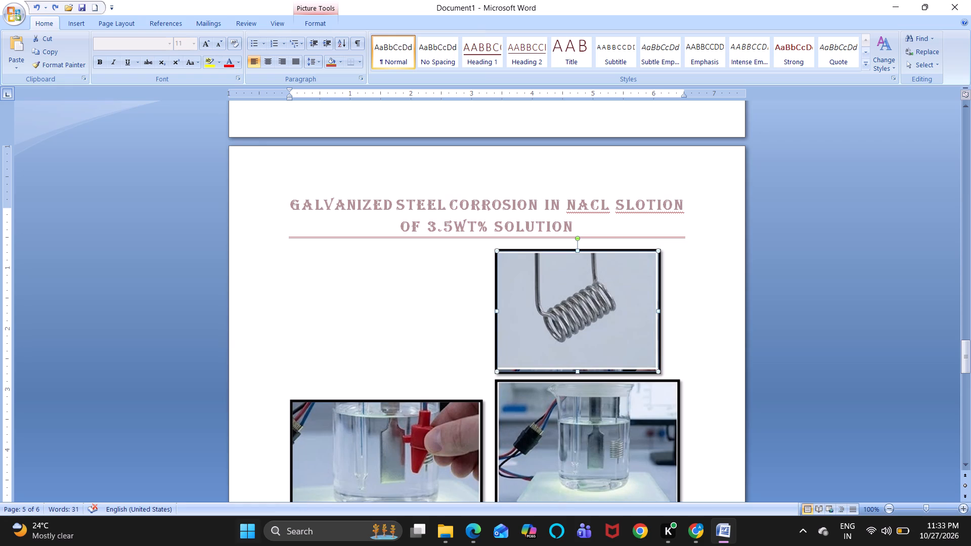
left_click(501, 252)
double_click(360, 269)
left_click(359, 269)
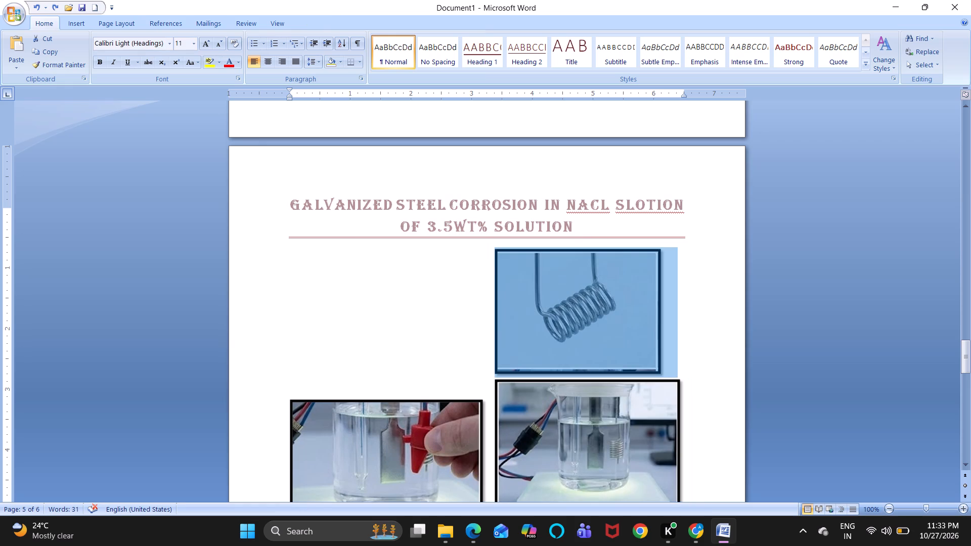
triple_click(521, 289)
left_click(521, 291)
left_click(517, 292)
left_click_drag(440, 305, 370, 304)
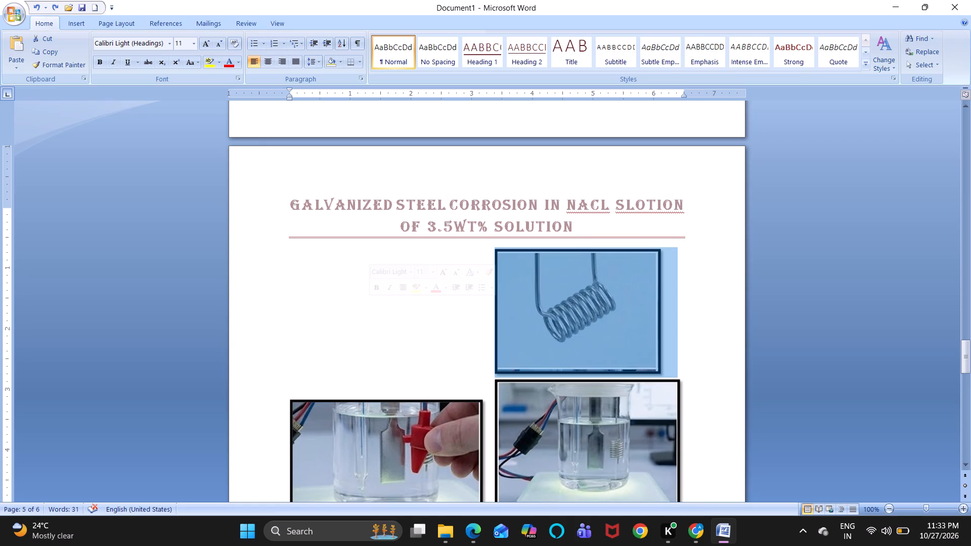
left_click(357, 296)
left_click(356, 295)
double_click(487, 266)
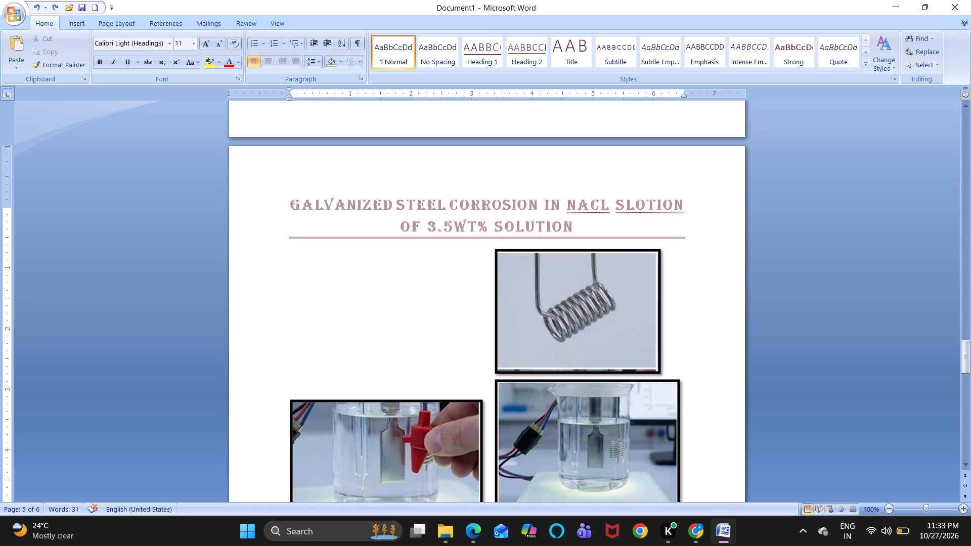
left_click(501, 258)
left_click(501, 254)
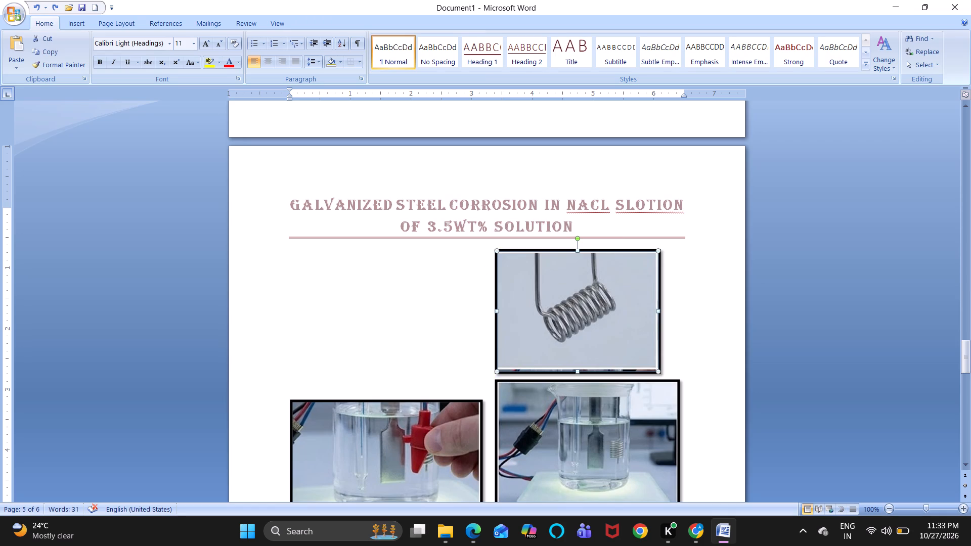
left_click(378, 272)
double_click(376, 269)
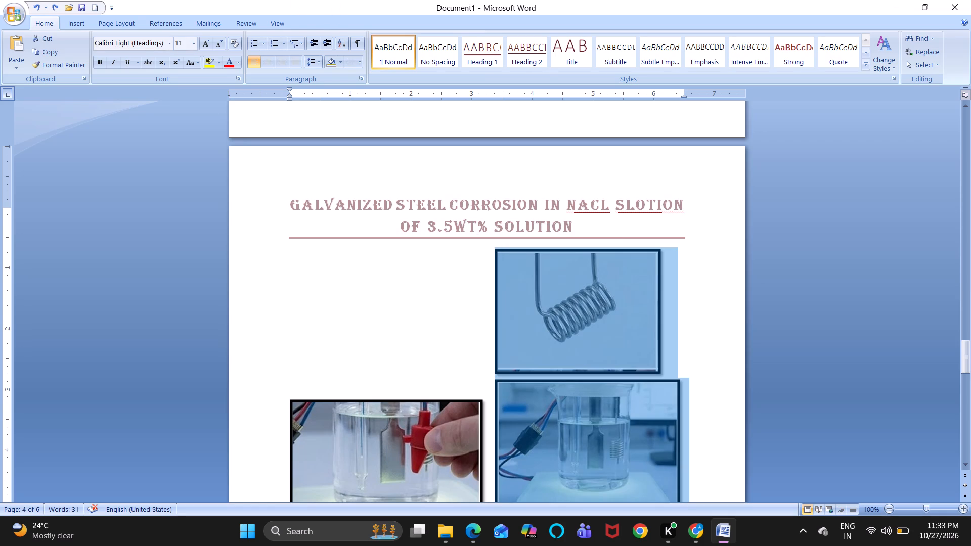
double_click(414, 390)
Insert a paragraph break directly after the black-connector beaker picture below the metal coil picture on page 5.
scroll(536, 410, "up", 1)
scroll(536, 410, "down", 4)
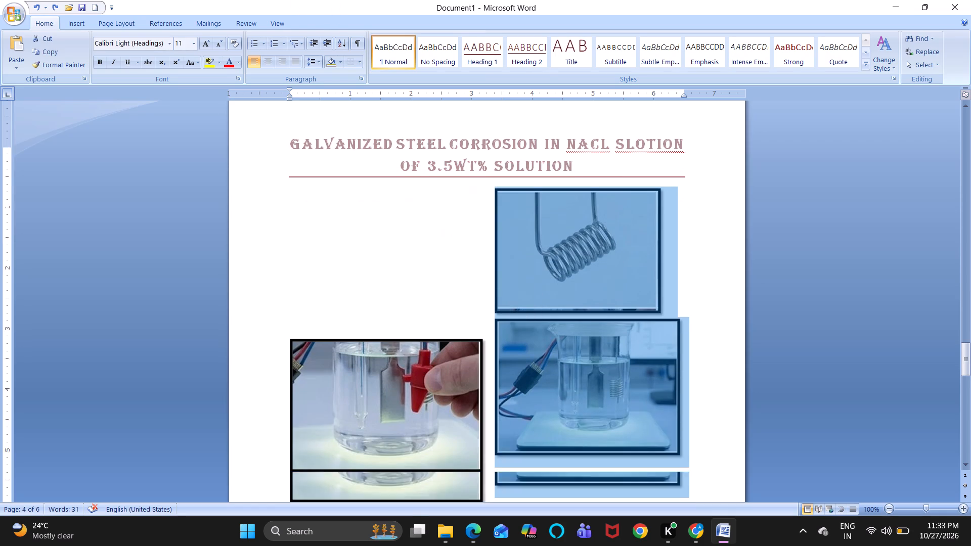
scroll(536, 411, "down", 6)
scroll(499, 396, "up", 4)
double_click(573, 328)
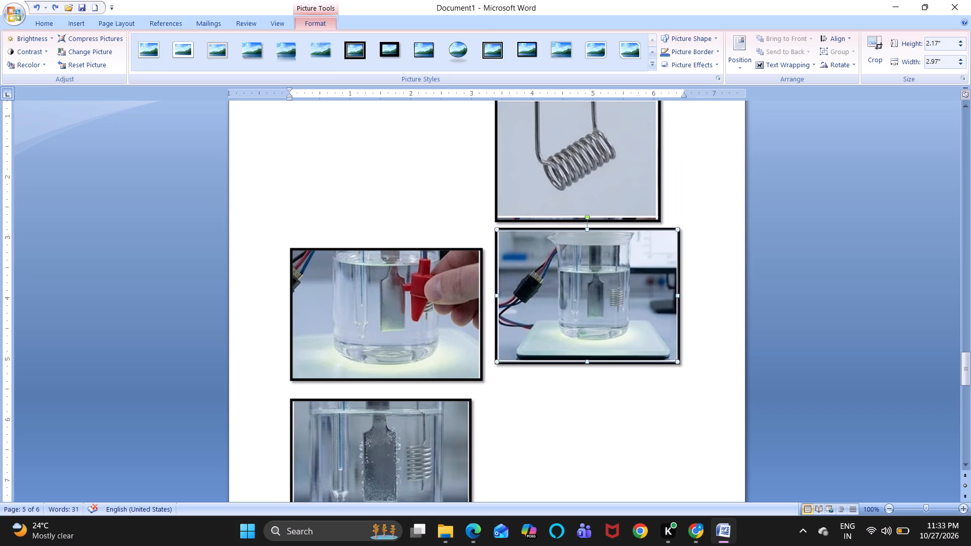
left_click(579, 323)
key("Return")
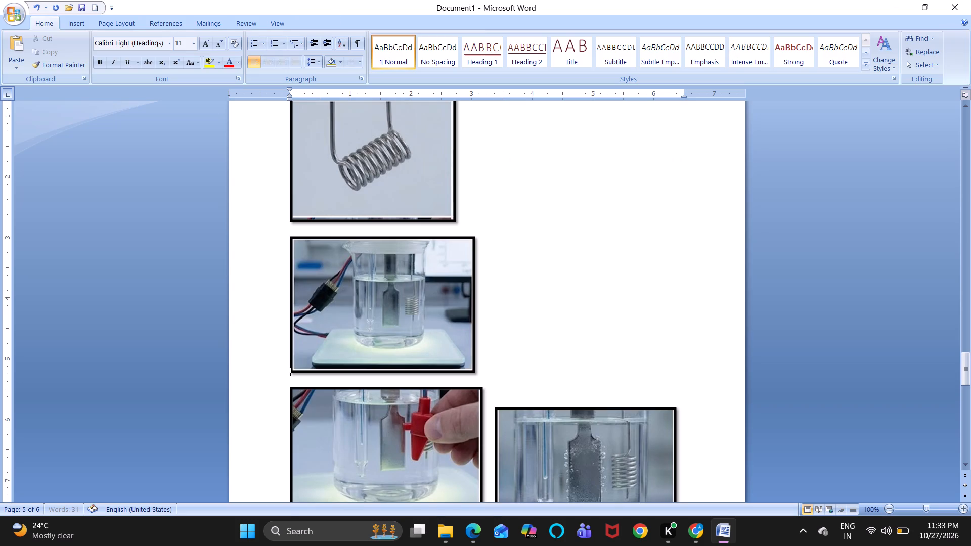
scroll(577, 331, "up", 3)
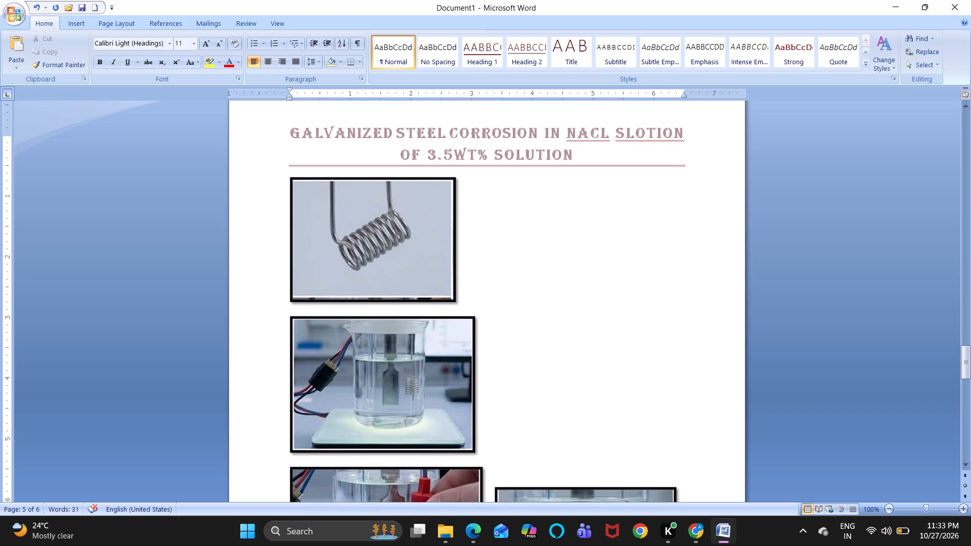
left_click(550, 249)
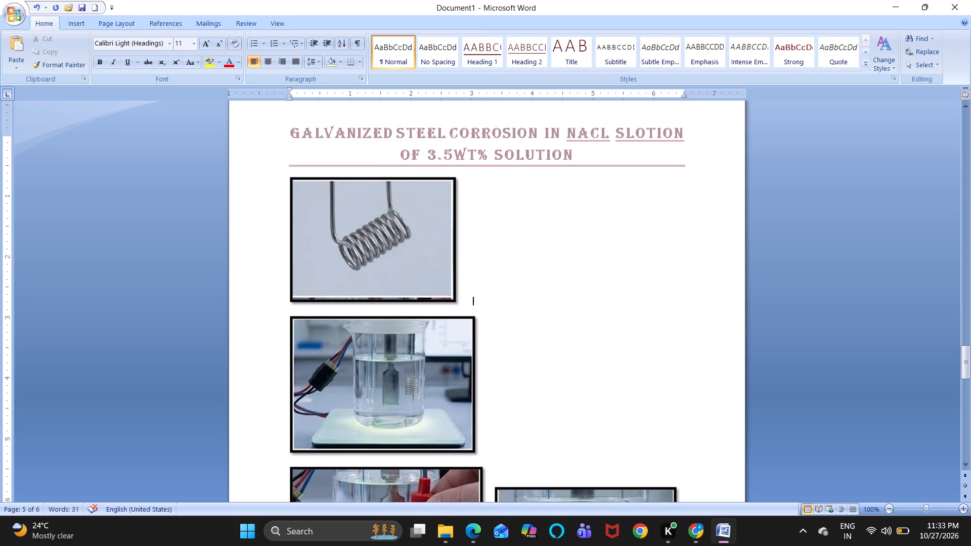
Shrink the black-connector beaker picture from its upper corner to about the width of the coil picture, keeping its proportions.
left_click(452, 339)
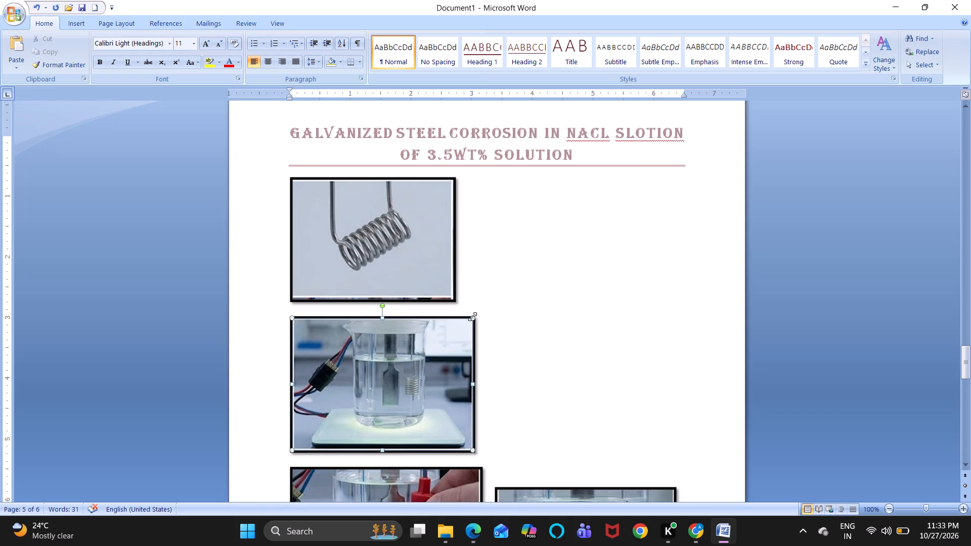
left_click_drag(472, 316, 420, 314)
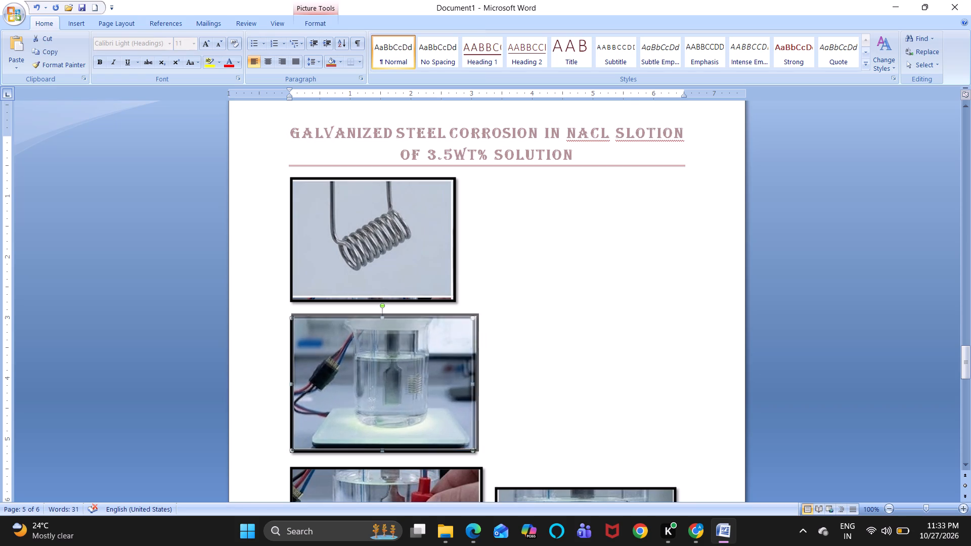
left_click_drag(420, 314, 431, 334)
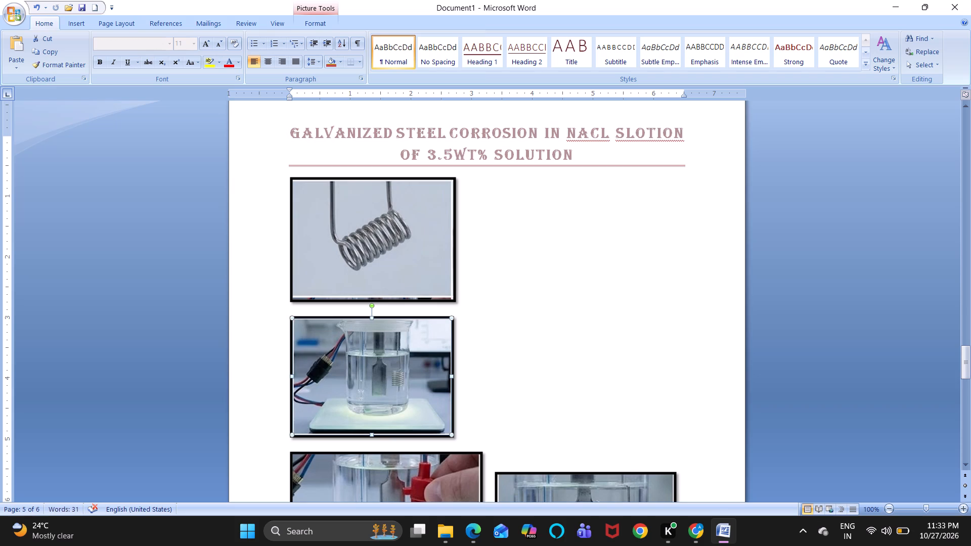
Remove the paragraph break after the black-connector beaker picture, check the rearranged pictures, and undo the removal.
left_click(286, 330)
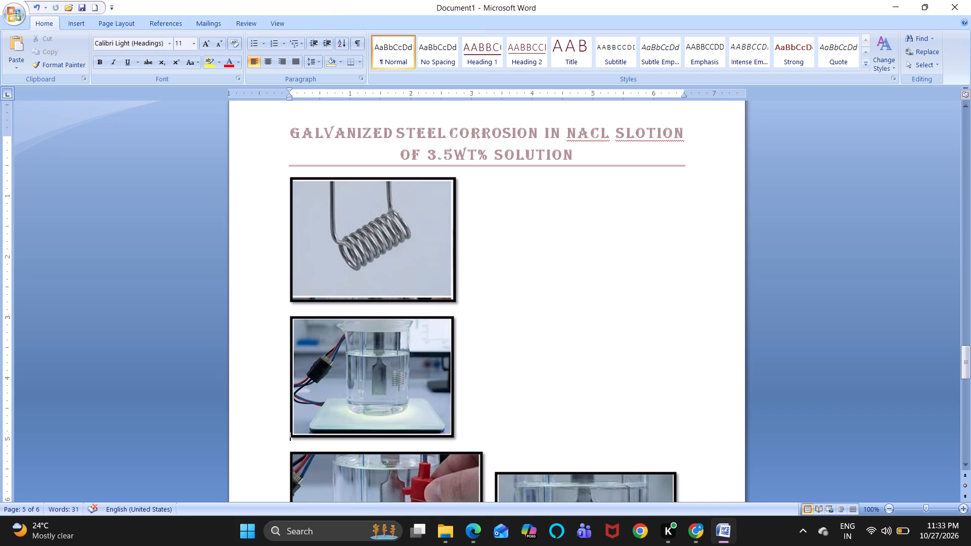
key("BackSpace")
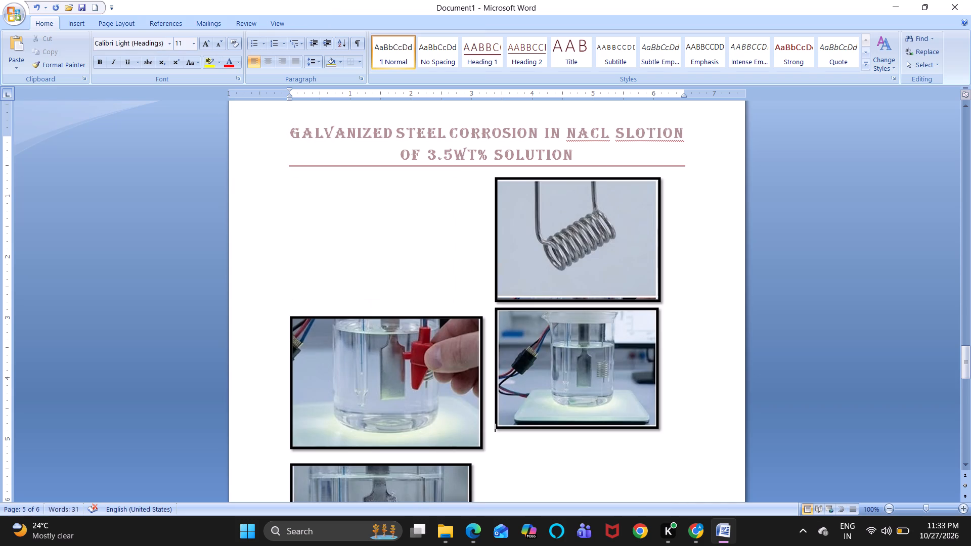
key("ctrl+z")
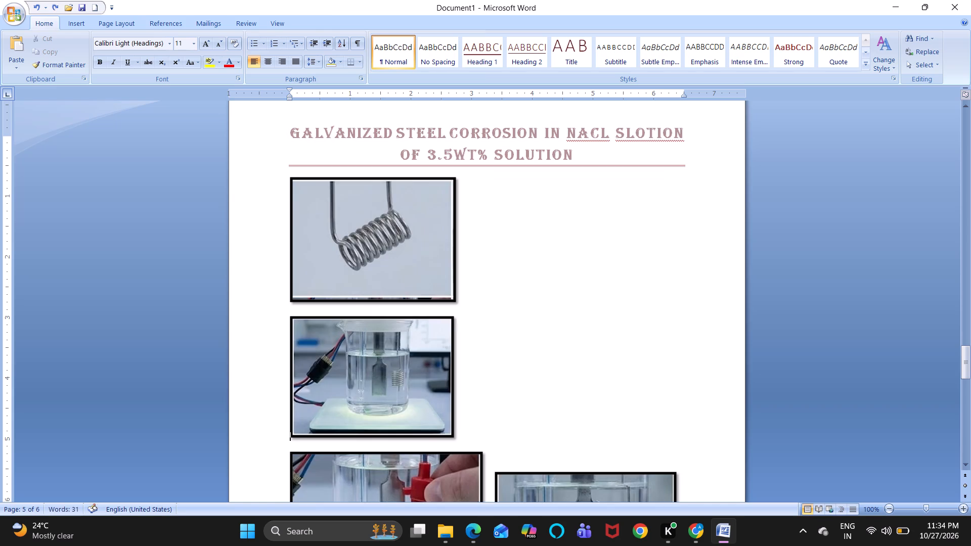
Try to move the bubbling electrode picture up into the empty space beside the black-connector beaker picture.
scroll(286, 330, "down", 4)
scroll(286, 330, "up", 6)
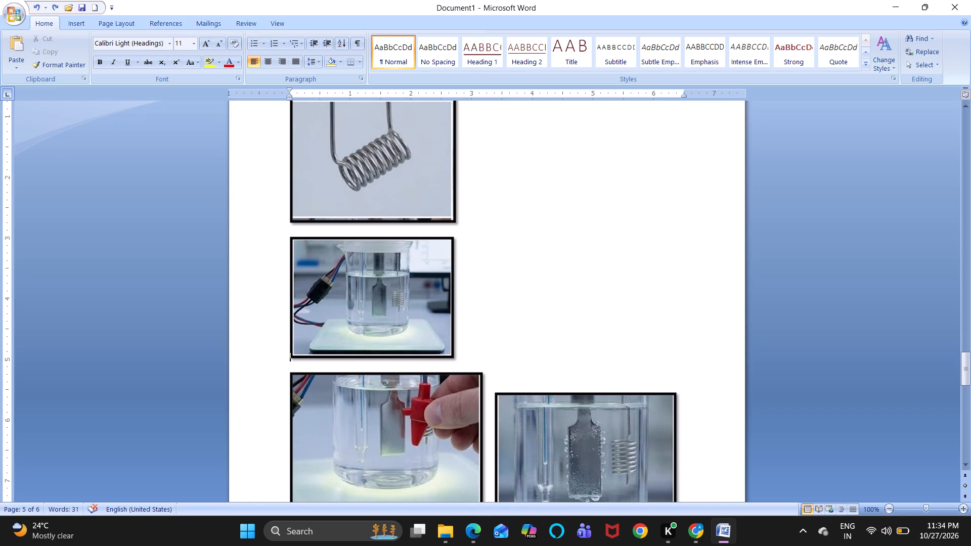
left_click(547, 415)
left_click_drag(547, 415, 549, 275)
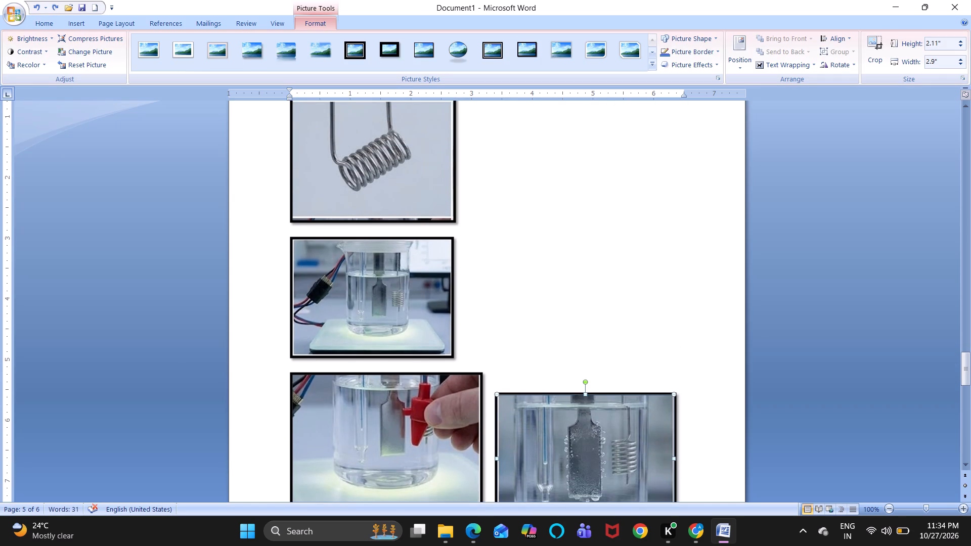
Delete five trailing spaces after the metal coil picture on page 5.
left_click(542, 222)
left_click(543, 227)
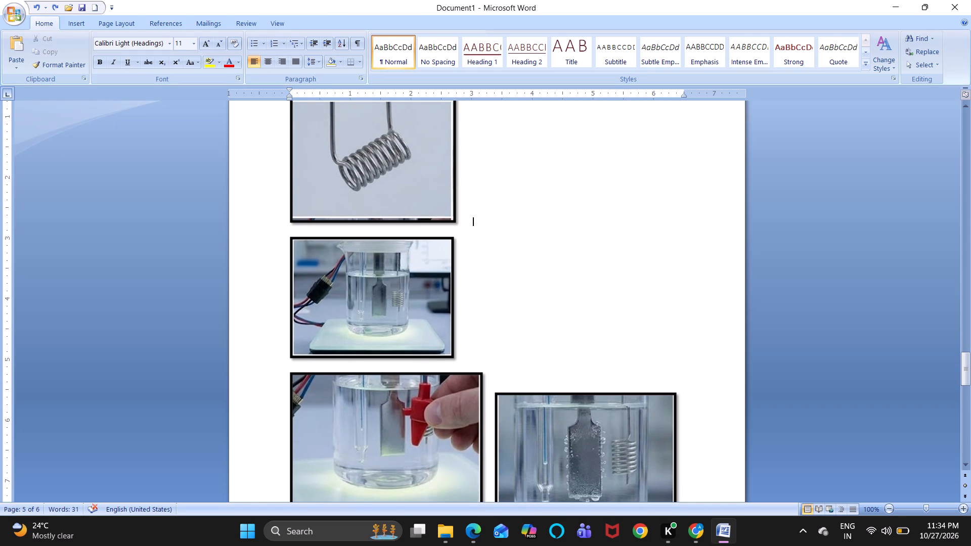
key("BackSpace")
key("BackSpace")
key("BackSpace")
key("BackSpace")
key("BackSpace")
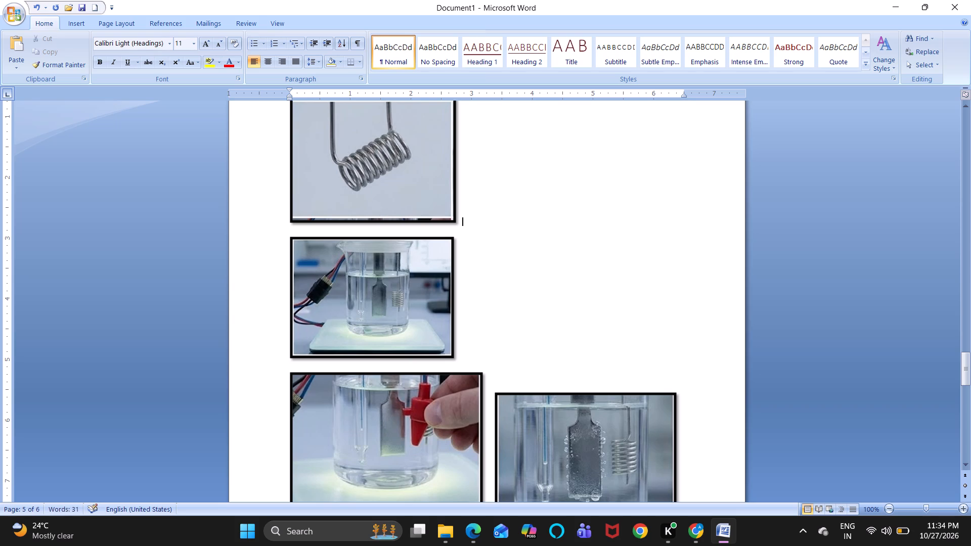
Delete the black-connector beaker picture together with the paragraph break after it, so the bubbling electrode picture moves up below the coil.
left_click(529, 351)
key("BackSpace")
key("BackSpace")
key("BackSpace")
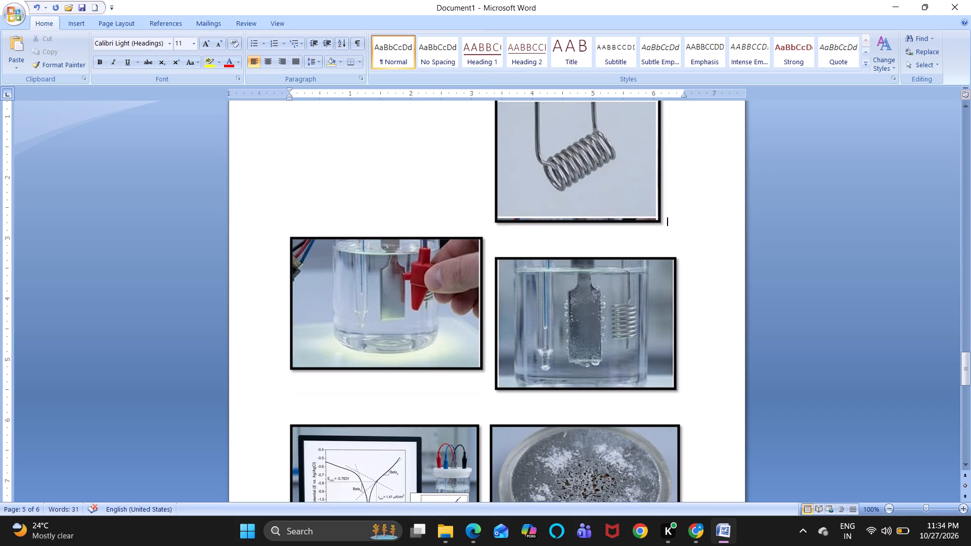
scroll(529, 351, "up", 1)
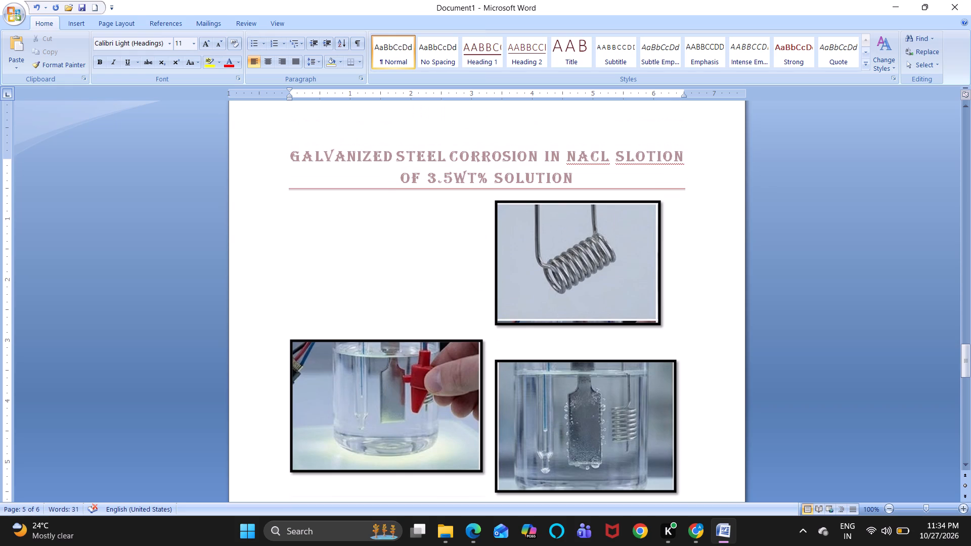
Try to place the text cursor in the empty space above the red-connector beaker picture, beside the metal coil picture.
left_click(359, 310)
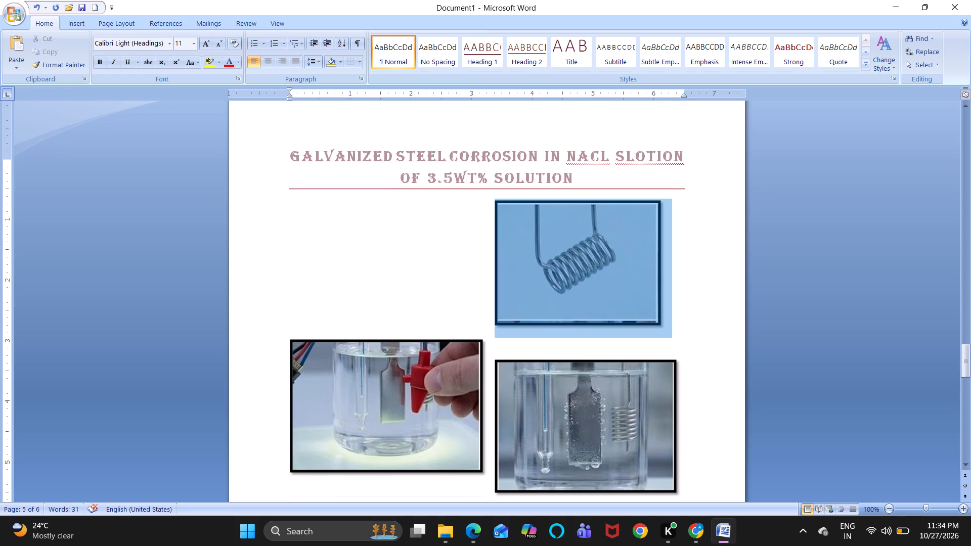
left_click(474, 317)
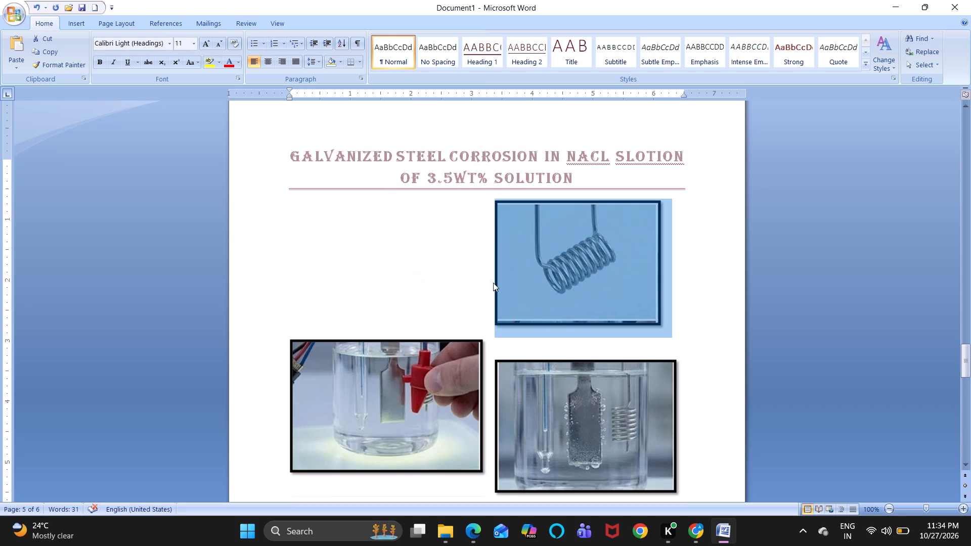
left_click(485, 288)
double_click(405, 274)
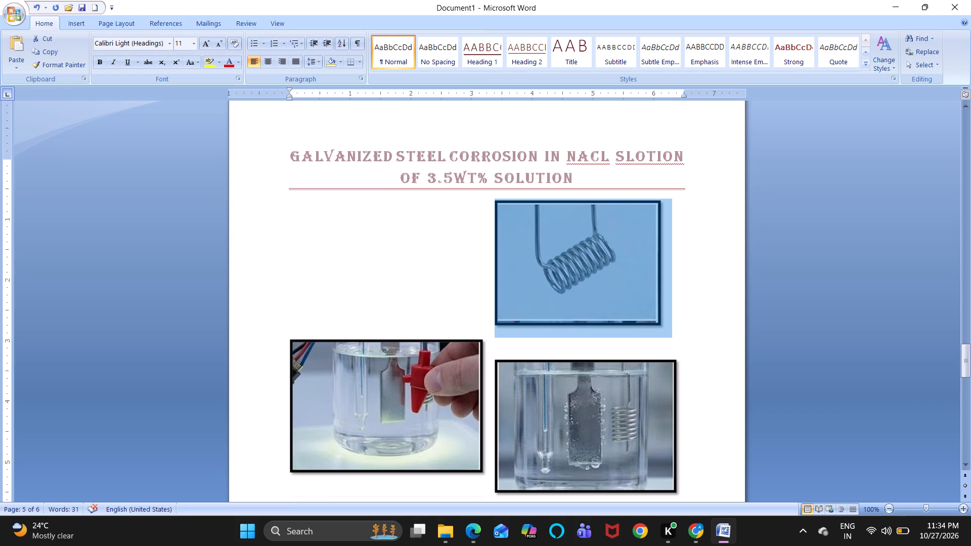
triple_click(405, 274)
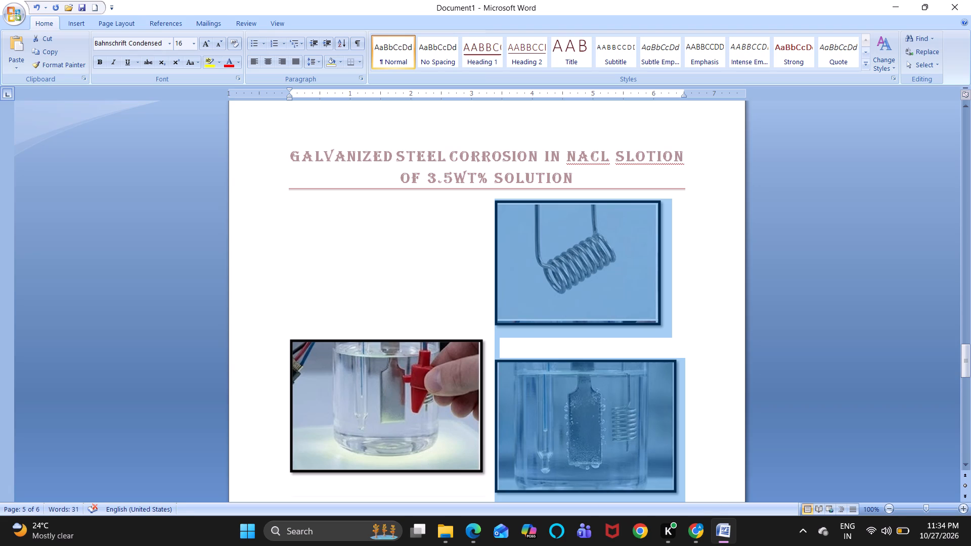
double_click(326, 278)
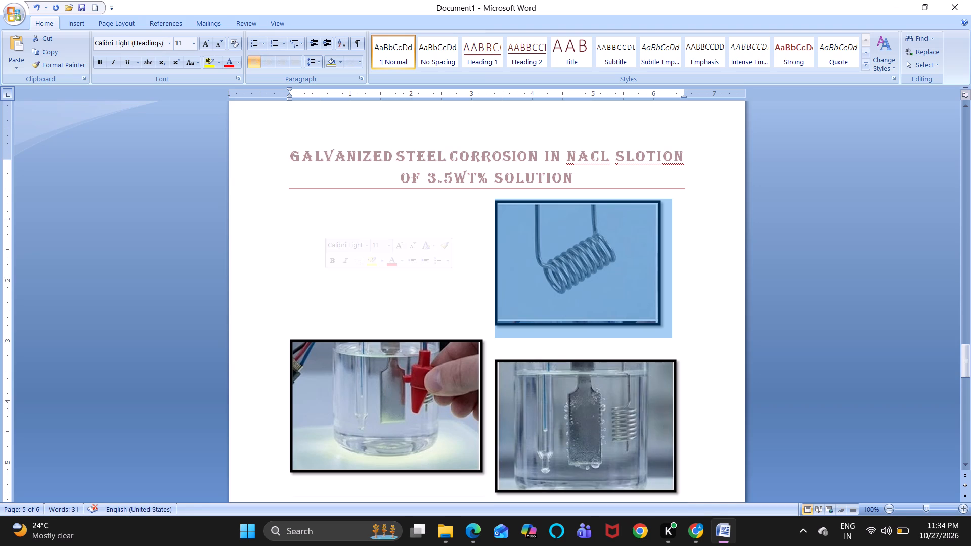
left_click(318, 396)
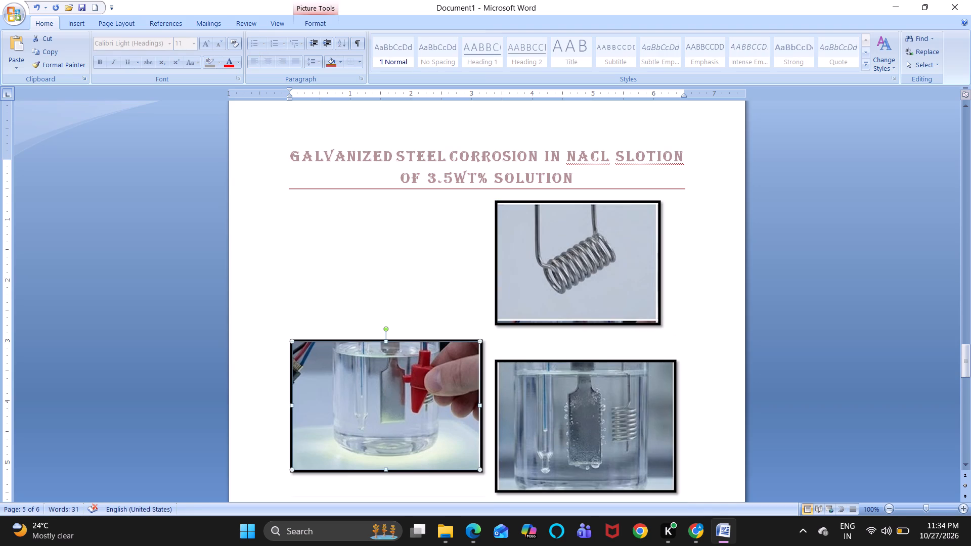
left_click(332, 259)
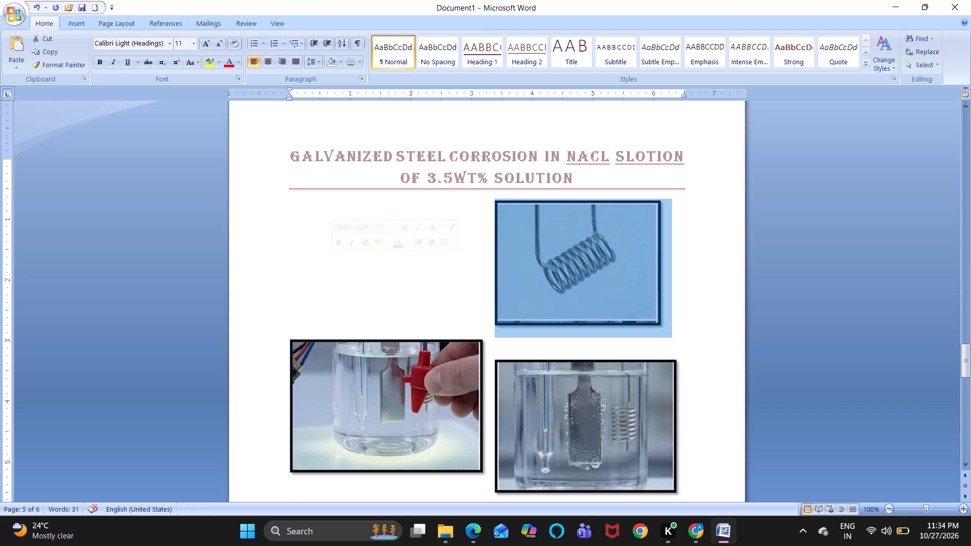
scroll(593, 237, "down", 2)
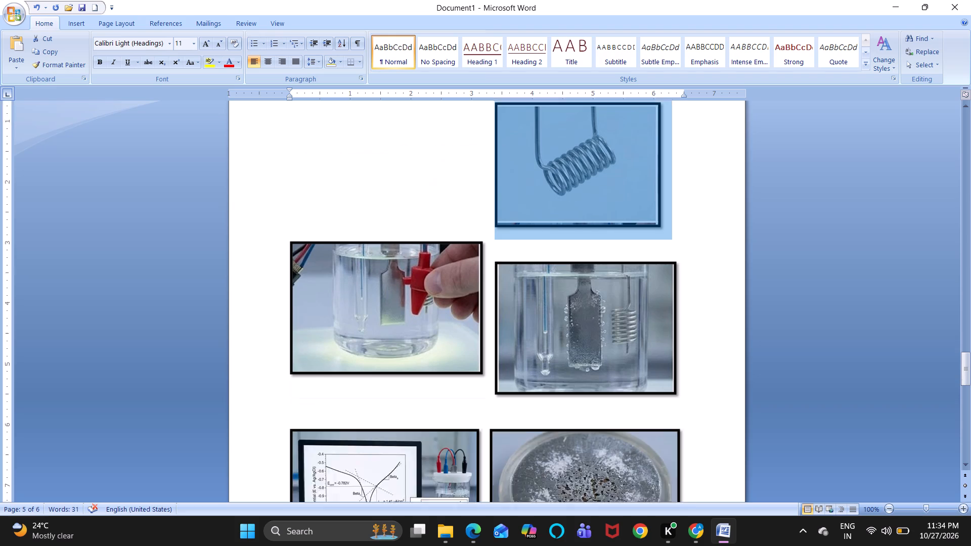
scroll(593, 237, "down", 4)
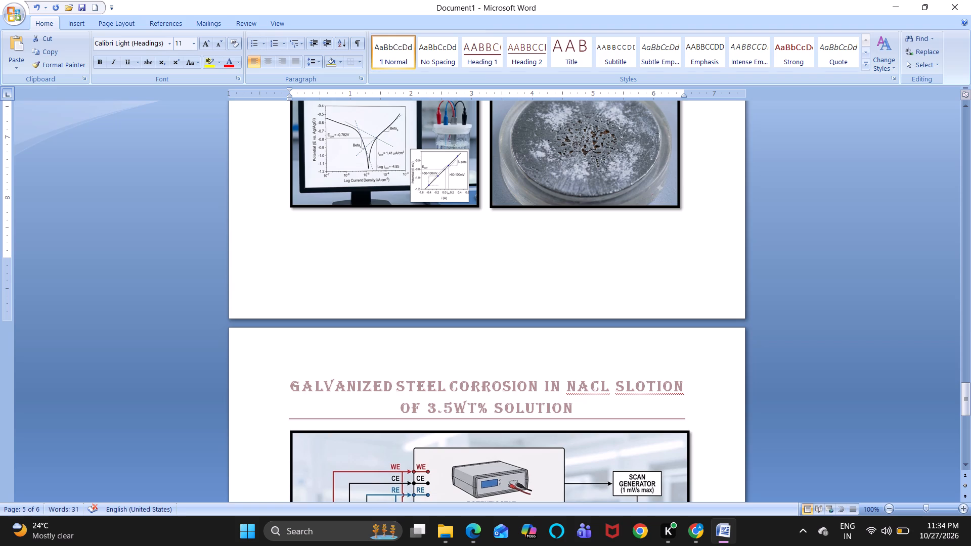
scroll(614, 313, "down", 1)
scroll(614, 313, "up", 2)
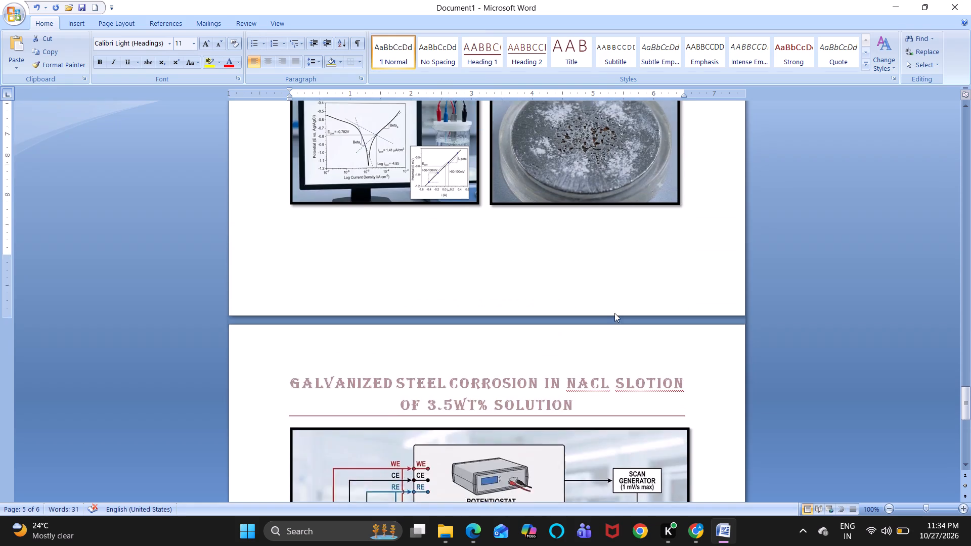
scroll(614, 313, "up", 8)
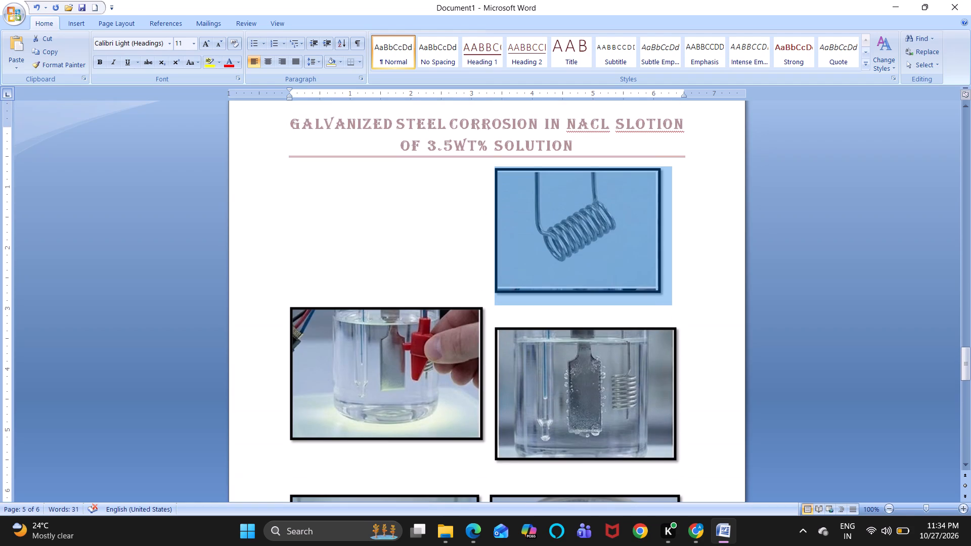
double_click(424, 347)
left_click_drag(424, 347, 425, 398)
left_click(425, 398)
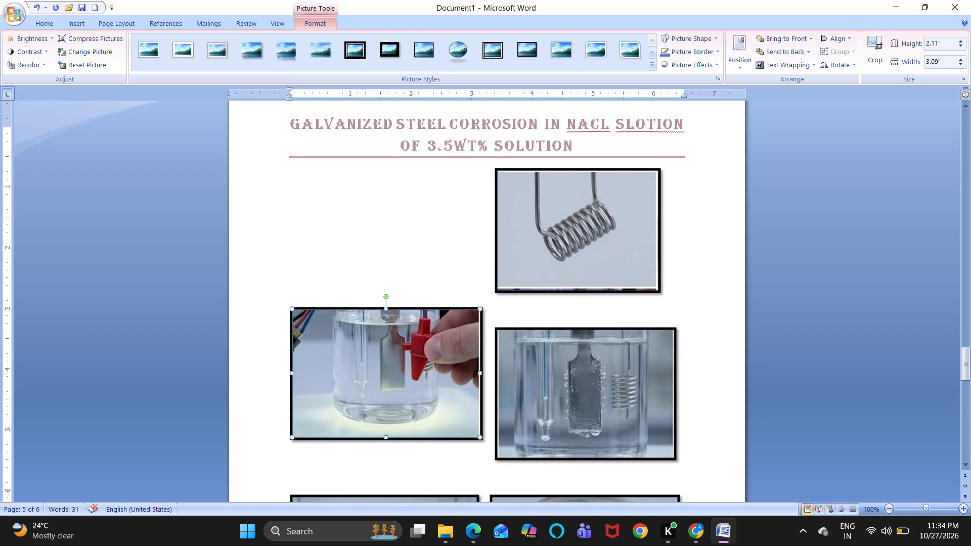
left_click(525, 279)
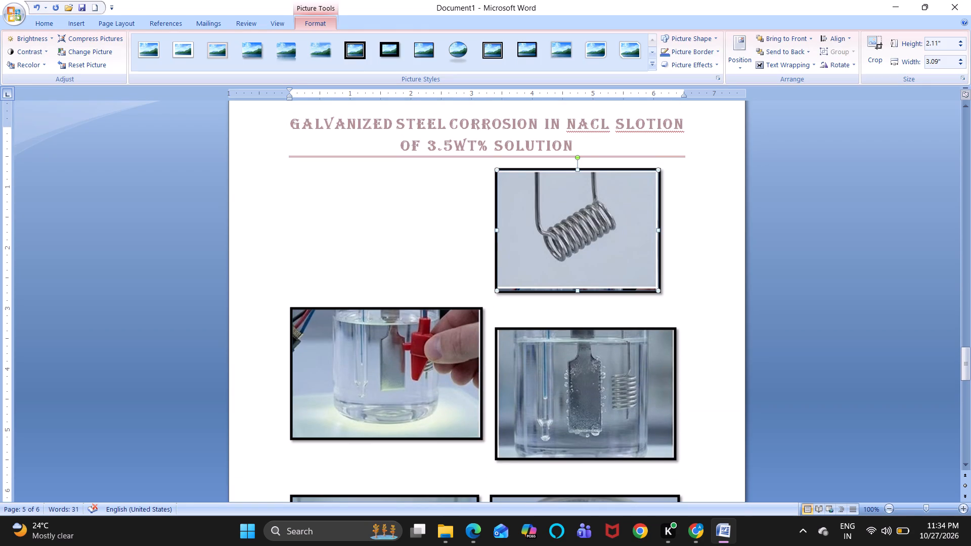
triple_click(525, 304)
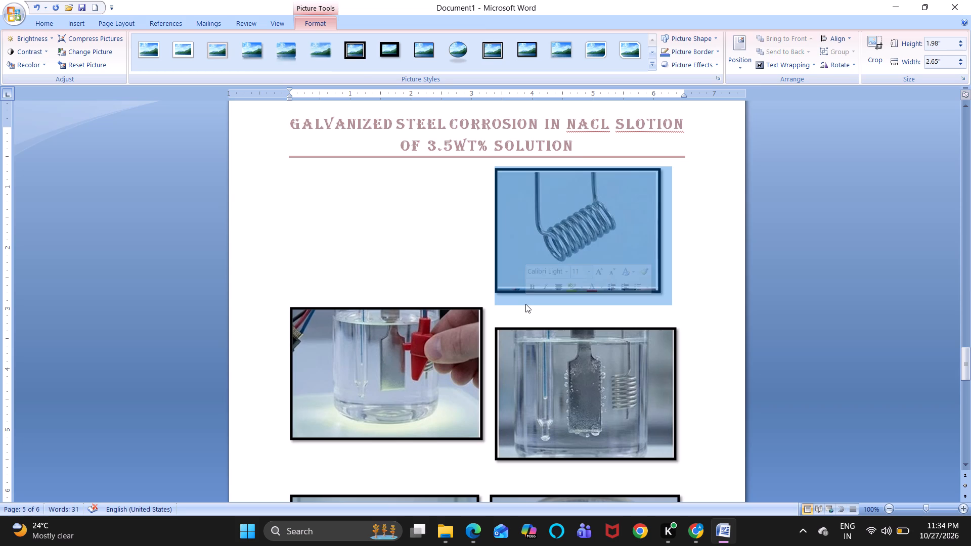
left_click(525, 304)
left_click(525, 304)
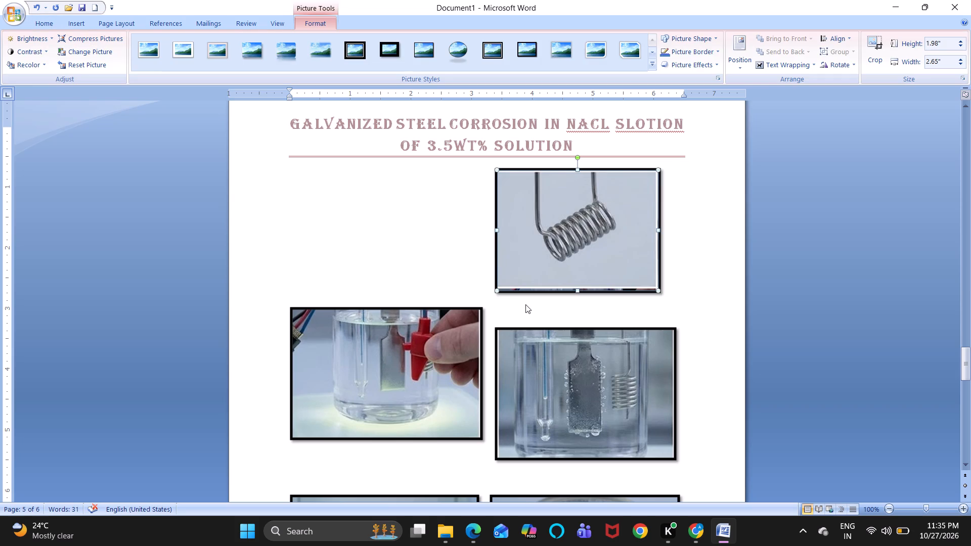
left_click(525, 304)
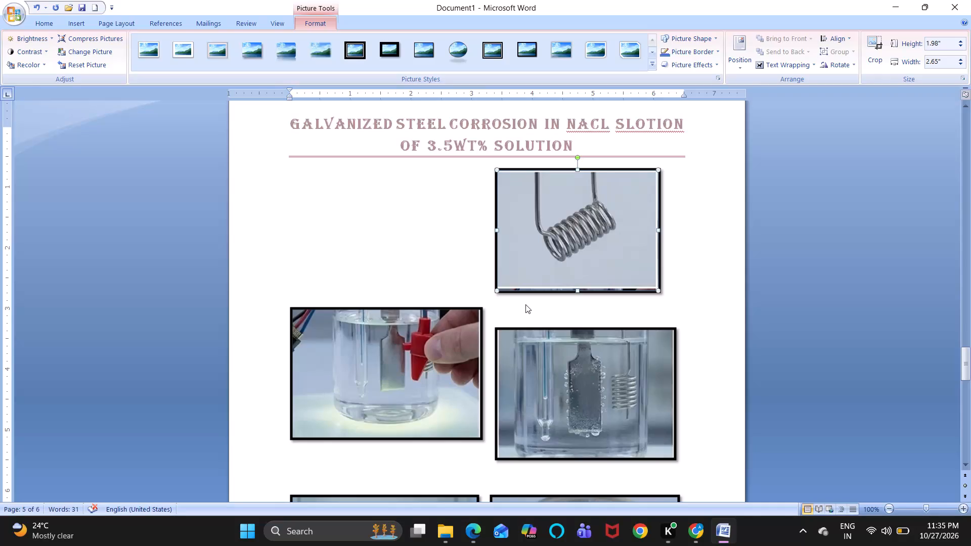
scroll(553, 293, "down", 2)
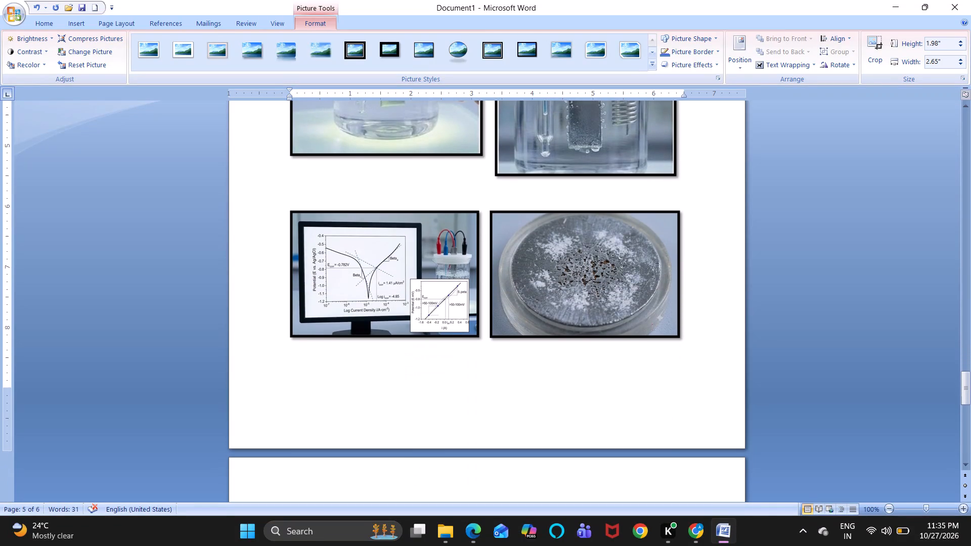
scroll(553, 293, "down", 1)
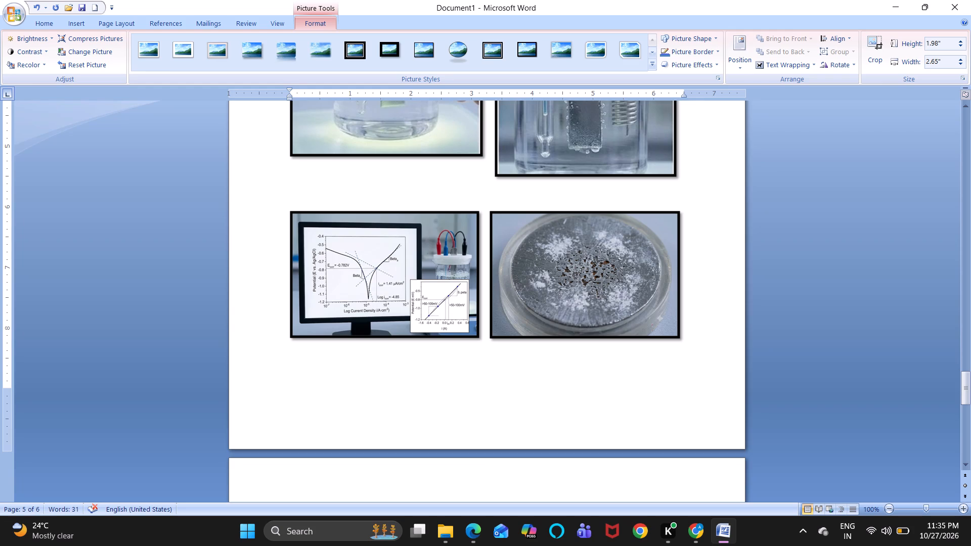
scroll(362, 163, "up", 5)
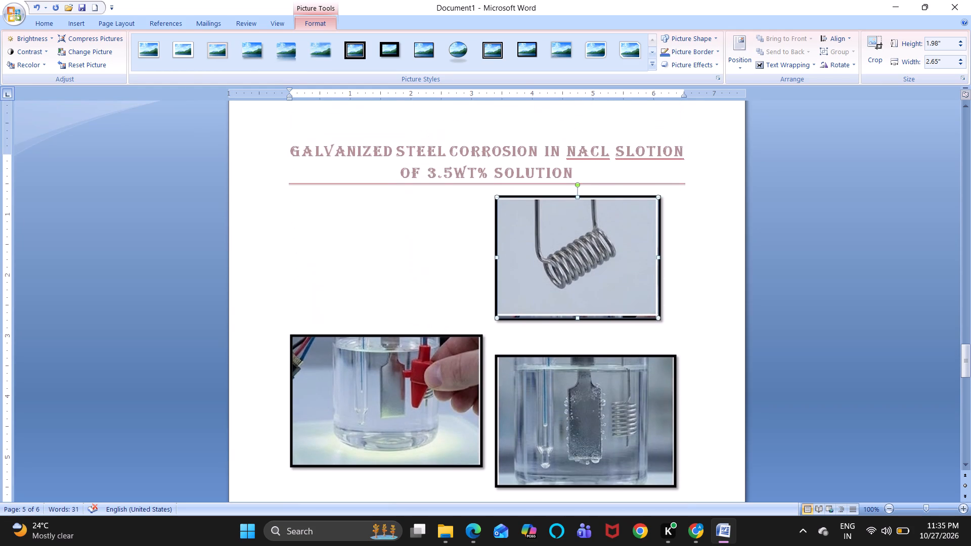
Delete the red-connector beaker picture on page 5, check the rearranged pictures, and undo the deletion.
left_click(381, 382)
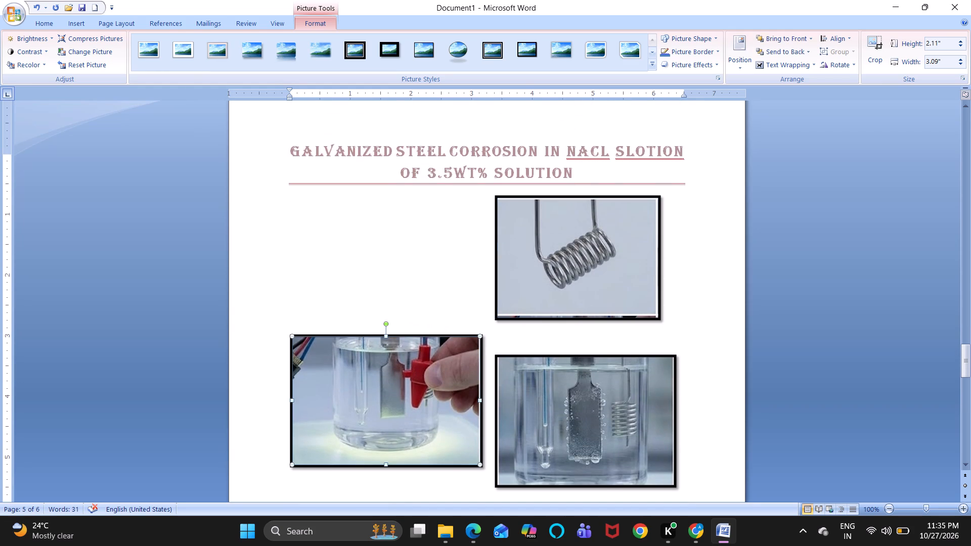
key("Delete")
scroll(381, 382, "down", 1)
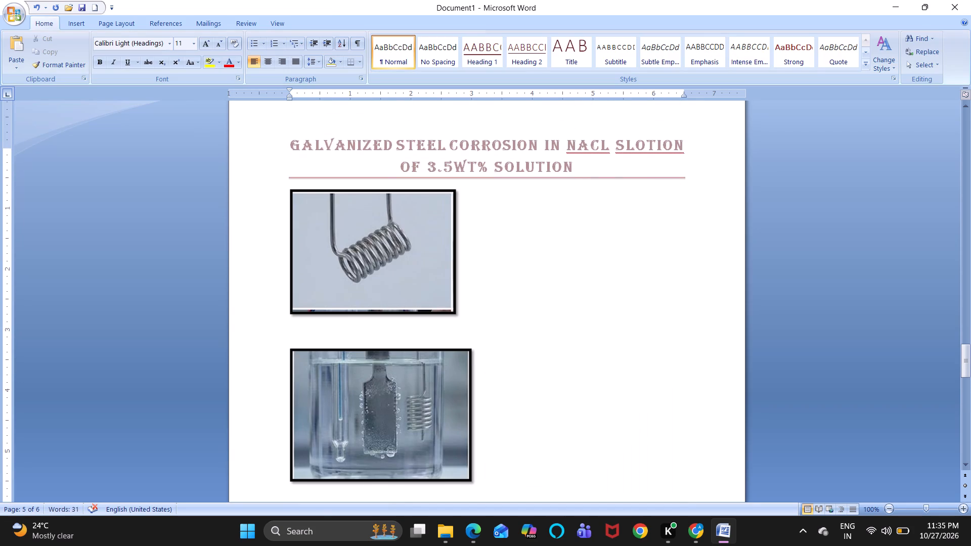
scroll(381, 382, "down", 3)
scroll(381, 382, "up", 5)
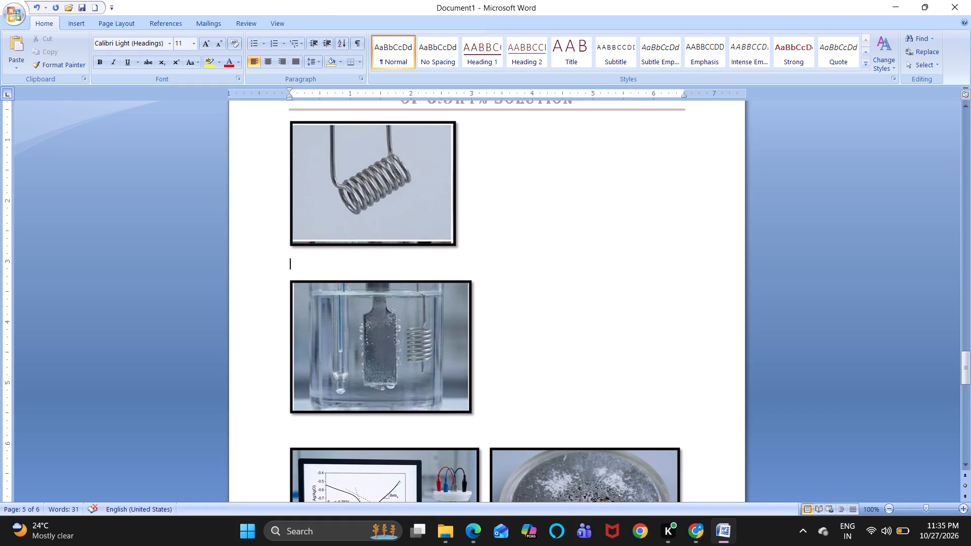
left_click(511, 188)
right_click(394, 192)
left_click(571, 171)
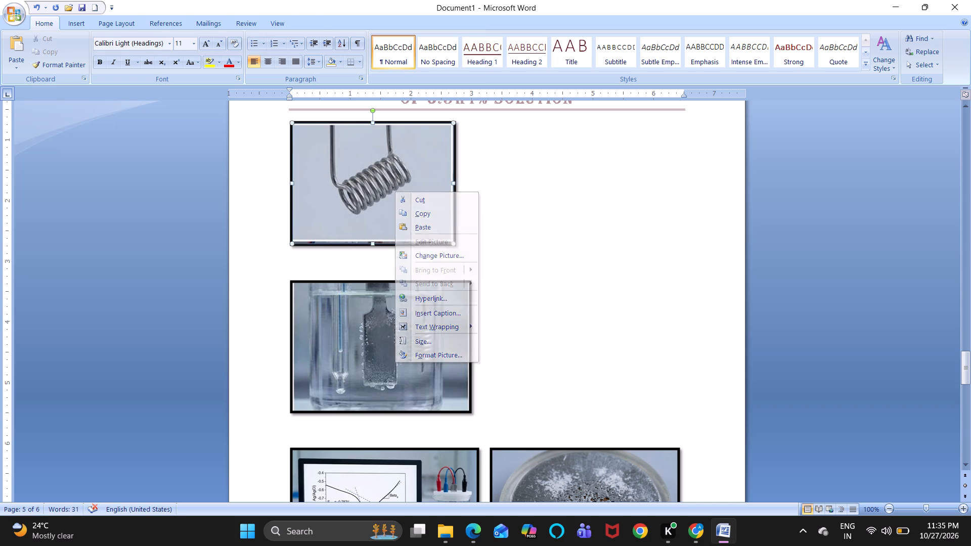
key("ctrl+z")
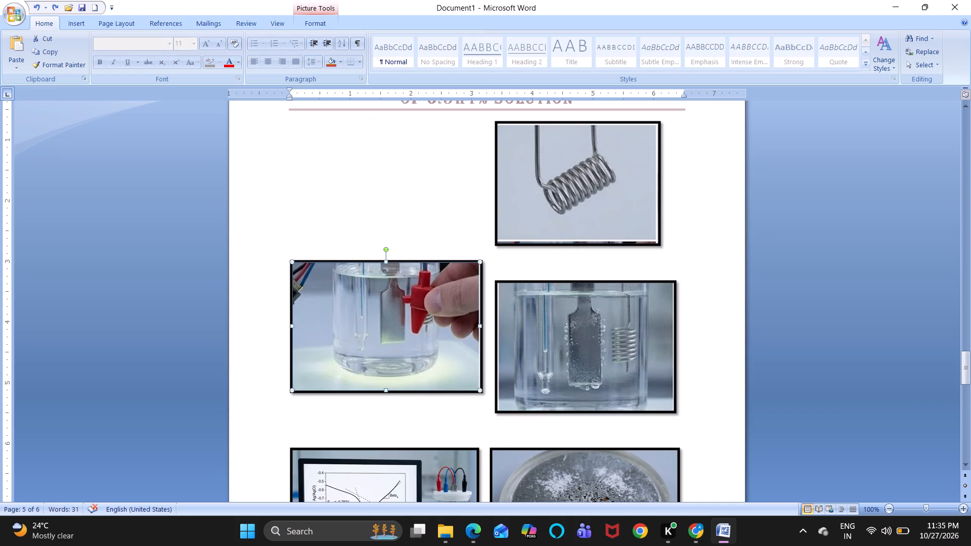
Delete the metal coil picture at the top of page 5 and check the resulting layout against page 4.
right_click(612, 203)
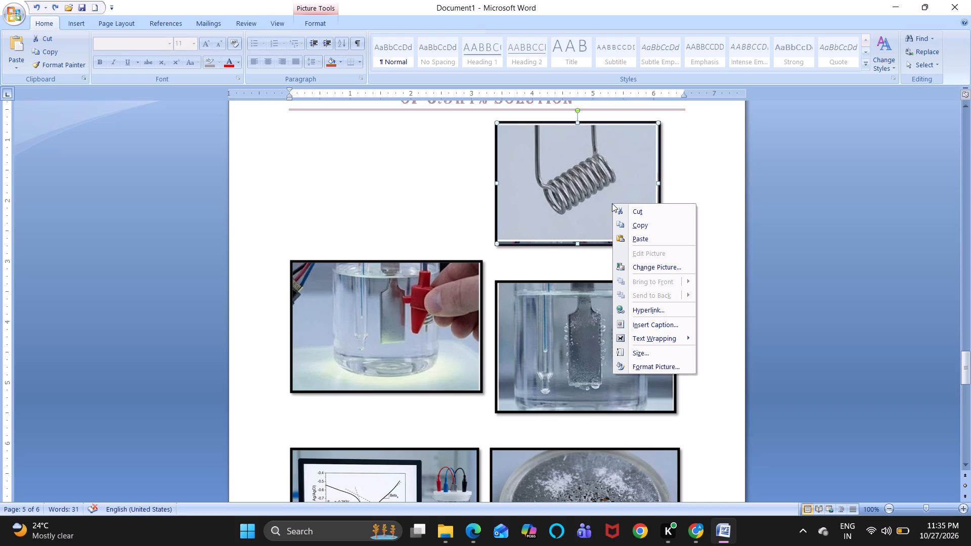
left_click(560, 199)
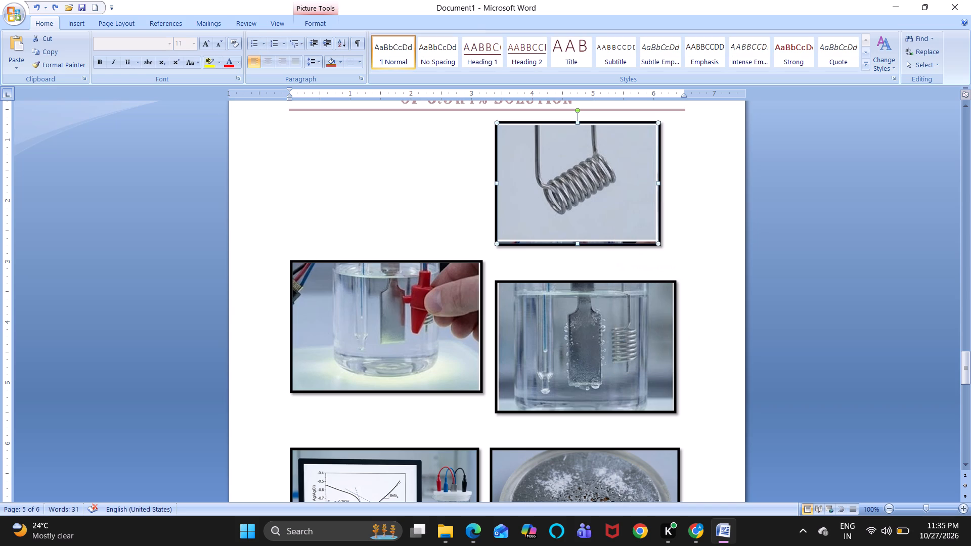
key("Delete")
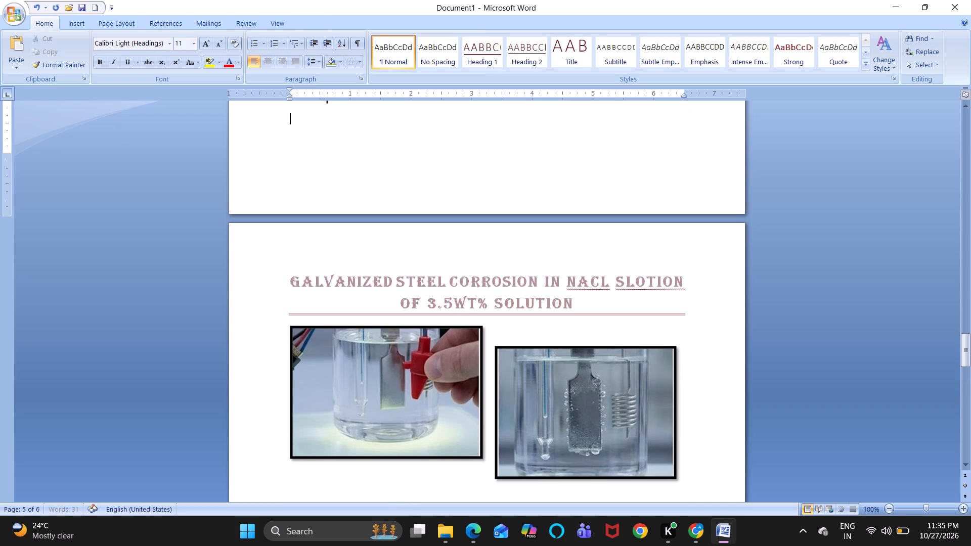
scroll(499, 282, "up", 7)
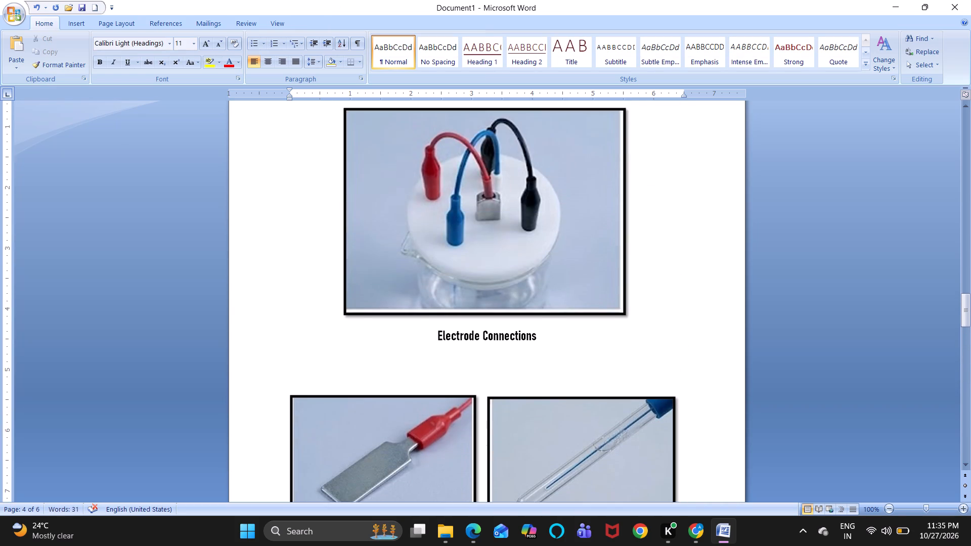
scroll(499, 282, "down", 20)
scroll(499, 282, "down", 1)
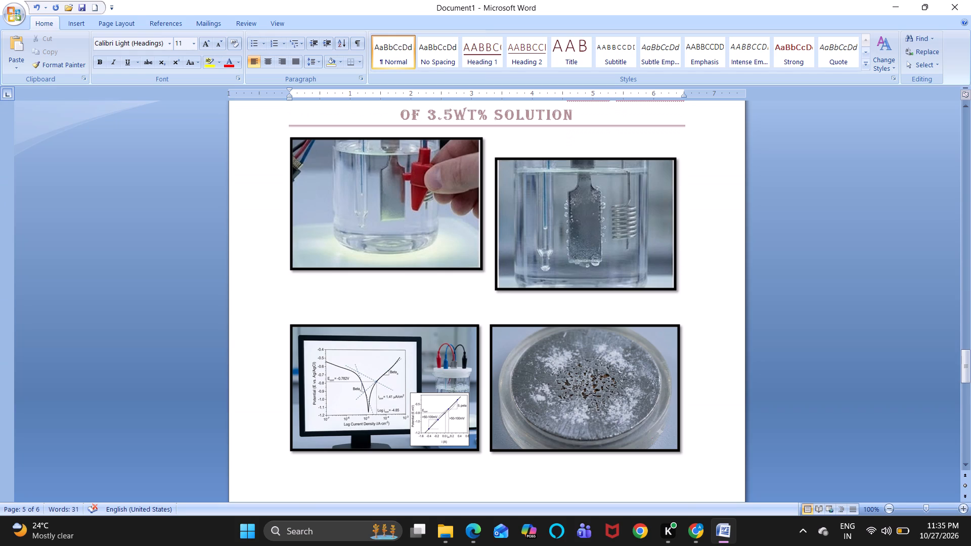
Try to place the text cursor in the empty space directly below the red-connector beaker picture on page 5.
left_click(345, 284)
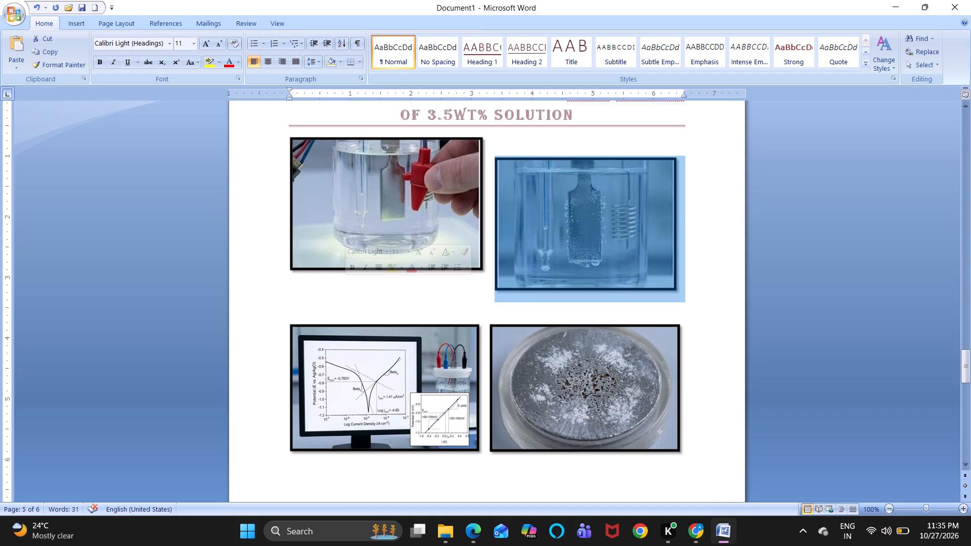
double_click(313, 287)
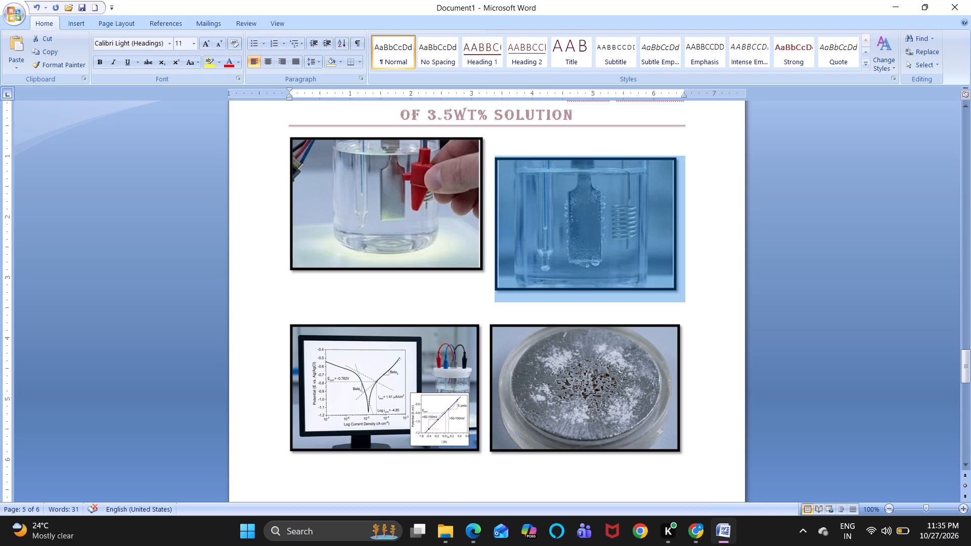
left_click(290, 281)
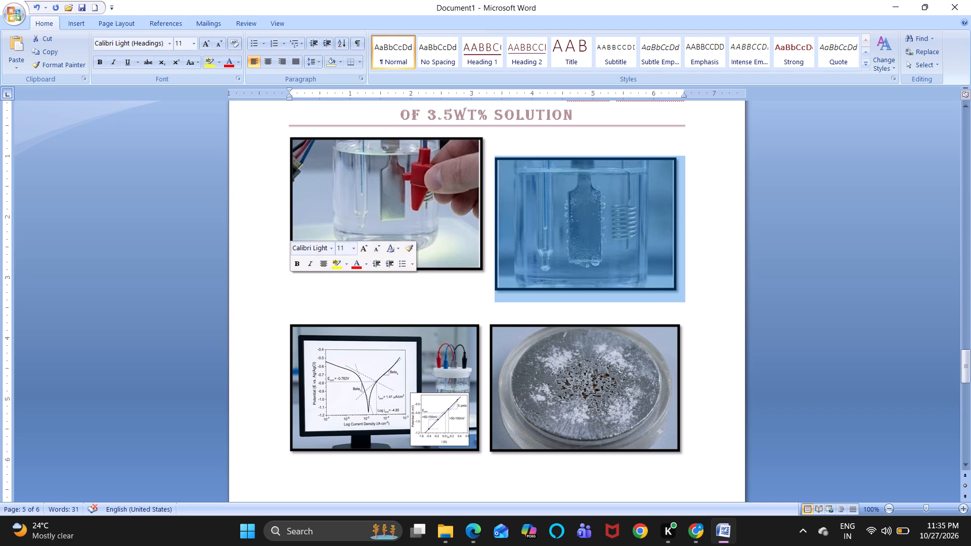
Shrink the bubbling electrode picture beside the red-connector beaker picture proportionally, to about four fifths of its width.
left_click(491, 257)
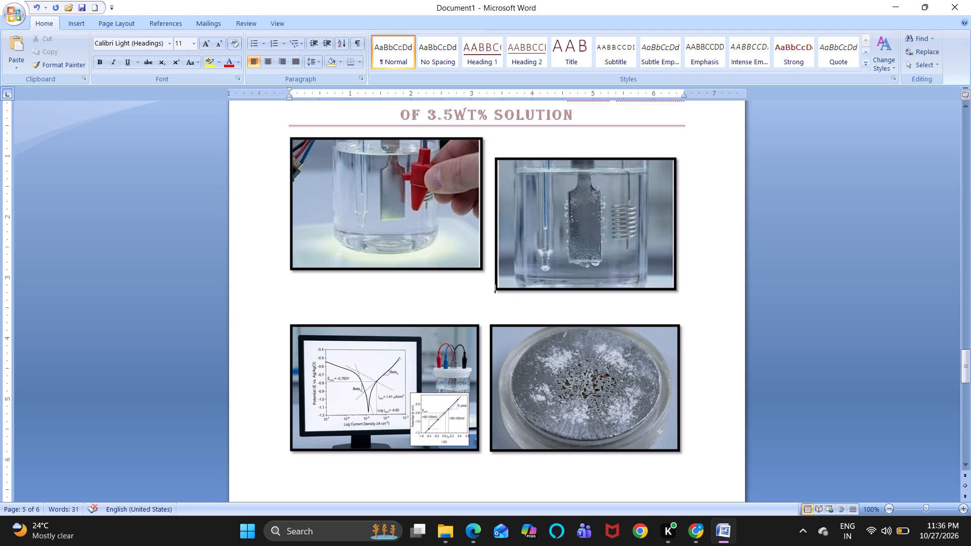
left_click(499, 289)
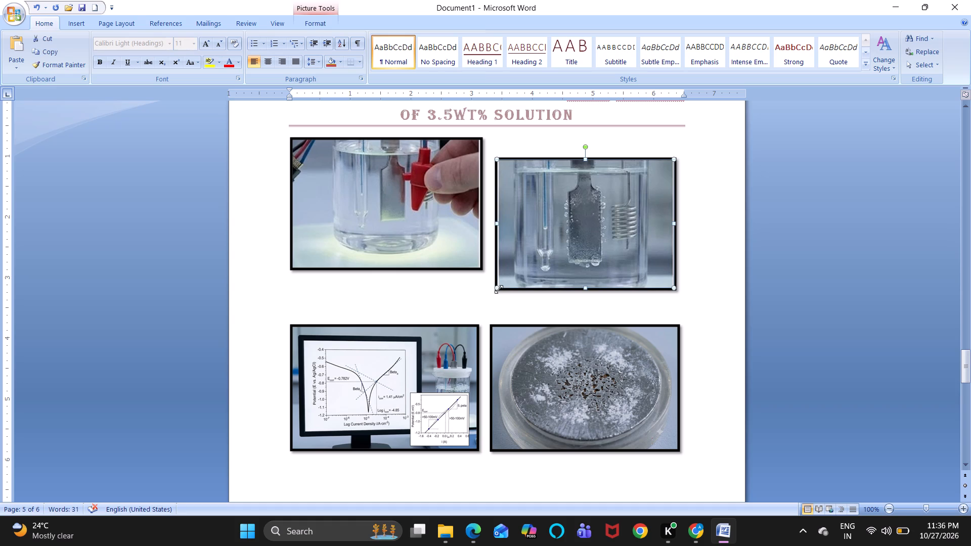
left_click_drag(499, 289, 533, 245)
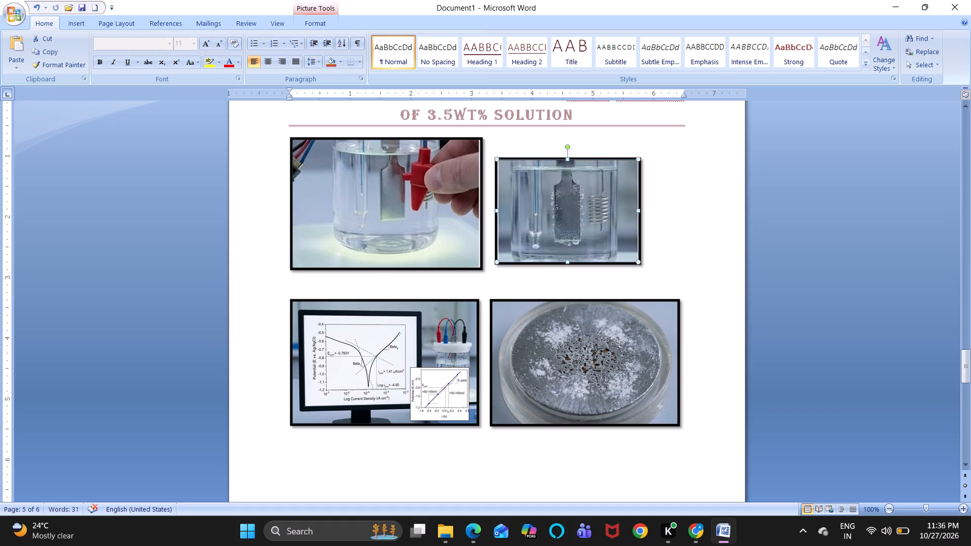
Add the caption "Electrode Setup" on a new line below the red-connector beaker picture.
left_click(656, 256)
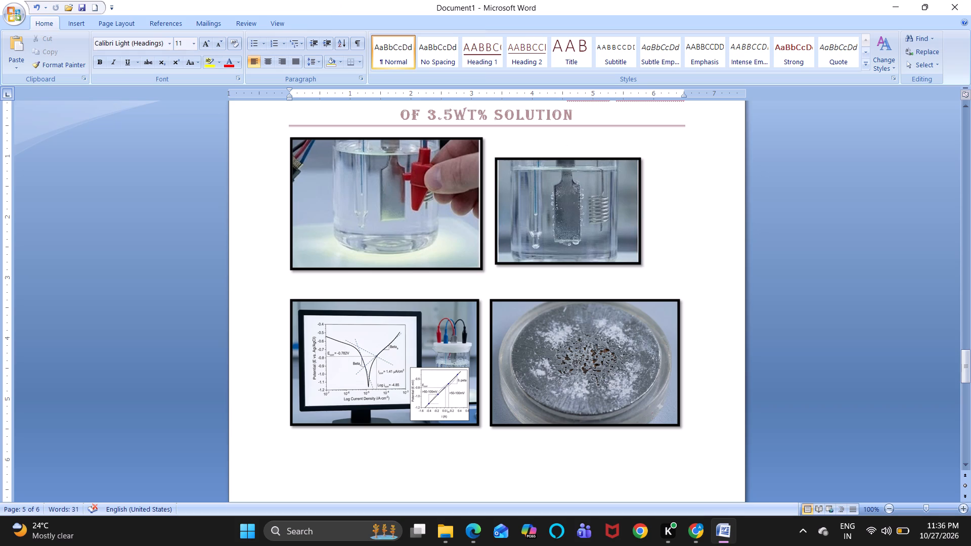
key("Return")
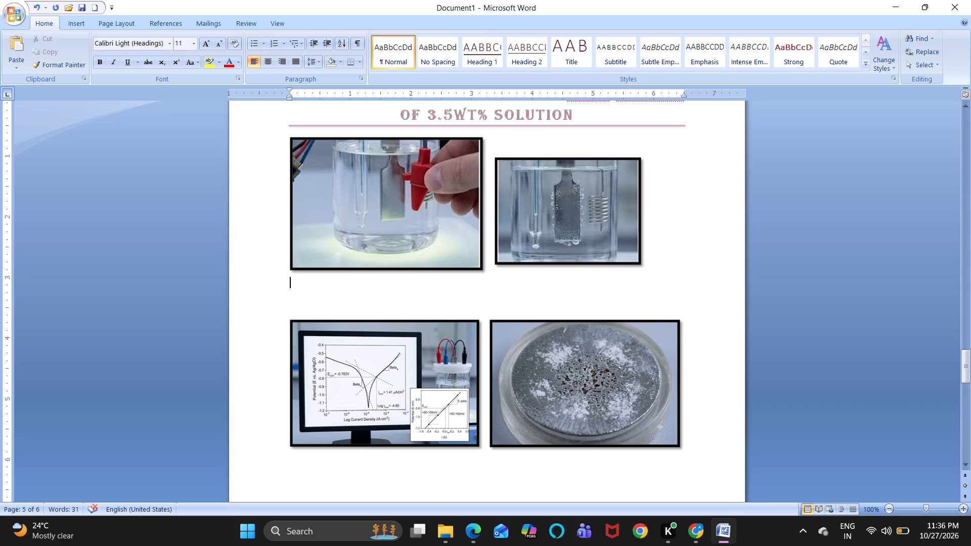
key("Return")
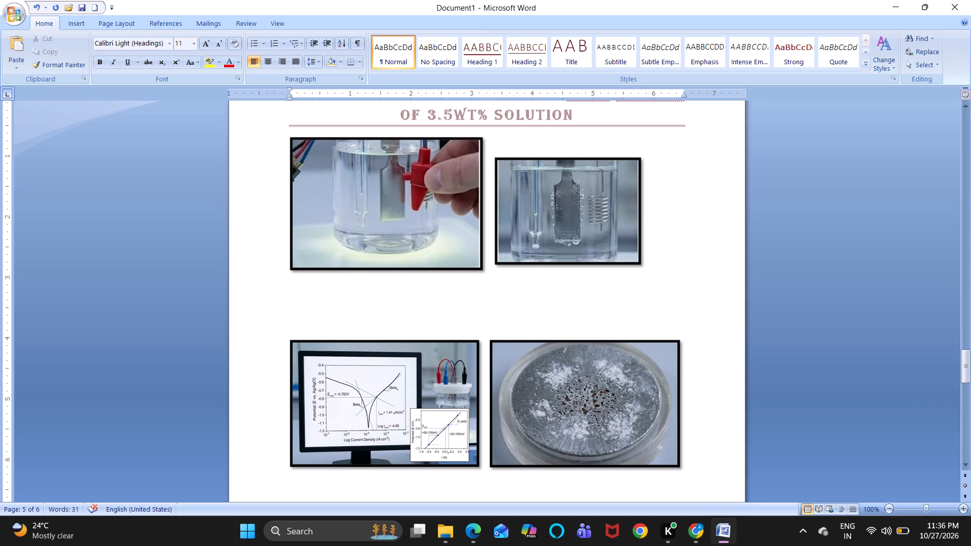
key("shift+e")
key("BackSpace")
key("BackSpace")
type("Ele")
key("x")
key("BackSpace")
key("c")
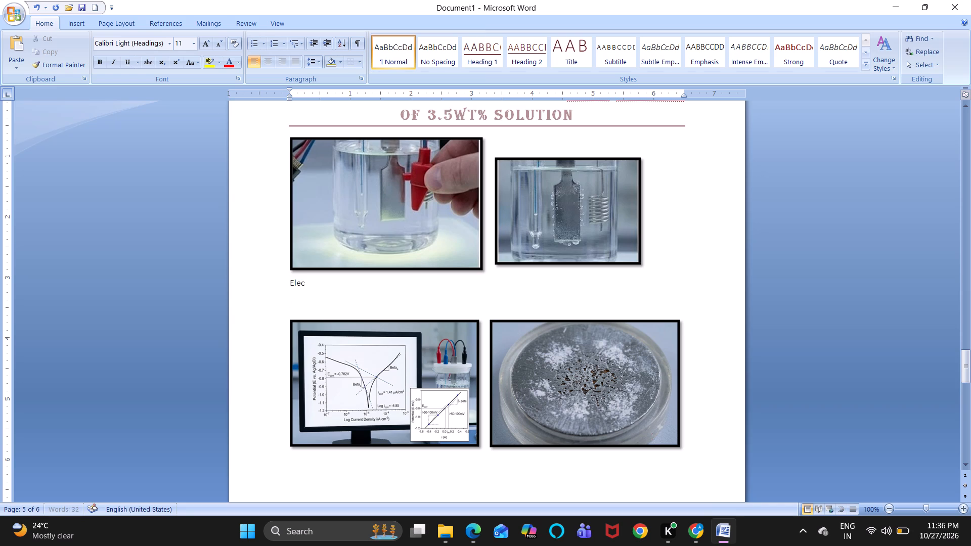
type("trode")
key("space")
key("shift+s")
type("et")
type("up")
Format the Electrode Setup caption in bold Bahnschrift Condensed, size 16, comparing centred alignment before keeping it left-aligned.
left_click_drag(359, 284, 282, 285)
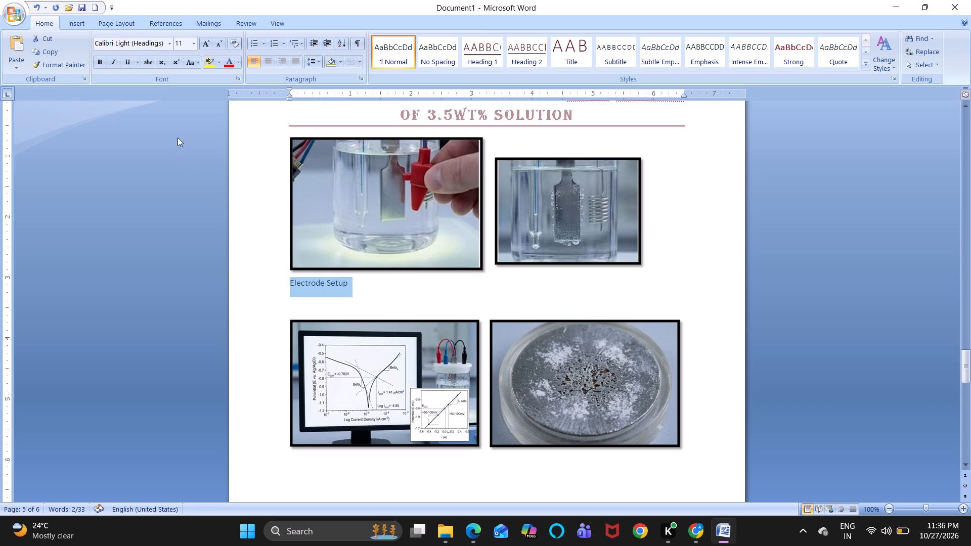
left_click_drag(167, 49, 146, 114)
left_click(146, 114)
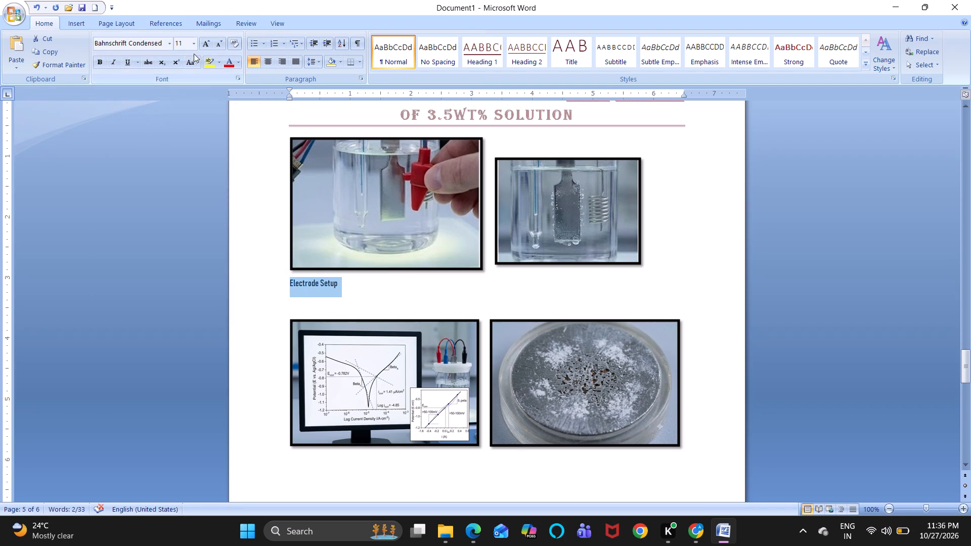
left_click(206, 41)
left_click(206, 41)
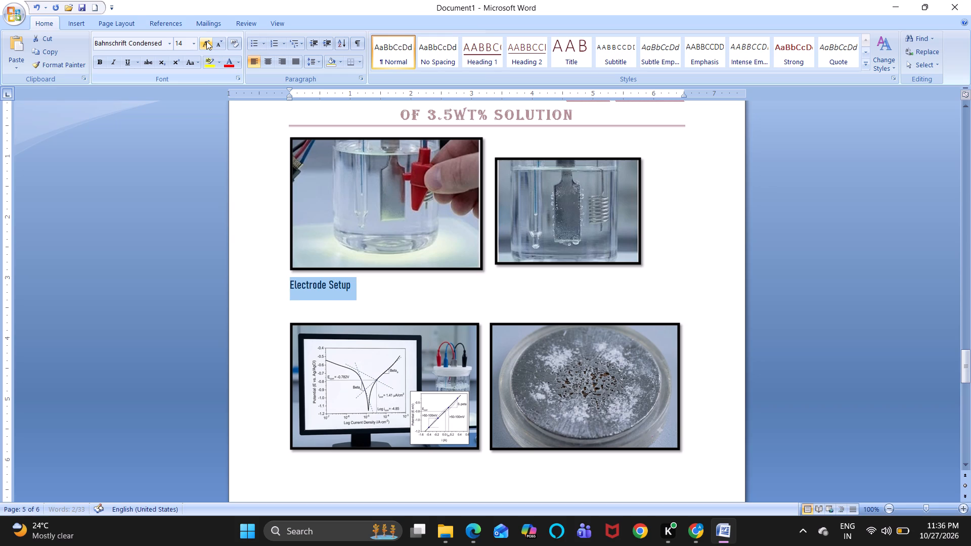
left_click(206, 41)
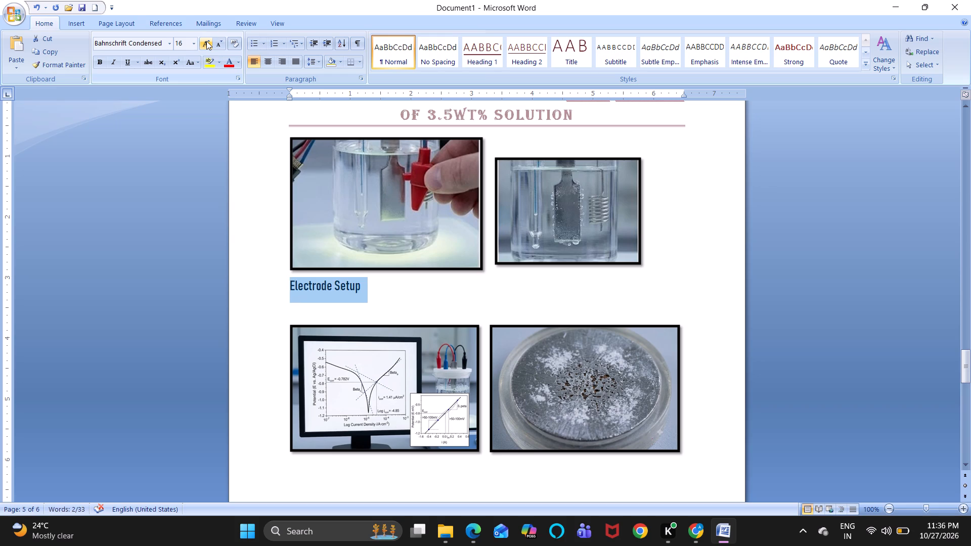
left_click(99, 64)
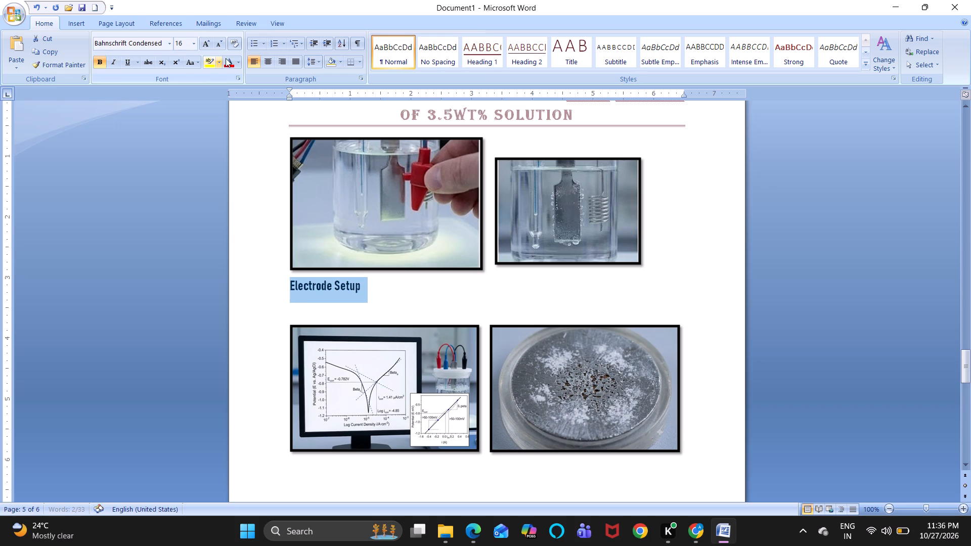
left_click(268, 59)
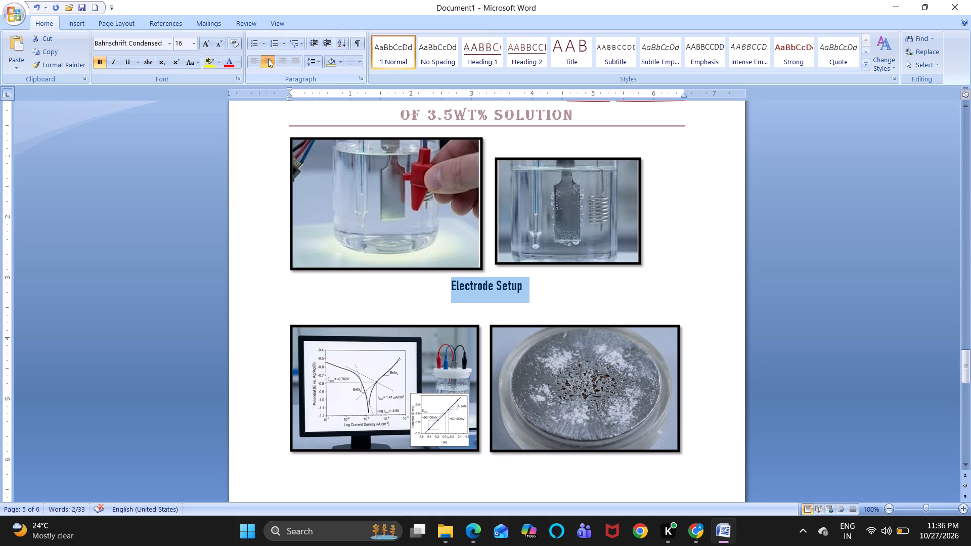
left_click(253, 59)
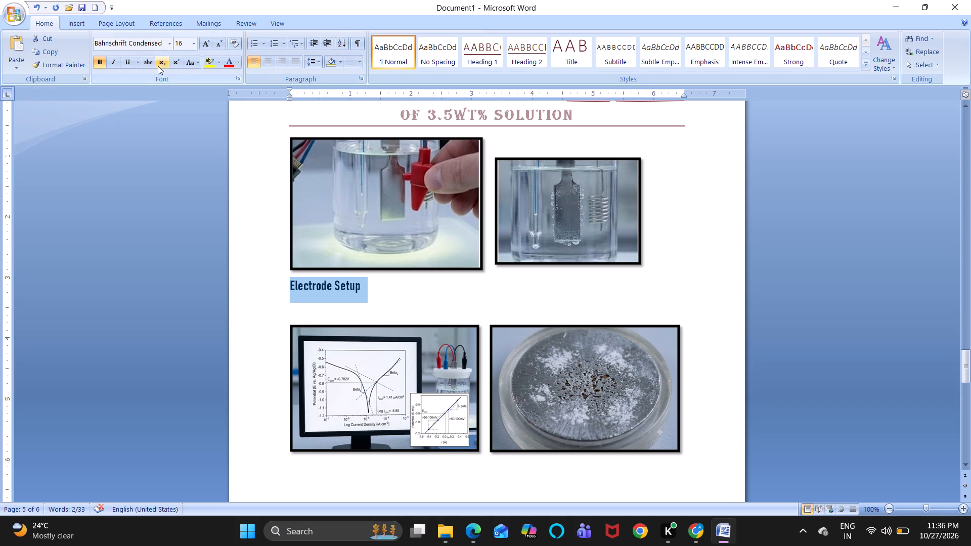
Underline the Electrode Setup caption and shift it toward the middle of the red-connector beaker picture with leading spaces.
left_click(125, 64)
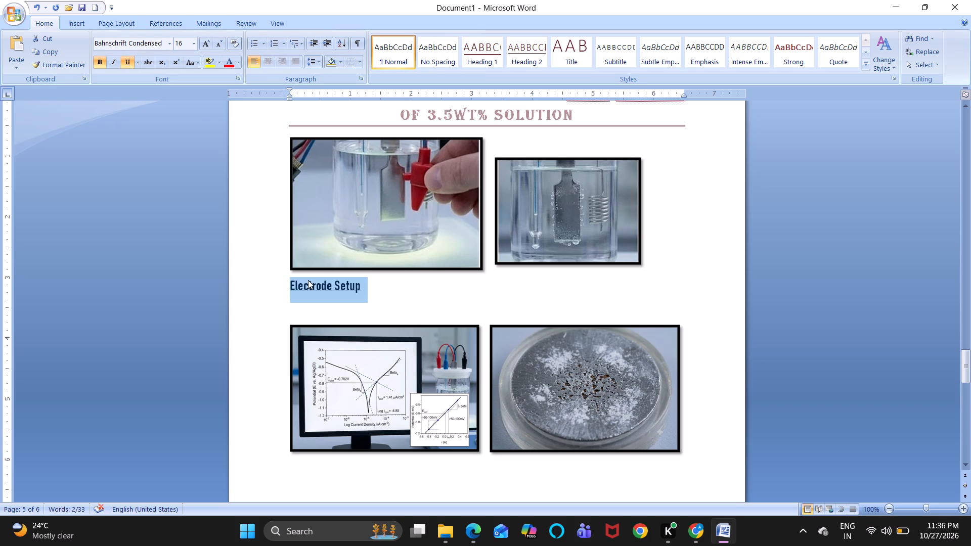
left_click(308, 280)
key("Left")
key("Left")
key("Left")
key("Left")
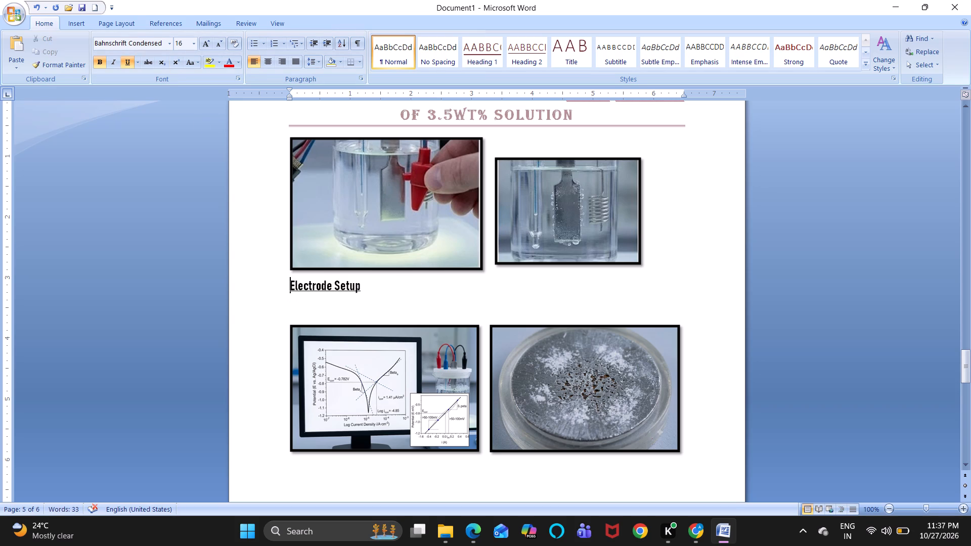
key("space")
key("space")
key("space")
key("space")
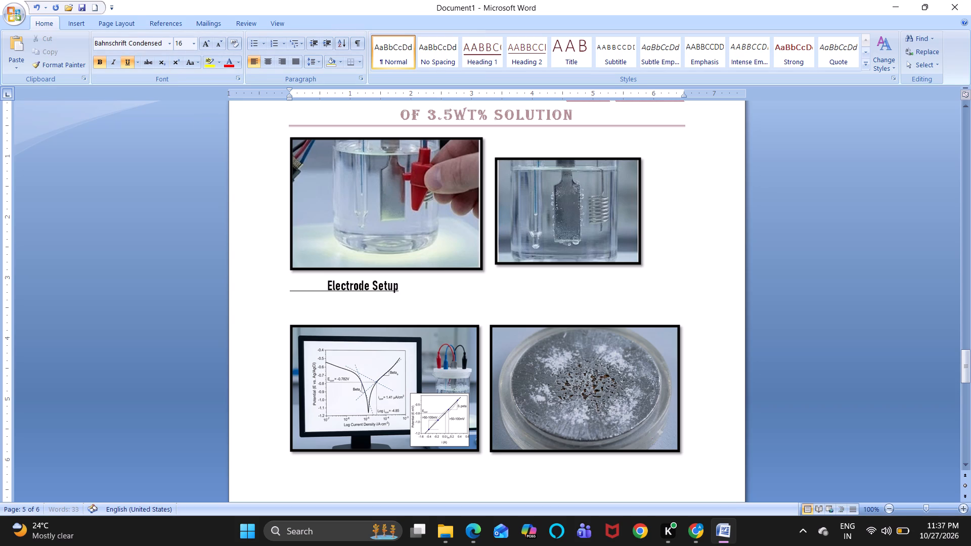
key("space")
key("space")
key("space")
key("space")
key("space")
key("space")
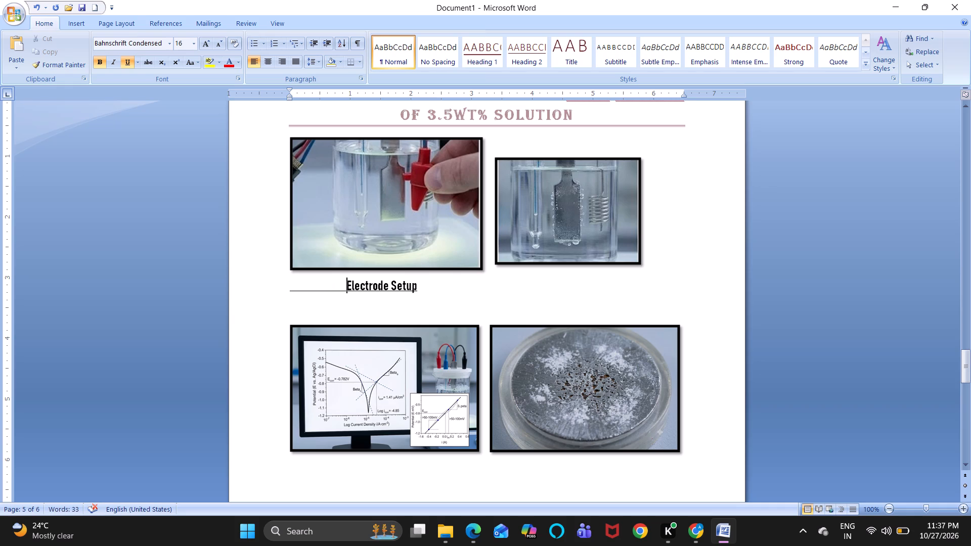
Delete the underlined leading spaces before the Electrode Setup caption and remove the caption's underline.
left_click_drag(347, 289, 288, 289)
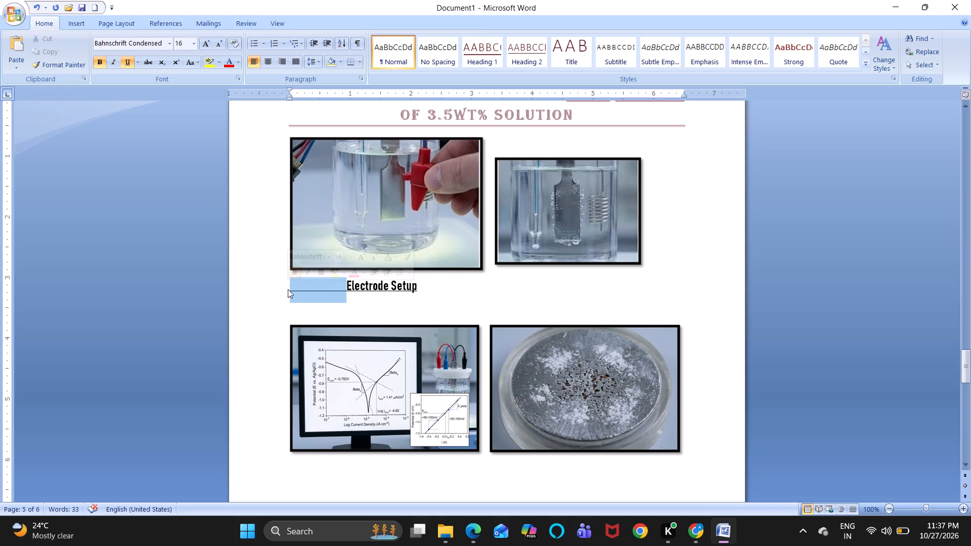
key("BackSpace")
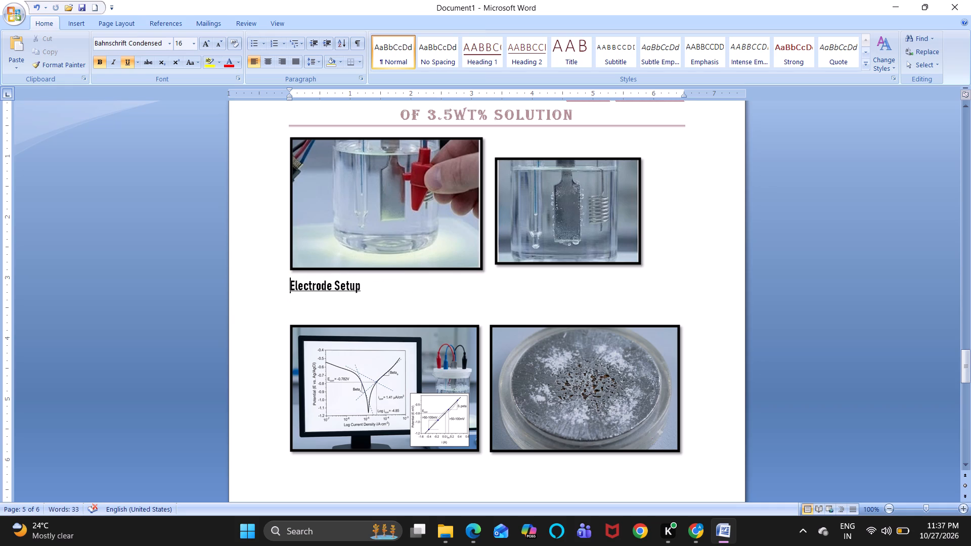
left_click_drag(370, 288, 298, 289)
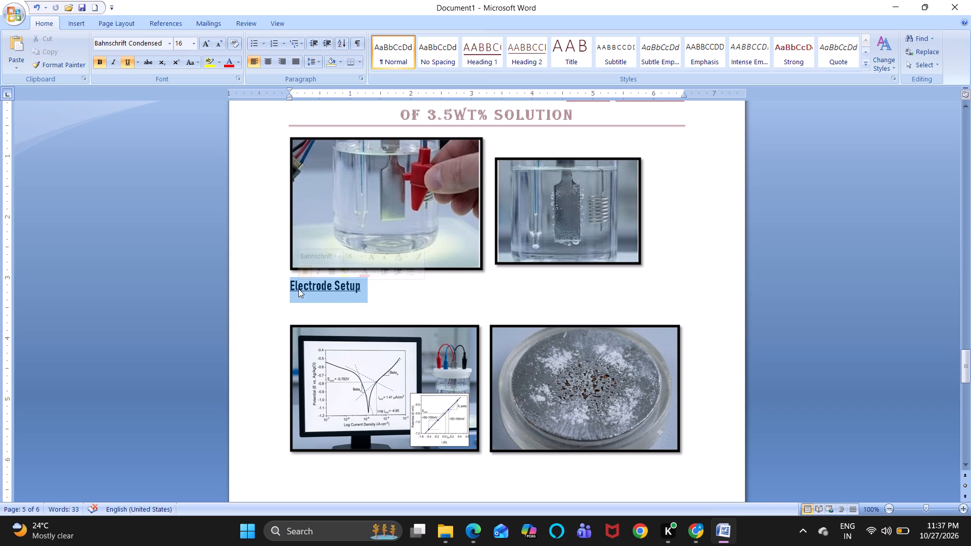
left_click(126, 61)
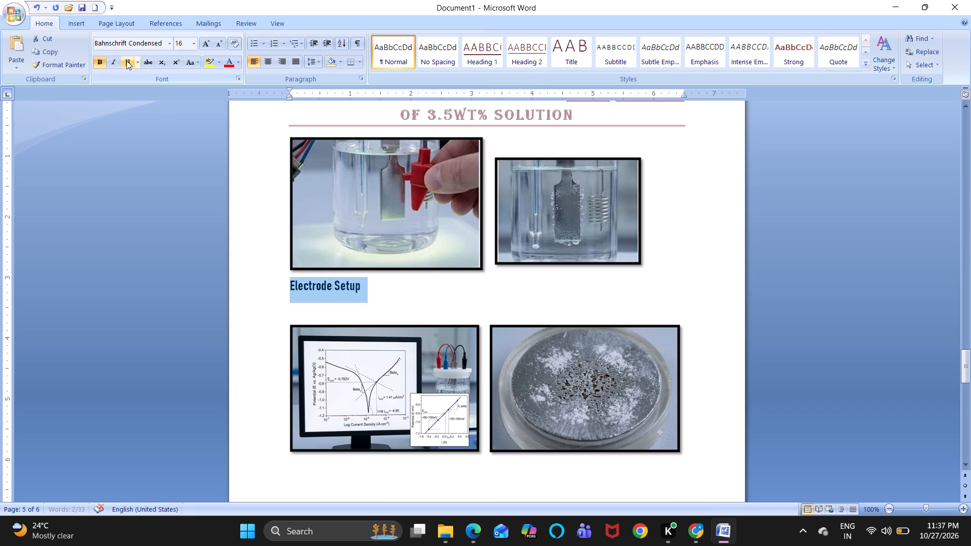
Insert plain leading spaces before the Electrode Setup caption to centre it roughly beneath the red-connector beaker picture.
key("Left")
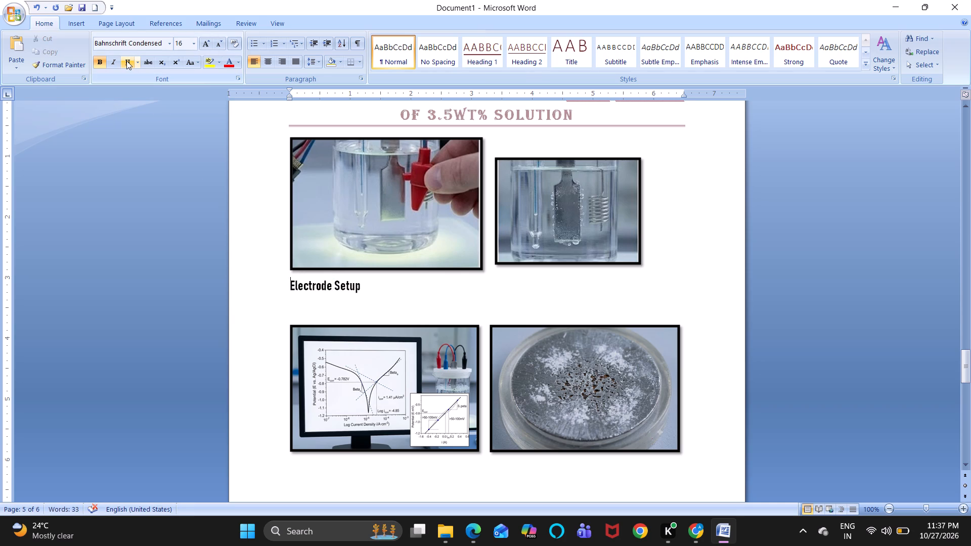
key("space")
key("space")
key("space")
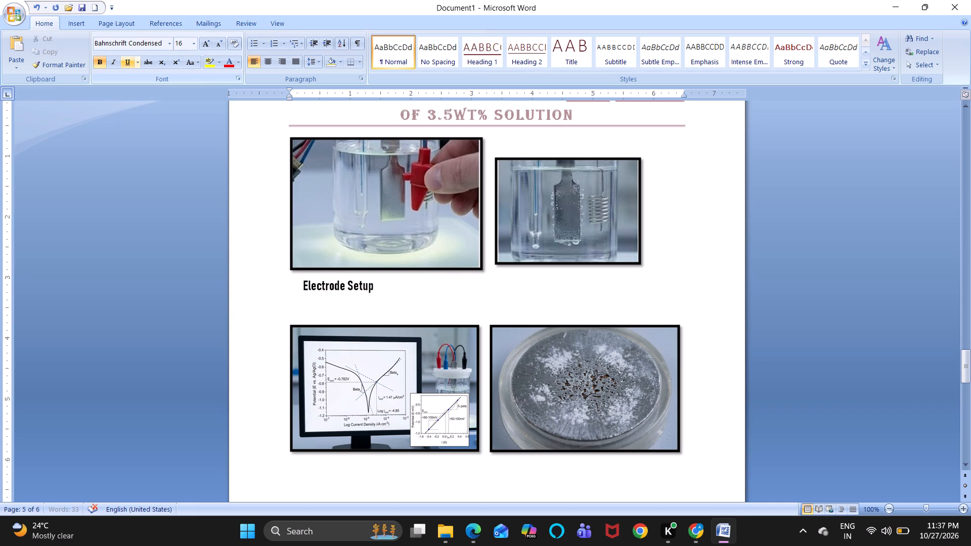
key("space")
key("space")
key("space")
key("space")
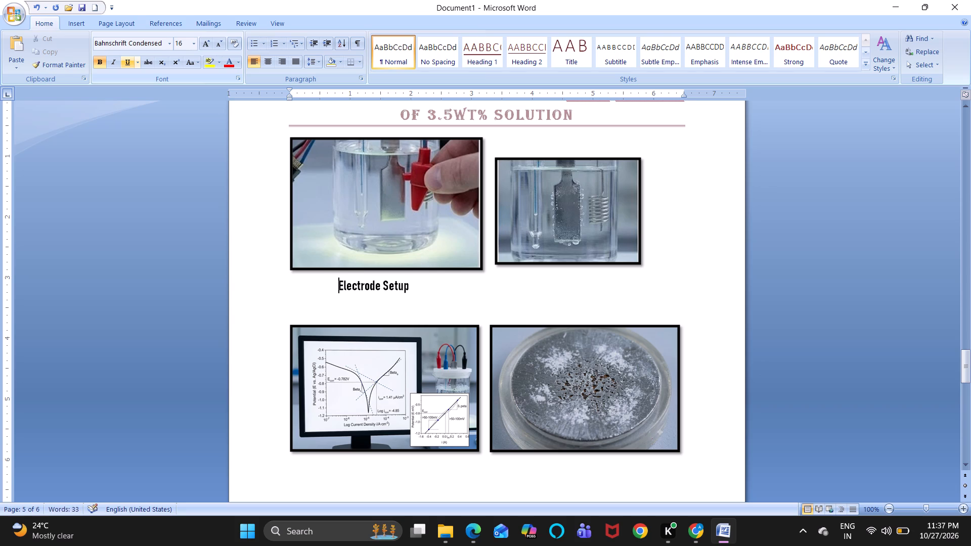
Insert spaces after the Electrode Setup caption until the insertion point sits beneath the edge of the neighbouring unlabelled beaker picture.
key("Right")
key("Right")
key("Right")
key("Right")
key("Right")
key("Right")
key("Right")
key("Right")
key("Right")
key("Right")
key("Right")
key("Right")
key("Right")
key("Right")
key("Right")
key("Right")
key("Right")
key("Right")
key("Right")
key("Right")
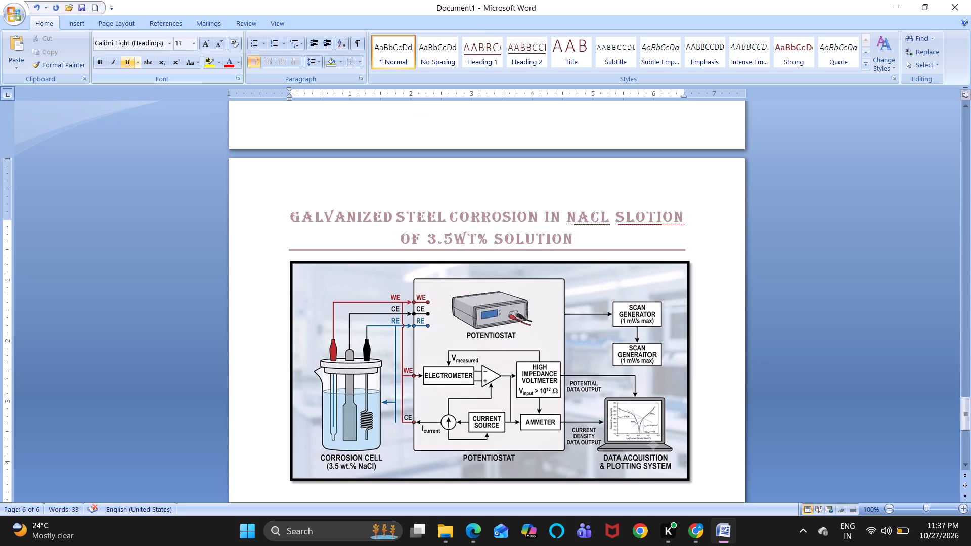
key("Left")
key("Left")
key("Left")
key("Left")
key("Left")
key("Left")
key("Left")
key("Left")
key("Left")
key("Left")
key("Left")
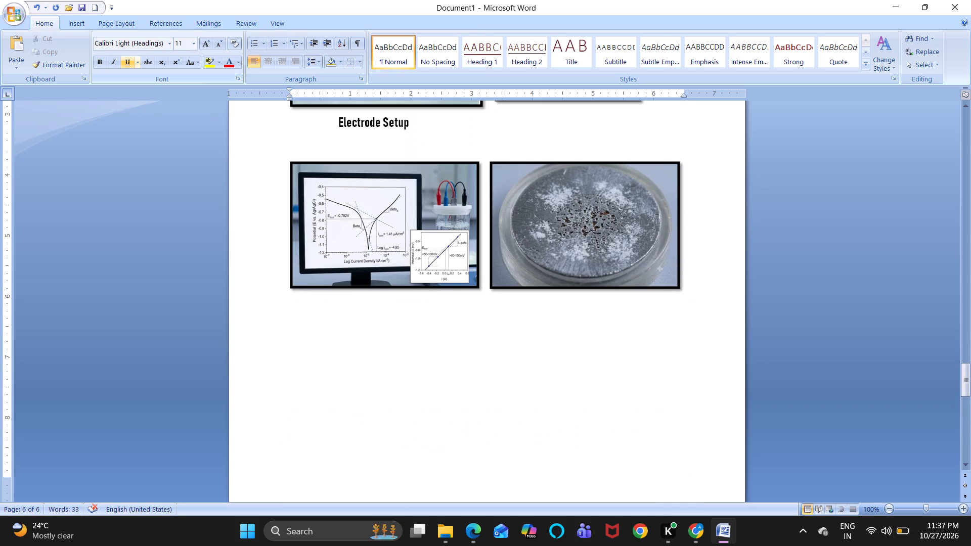
key("Left")
key("Right")
key("Right")
key("Right")
key("Left")
key("Left")
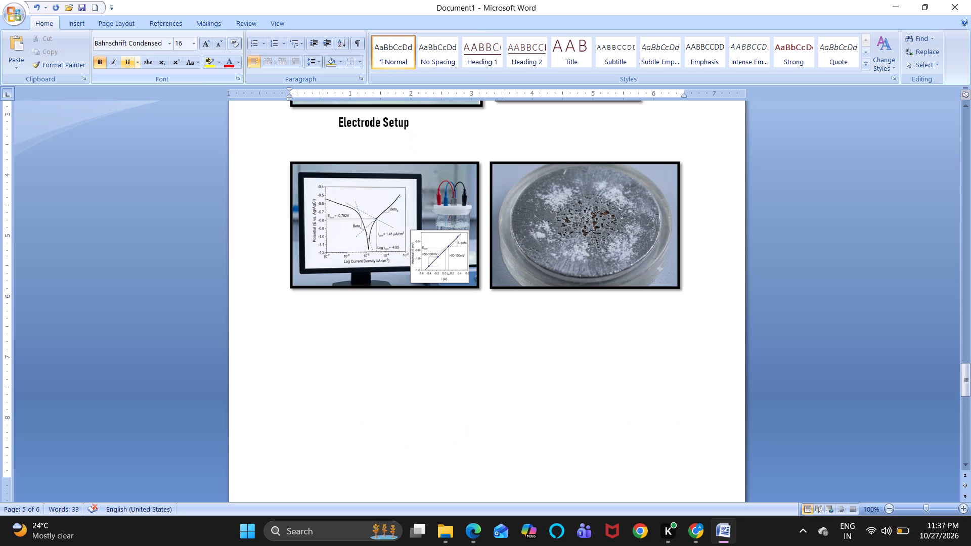
scroll(126, 61, "up", 6)
scroll(382, 315, "up", 3)
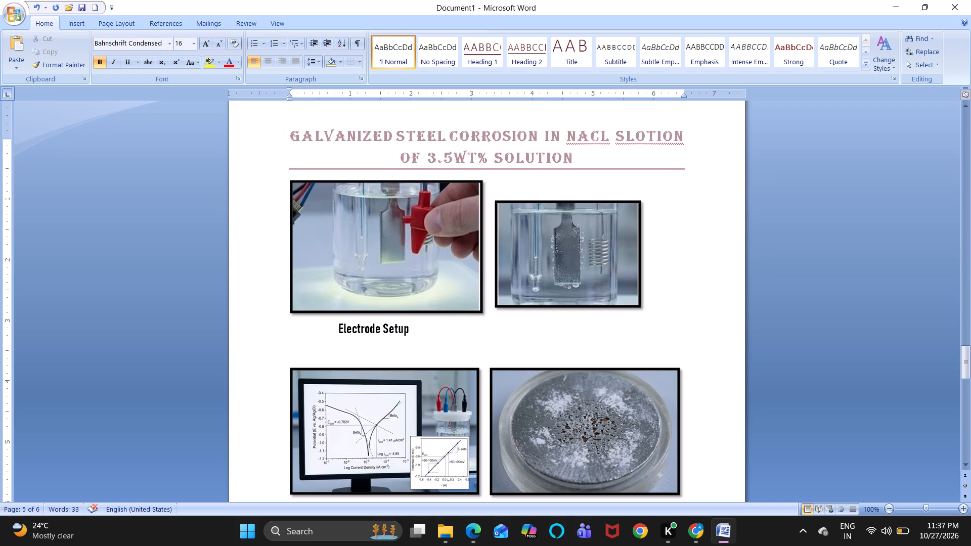
key("space")
key("space")
key("space")
key("space")
key("space")
key("space")
key("space")
key("space")
key("space")
key("space")
key("space")
key("space")
key("space")
key("space")
key("space")
key("space")
key("space")
key("space")
key("space")
key("space")
key("space")
key("space")
key("space")
key("space")
key("space")
key("space")
key("space")
key("space")
key("space")
key("space")
key("space")
key("space")
key("space")
key("space")
Enter the caption "WE CE and RE Electrodes" beneath the smaller beaker picture, on the Electrode Setup line.
type("WE")
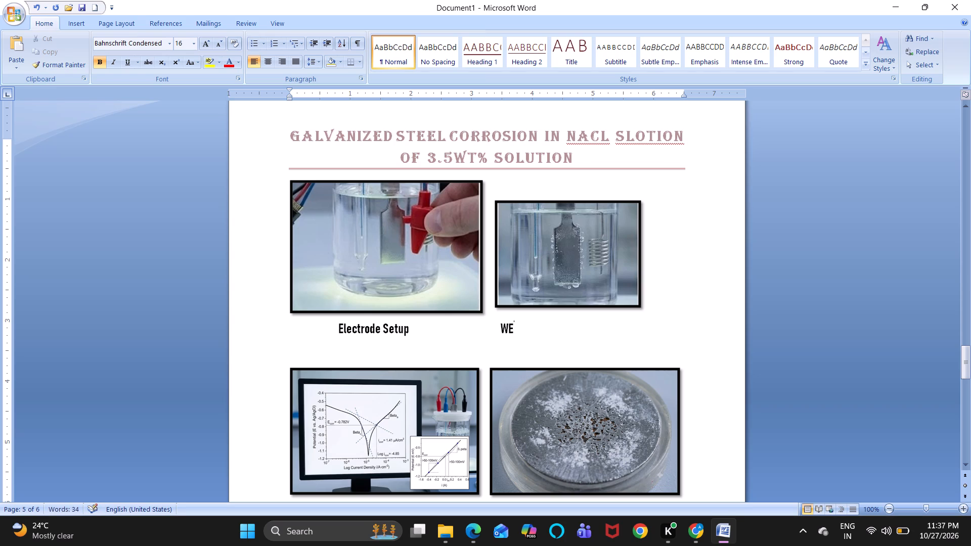
key("space")
key("space")
type("Ce")
key("space")
key("BackSpace")
key("BackSpace")
type("E")
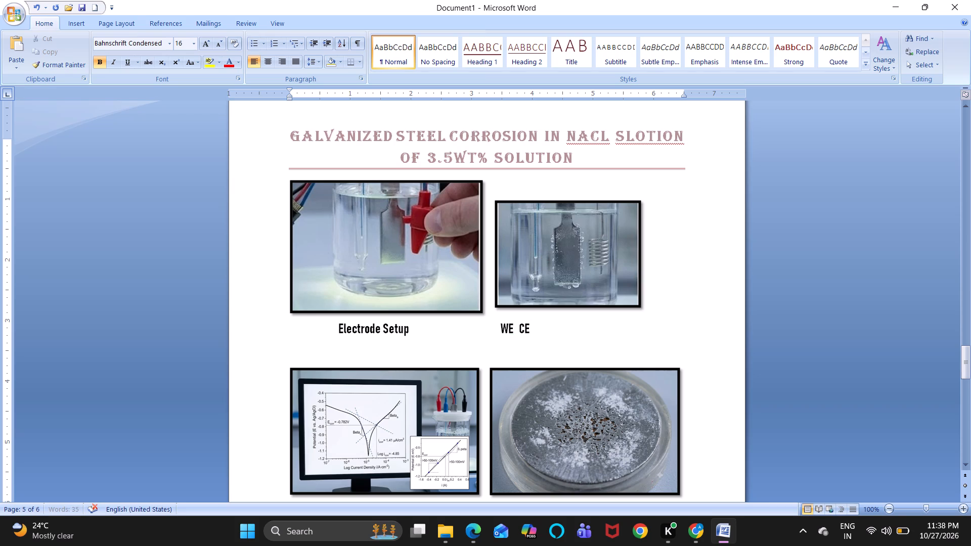
key("space")
type("an")
type("d R")
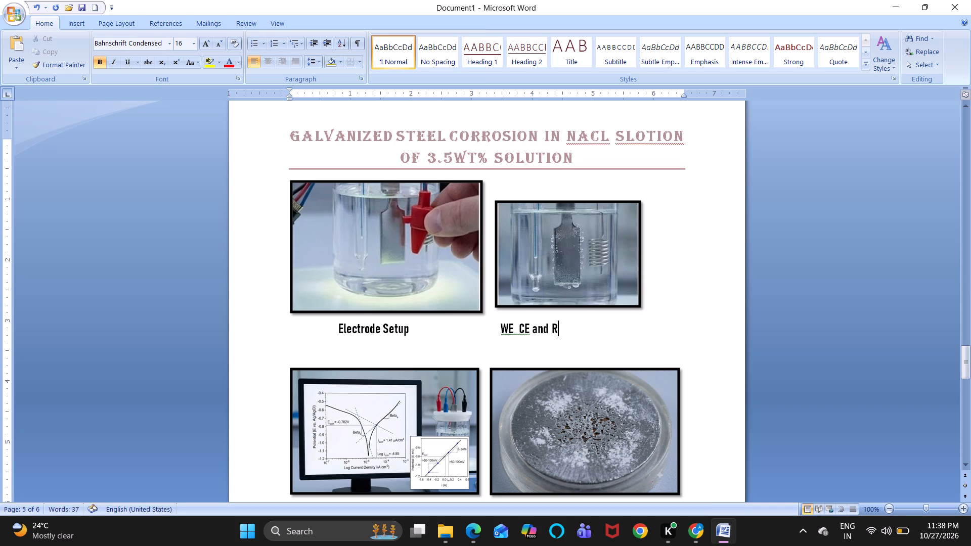
type("E")
key("space")
type("El")
type("ectrodes")
key("space")
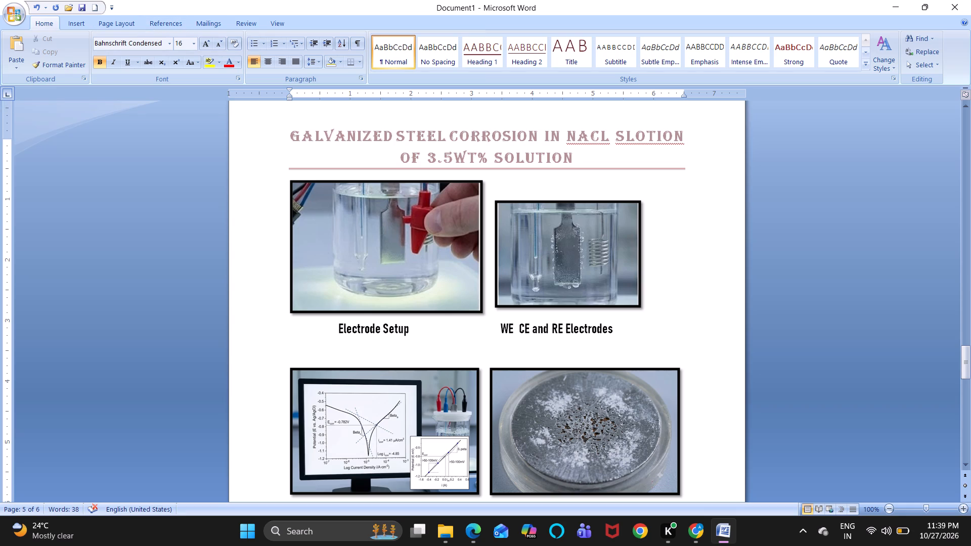
Underline the Electrode Setup caption text only, without its surrounding spaces.
left_click_drag(410, 328, 396, 333)
left_click_drag(396, 333, 337, 327)
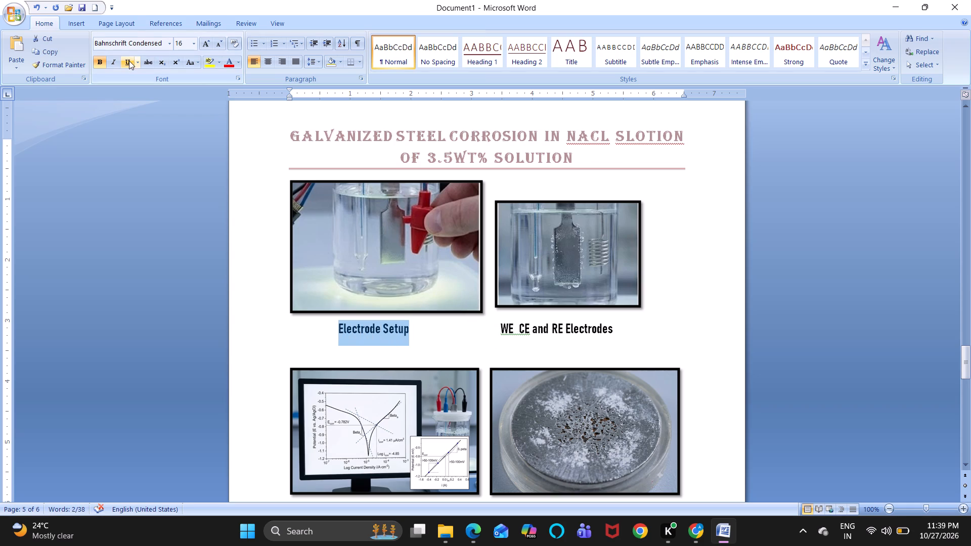
left_click(129, 61)
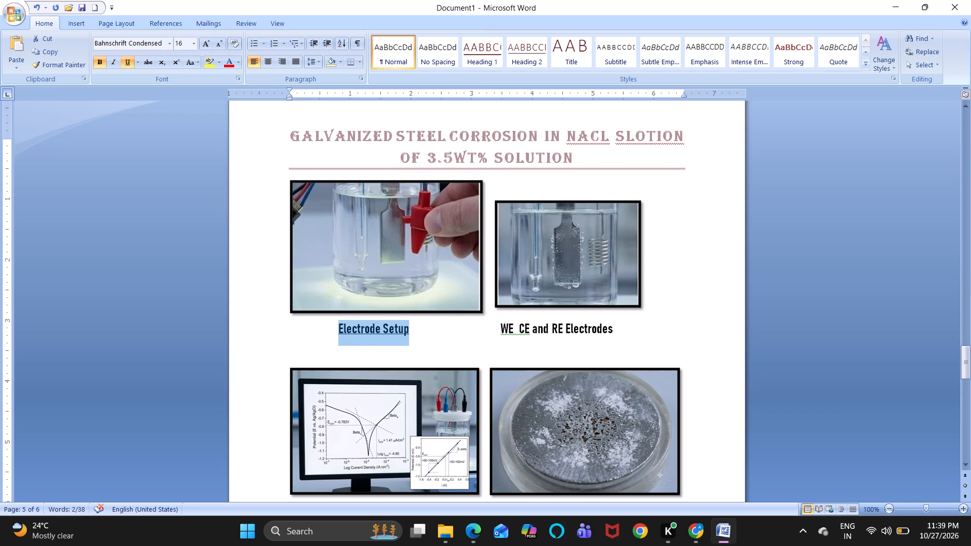
Insert four plain spaces before the WE CE and RE Electrodes caption to shift it toward the middle of its picture.
left_click(501, 325)
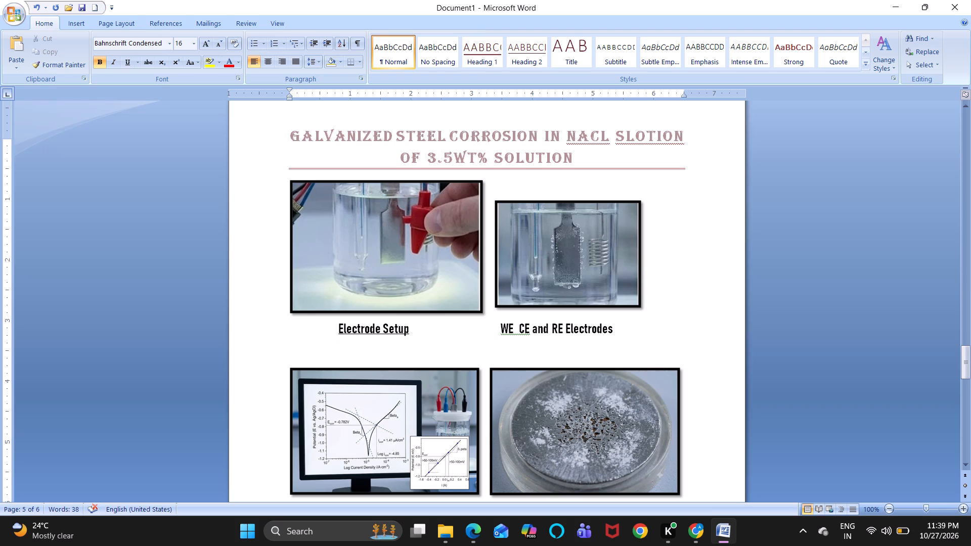
key("space")
key("space")
key("space")
key("space")
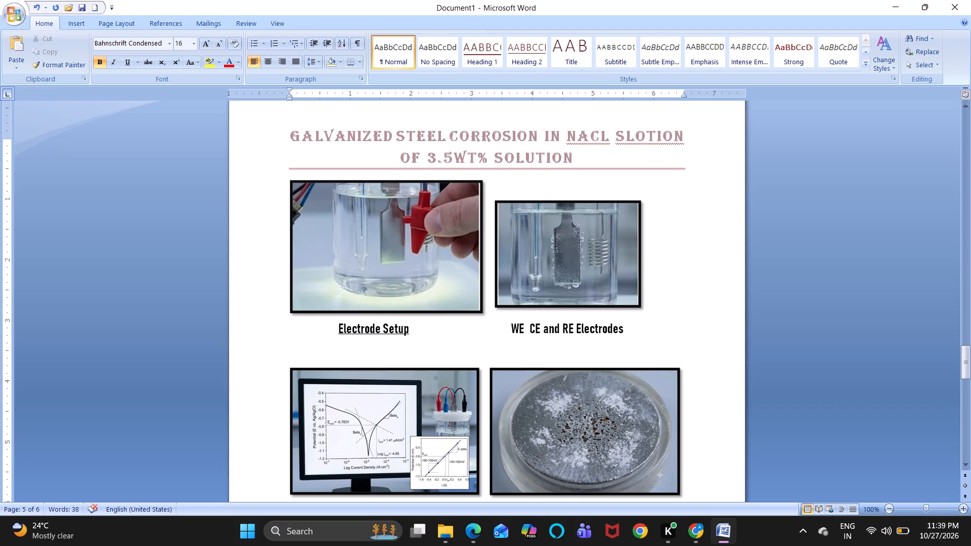
Underline the full WE CE and RE Electrodes caption.
left_click_drag(509, 328, 571, 335)
left_click(571, 335)
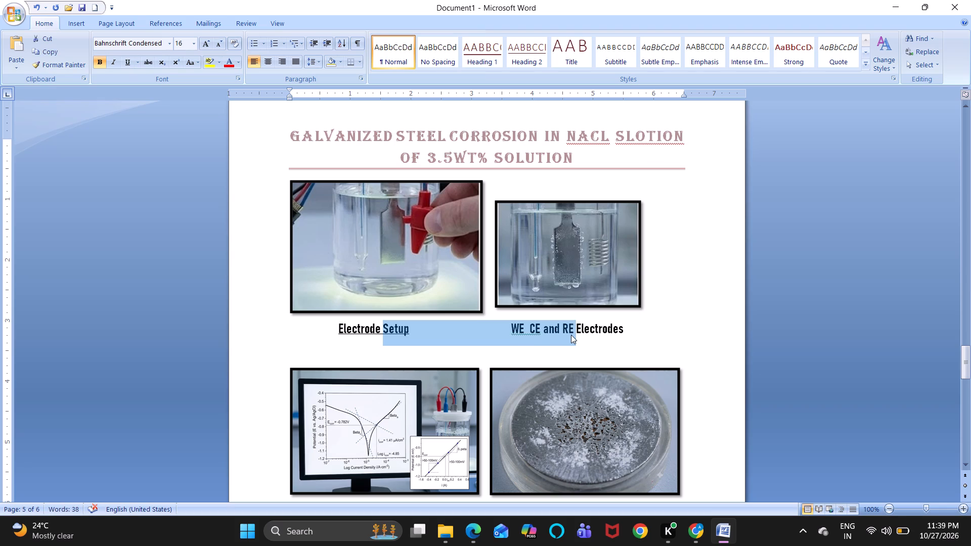
left_click_drag(625, 327, 610, 327)
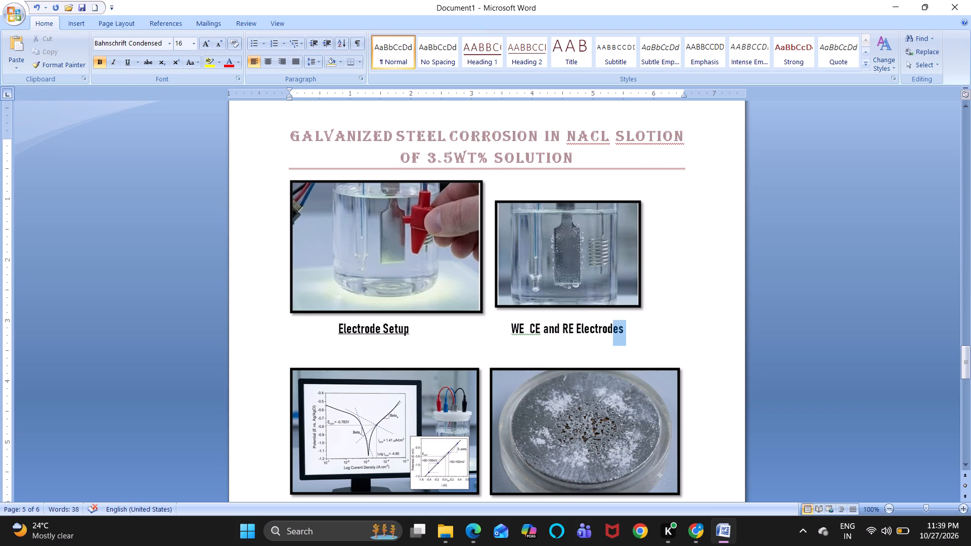
left_click_drag(610, 327, 514, 327)
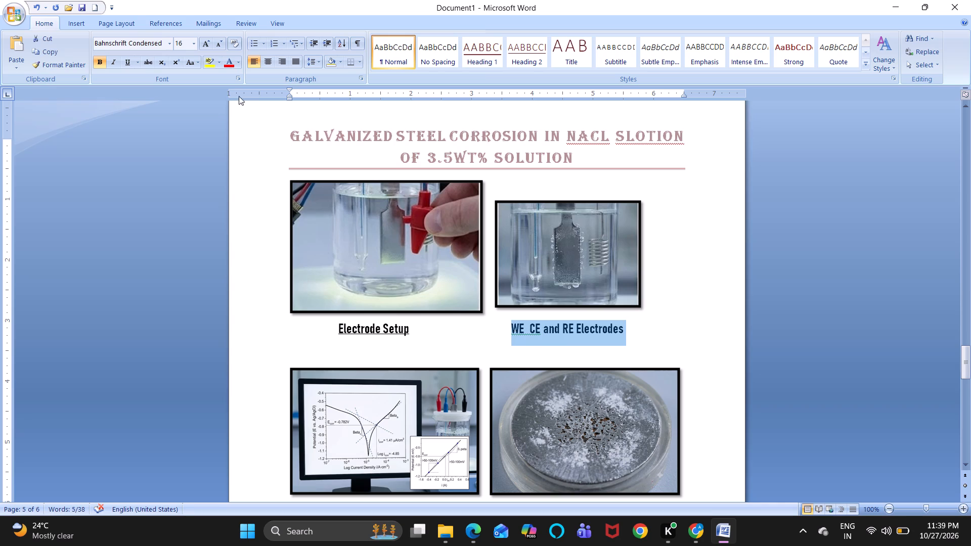
left_click(128, 59)
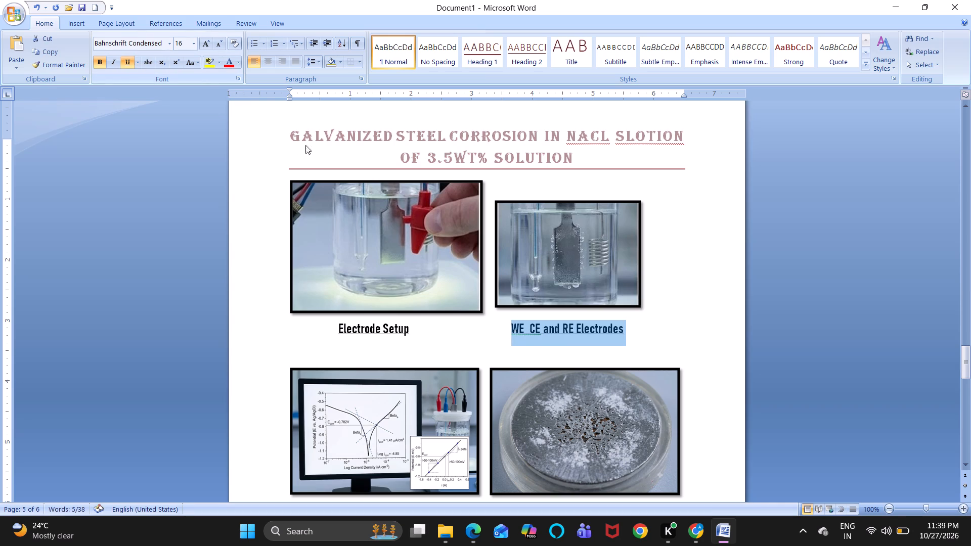
Enter the caption "Mointor for plot observation" on the line beneath the monitor picture.
scroll(324, 320, "down", 2)
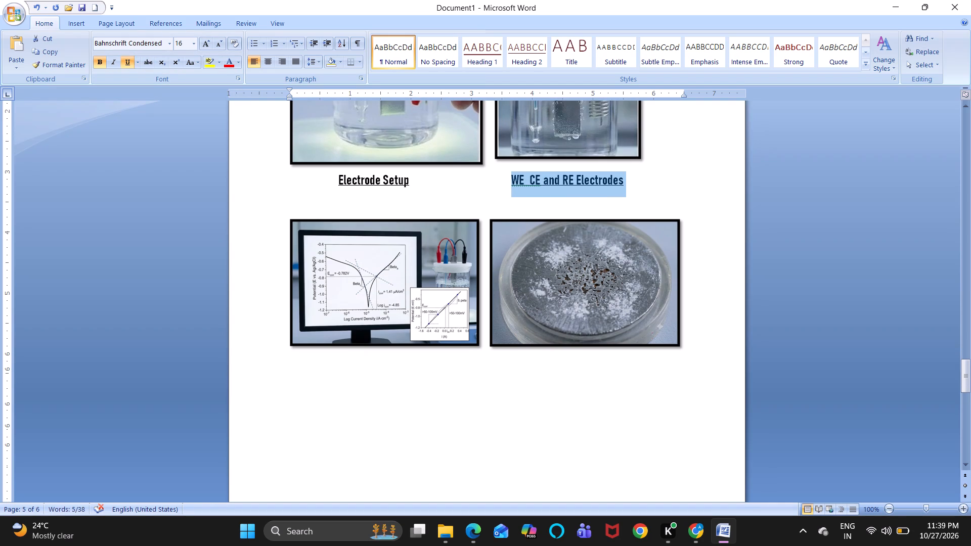
left_click(336, 375)
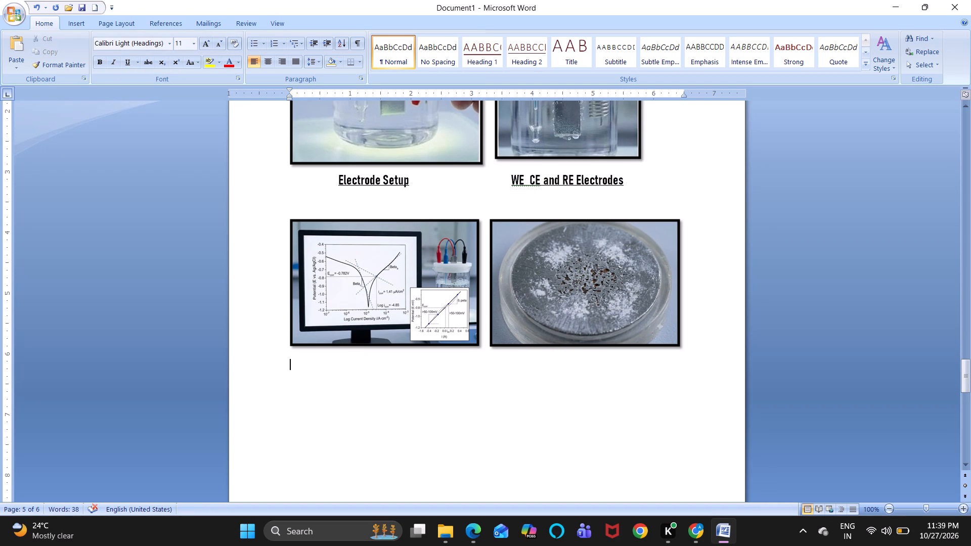
type("Moi")
type("nt")
type("or")
key("space")
key("t")
key("BackSpace")
type("for")
key("space")
type("plot obser")
type("vation")
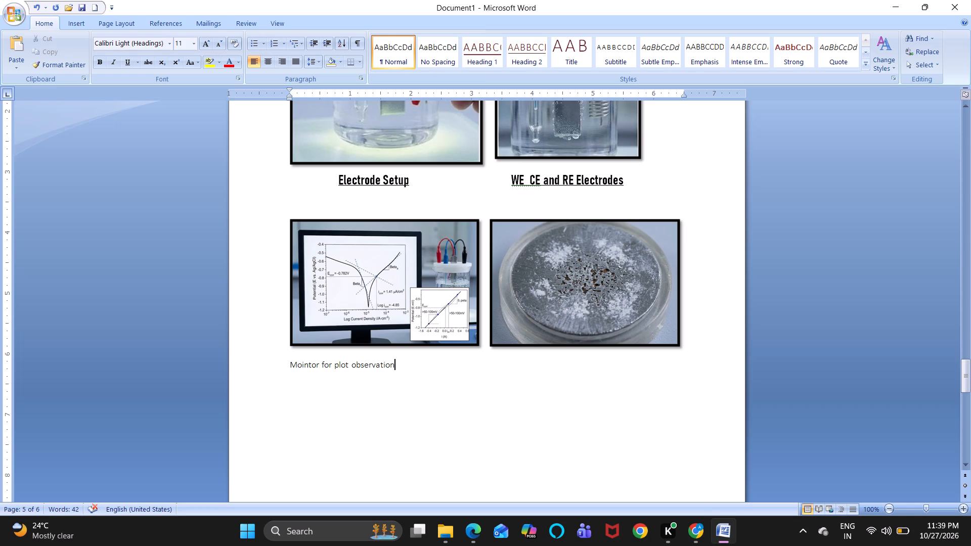
Format the "Mointor for plot observation" caption in bold Bahnschrift Condensed at size 16, without an underline.
left_click_drag(402, 365, 298, 363)
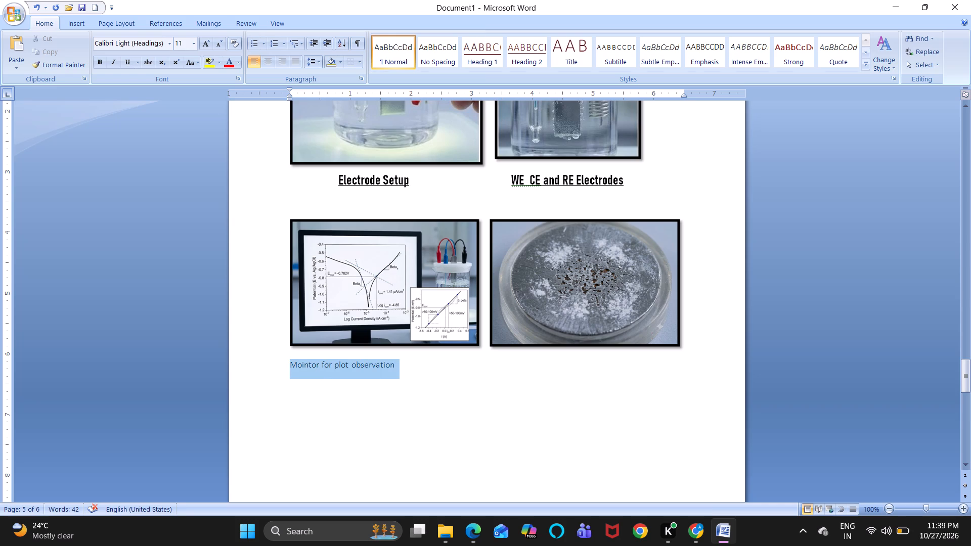
left_click_drag(298, 363, 295, 363)
left_click_drag(101, 62, 206, 42)
left_click(206, 42)
left_click(206, 42)
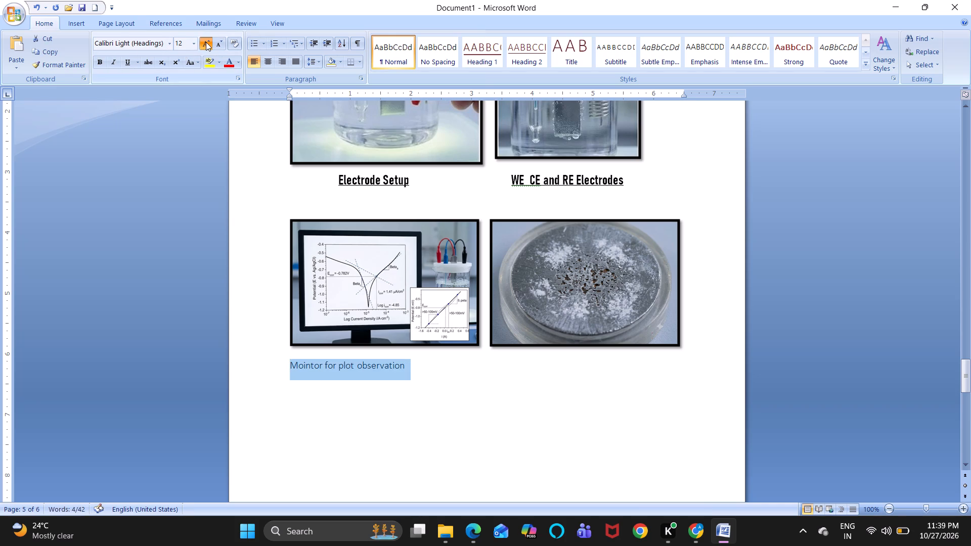
left_click(206, 42)
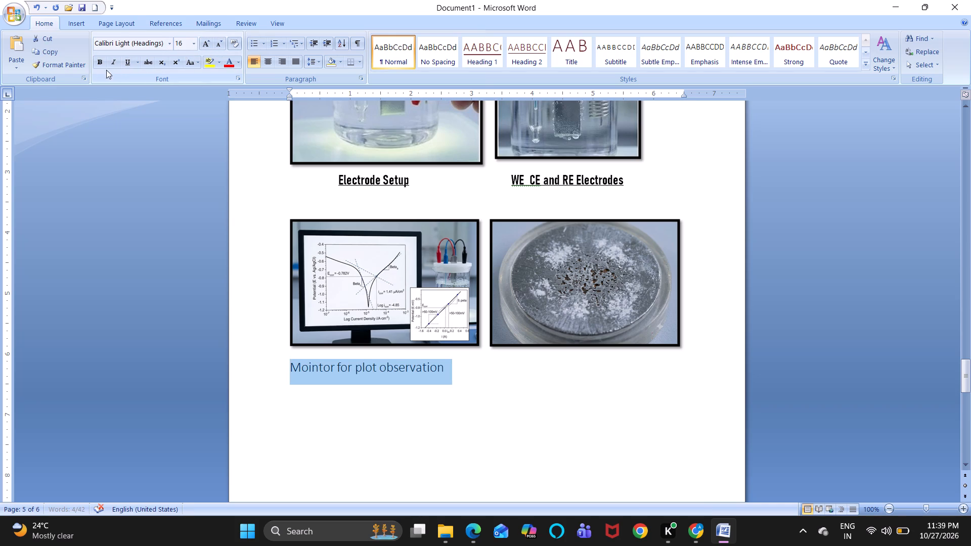
left_click(99, 61)
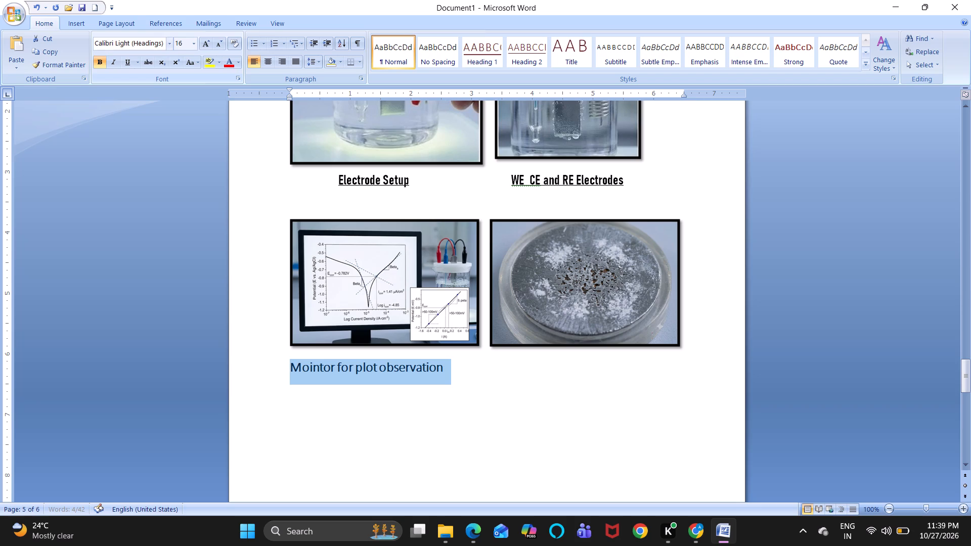
left_click(170, 43)
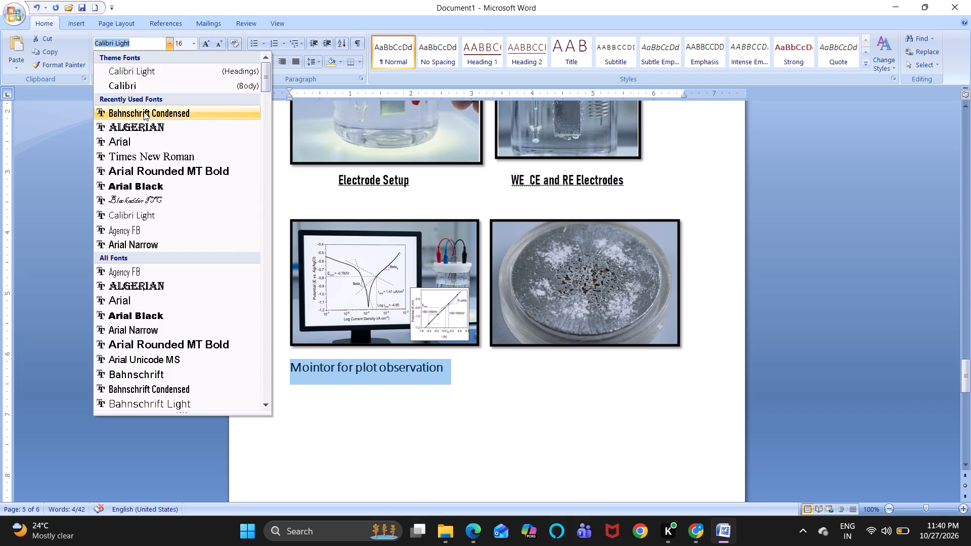
left_click(144, 112)
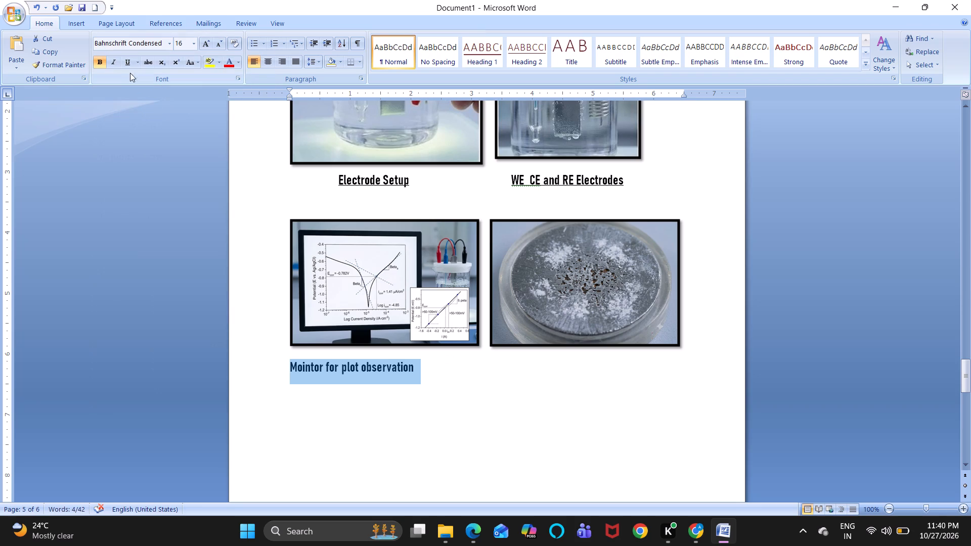
left_click(128, 64)
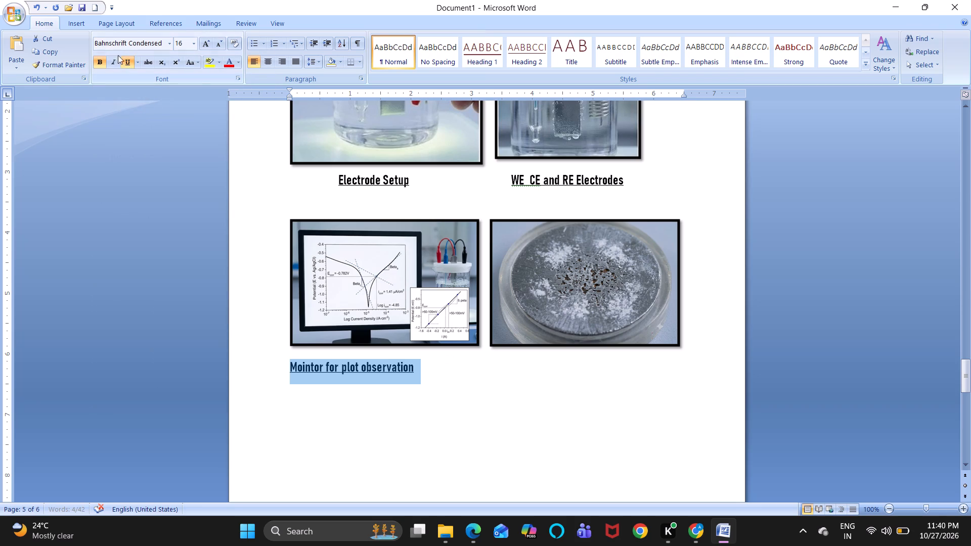
left_click(127, 62)
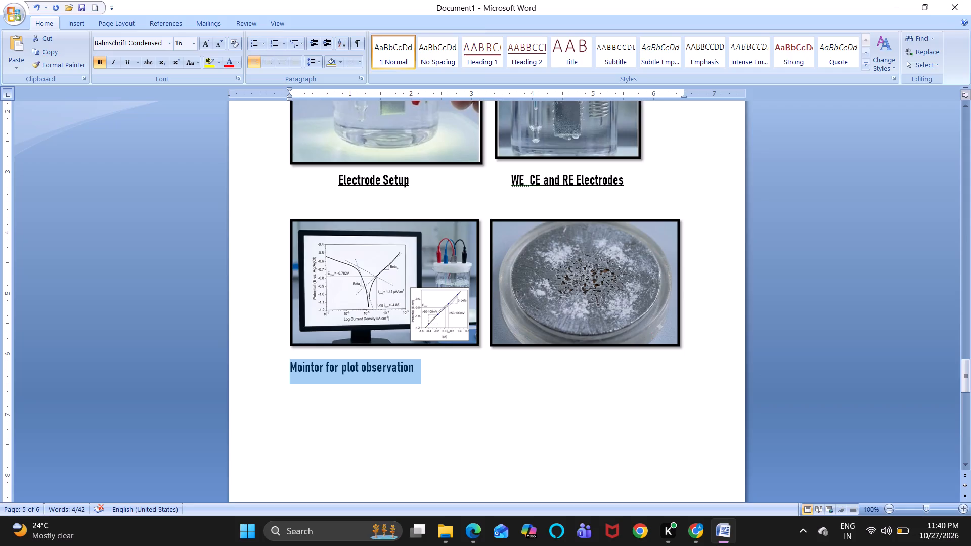
Insert twelve plain spaces before the "Mointor for plot observation" caption to shift it toward the middle of the monitor picture.
key("Left")
key("space")
key("space")
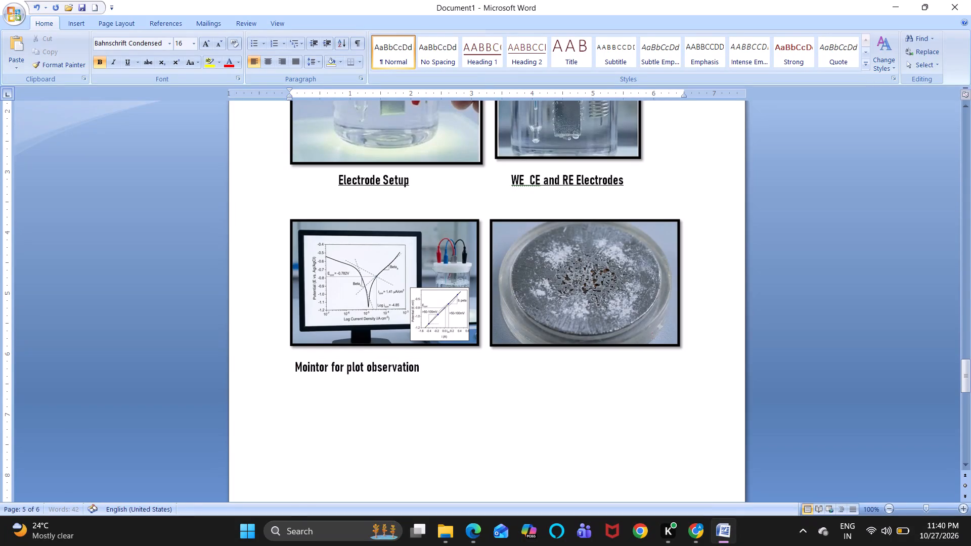
key("space")
key("space")
key("space")
key("space")
key("space")
key("space")
key("space")
key("space")
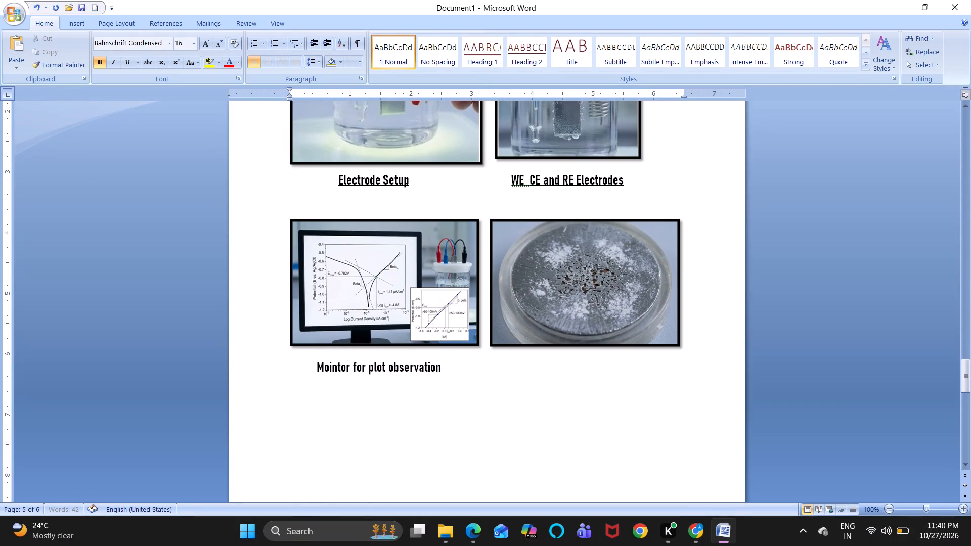
key("space")
key("space")
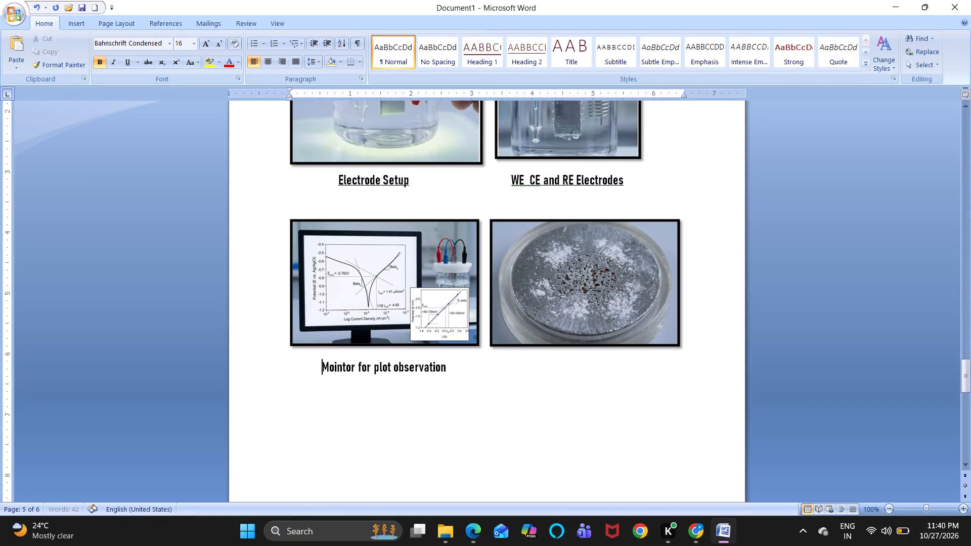
Underline the "Mointor for plot observation" caption text only, without the spaces before it.
left_click_drag(447, 365, 323, 366)
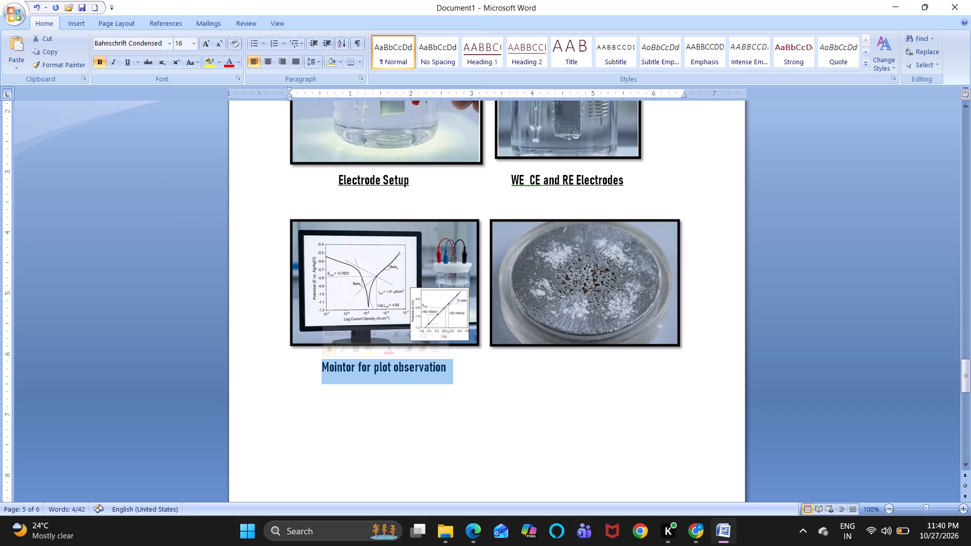
left_click(125, 62)
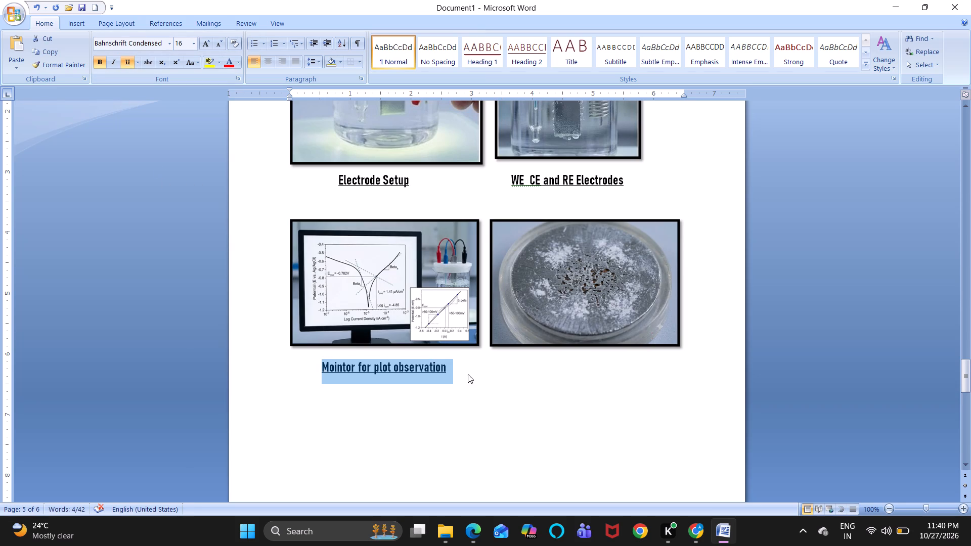
Look back through the document's earlier pages to check the existing picture captions and their formatting.
scroll(468, 374, "down", 9)
scroll(468, 374, "up", 13)
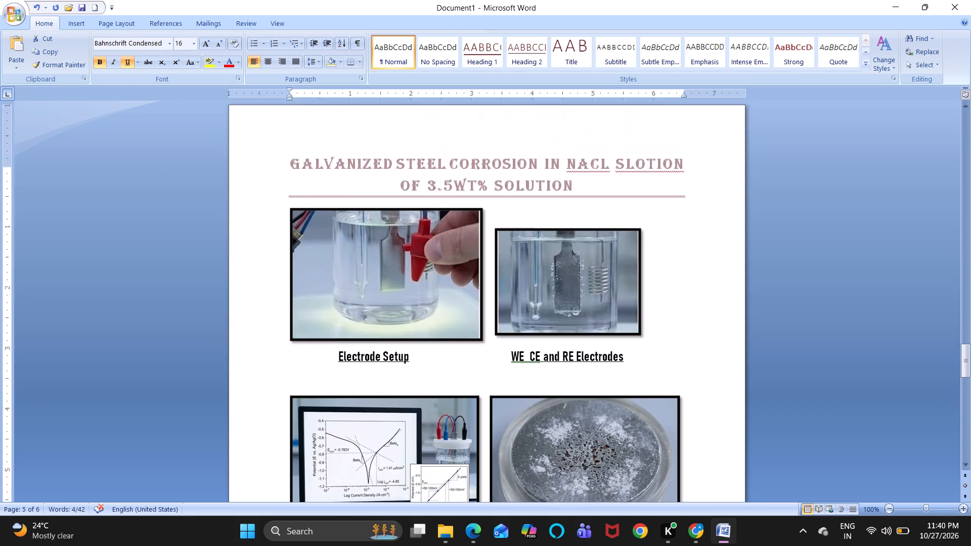
scroll(468, 374, "up", 11)
scroll(468, 374, "up", 20)
scroll(468, 374, "up", 5)
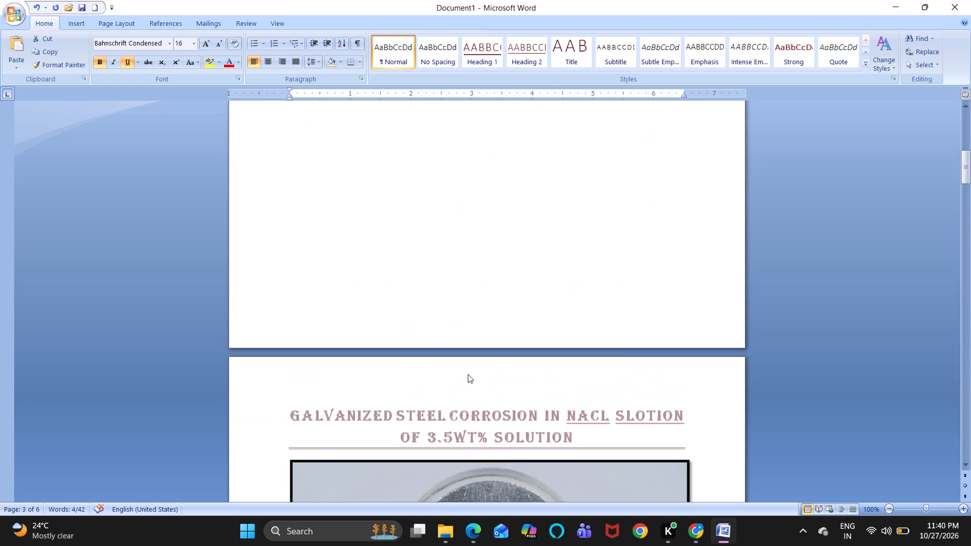
scroll(468, 374, "up", 10)
scroll(468, 374, "down", 13)
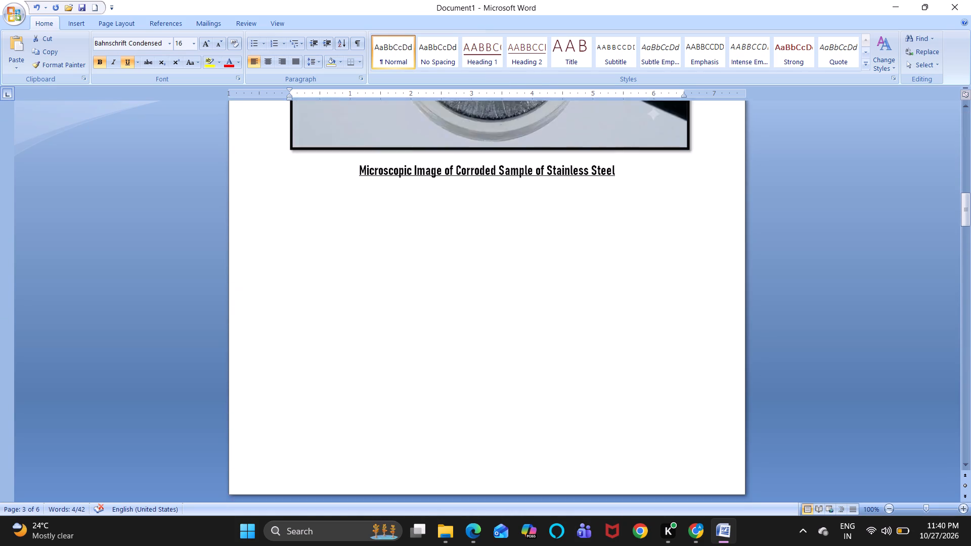
scroll(468, 374, "down", 2)
scroll(468, 374, "up", 7)
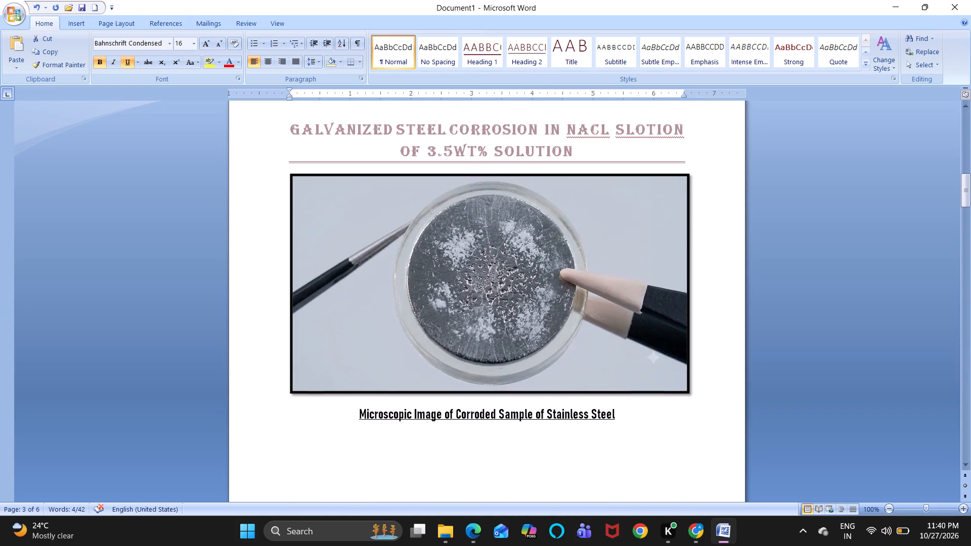
scroll(468, 374, "up", 12)
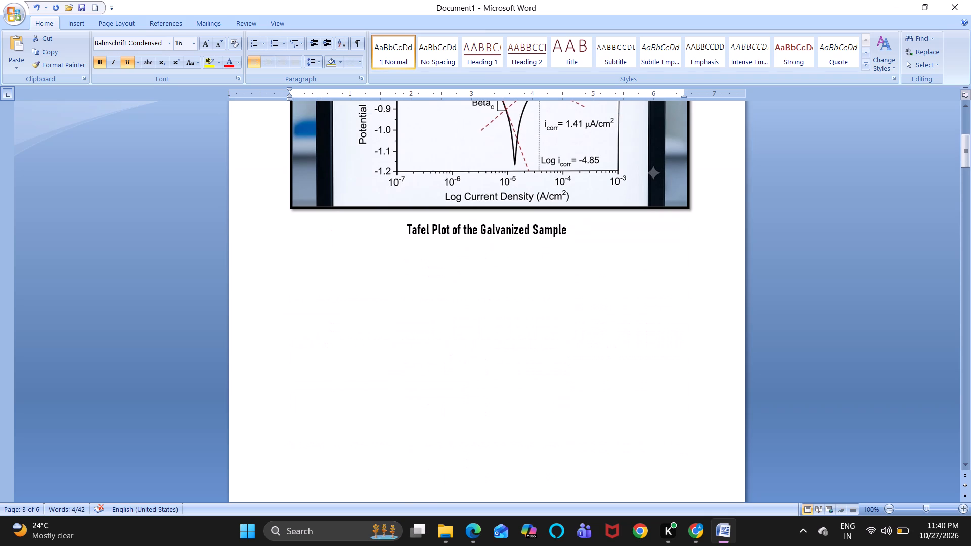
scroll(468, 374, "up", 4)
scroll(468, 374, "down", 11)
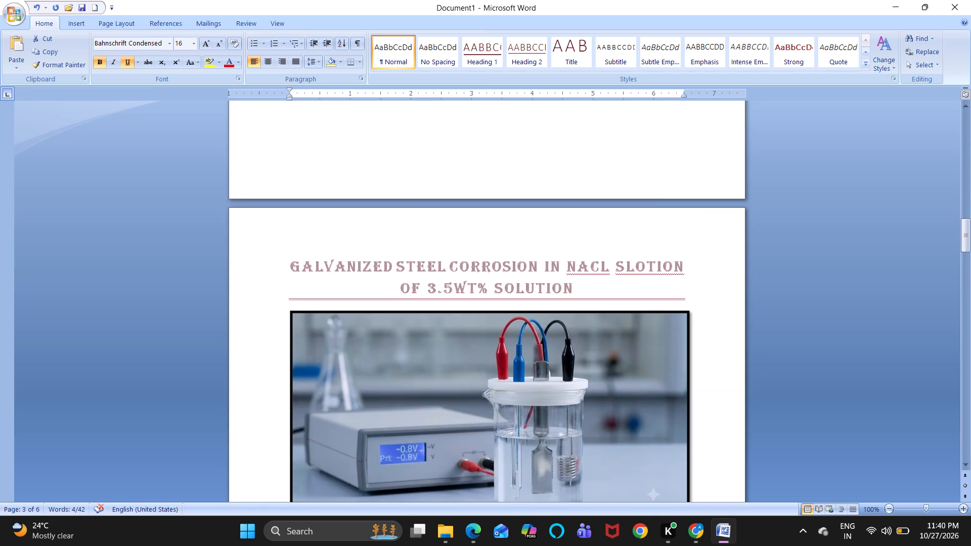
scroll(468, 374, "down", 9)
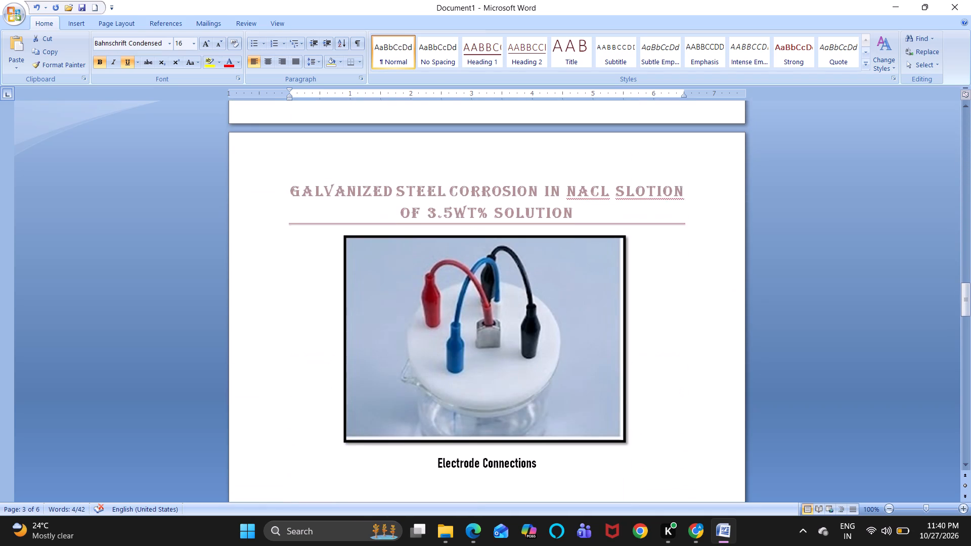
scroll(468, 374, "down", 1)
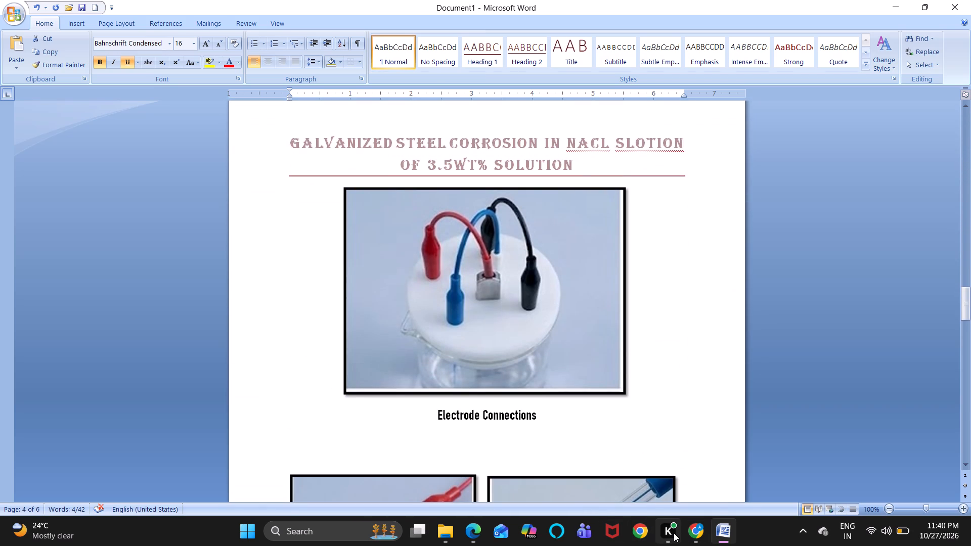
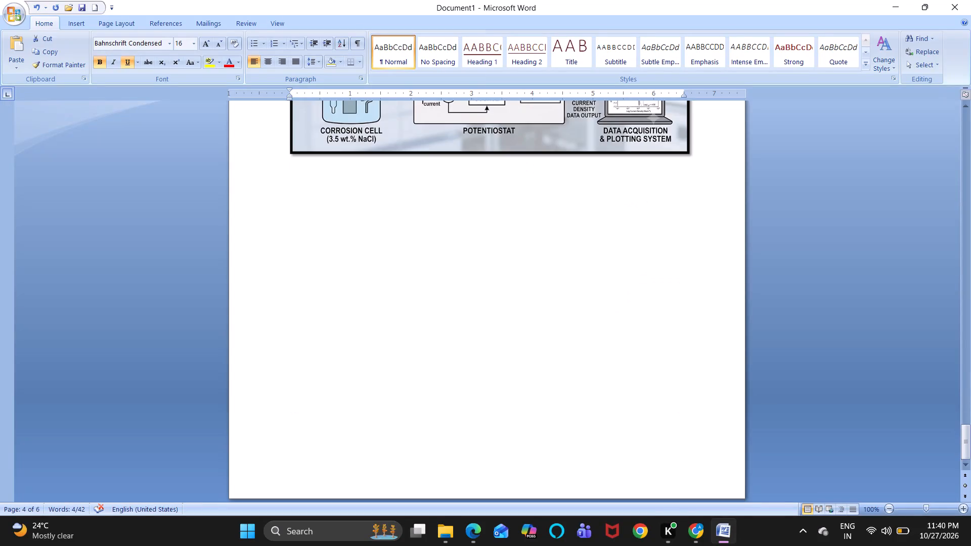
On page 5, extend the "Mointor for plot observation" caption line with spaces until the insertion point sits beneath the corroded sample picture.
scroll(583, 430, "up", 2)
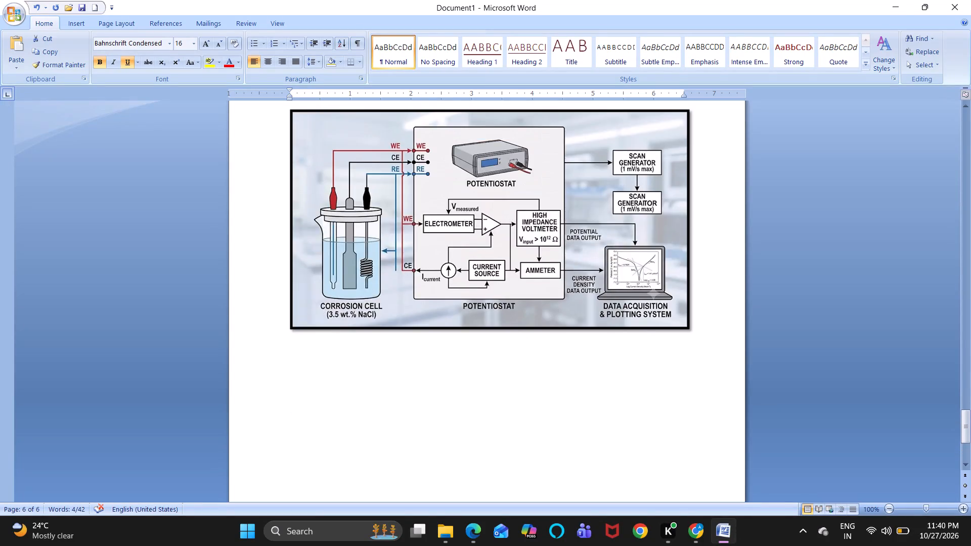
scroll(583, 430, "up", 8)
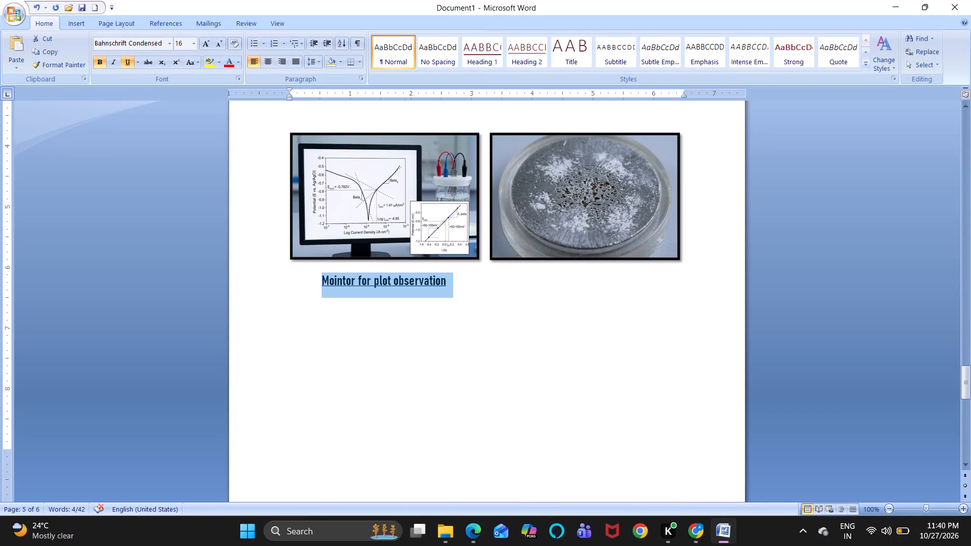
left_click(551, 281)
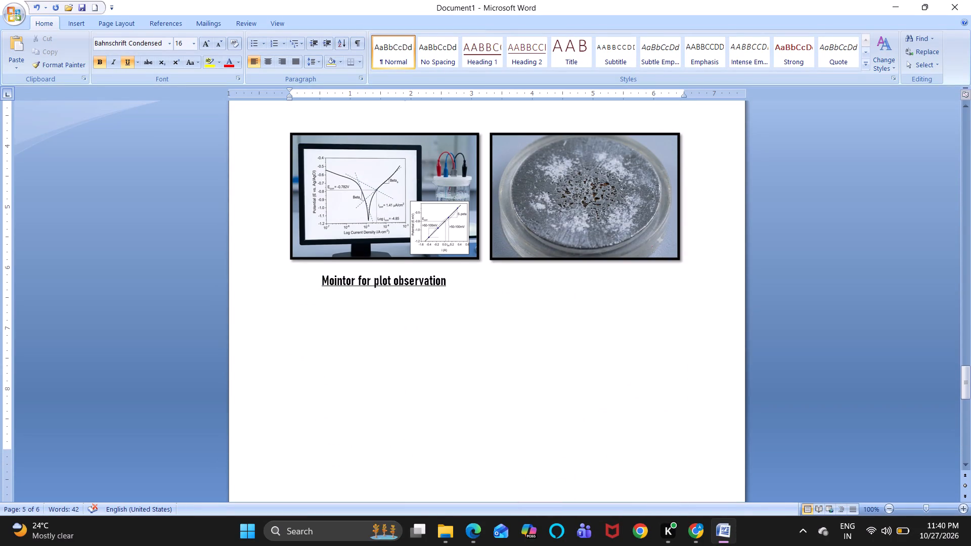
key("space")
key("space")
key("space")
key("space")
key("space")
key("space")
key("space")
key("space")
key("space")
key("space")
key("space")
key("space")
key("space")
key("space")
key("space")
key("space")
key("space")
key("space")
key("space")
key("space")
key("space")
key("space")
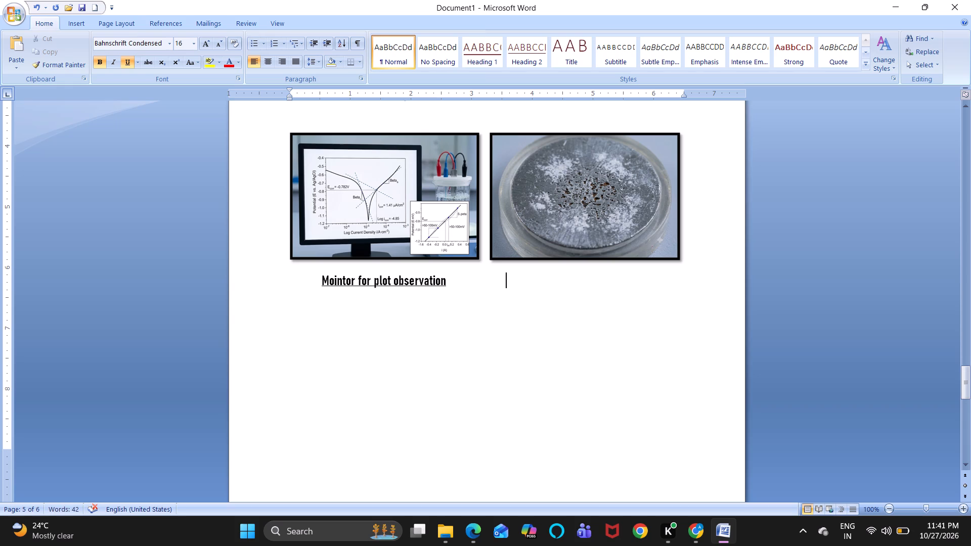
Review the pictures and captions on the earlier pages, including the microscopic sample, electrode and potentiostat images.
scroll(551, 281, "up", 20)
scroll(551, 281, "up", 2)
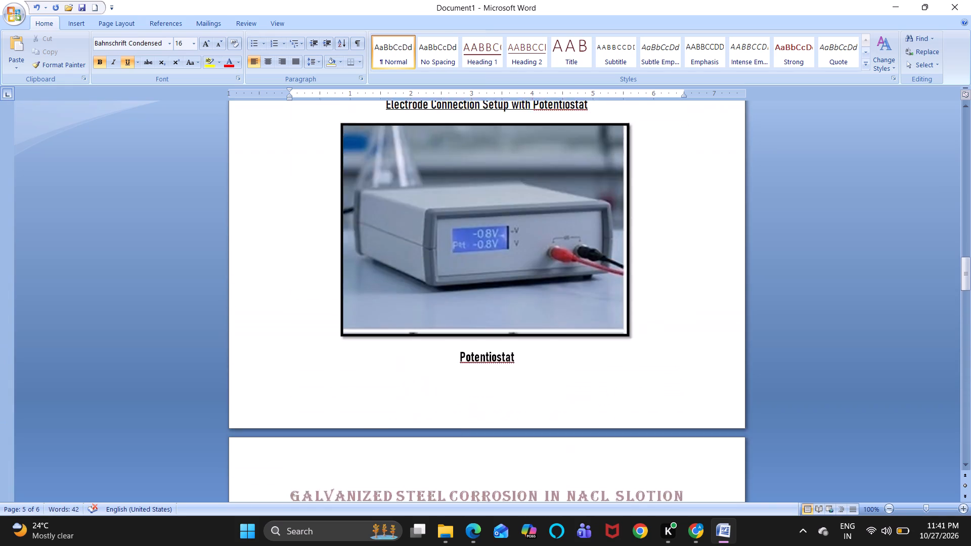
scroll(551, 281, "up", 16)
scroll(551, 281, "up", 5)
scroll(551, 281, "down", 1)
scroll(551, 281, "up", 2)
scroll(551, 281, "down", 1)
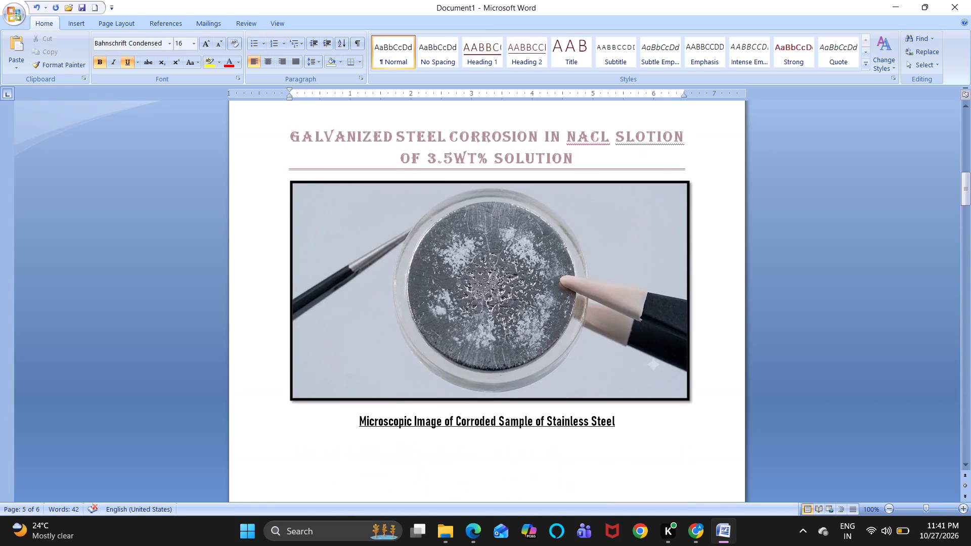
scroll(551, 281, "down", 4)
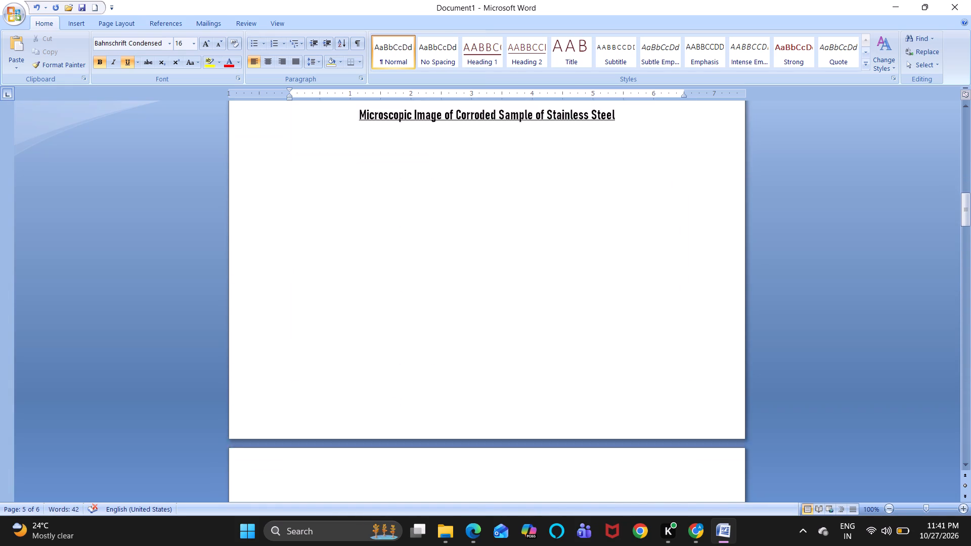
scroll(551, 281, "down", 13)
scroll(551, 281, "down", 12)
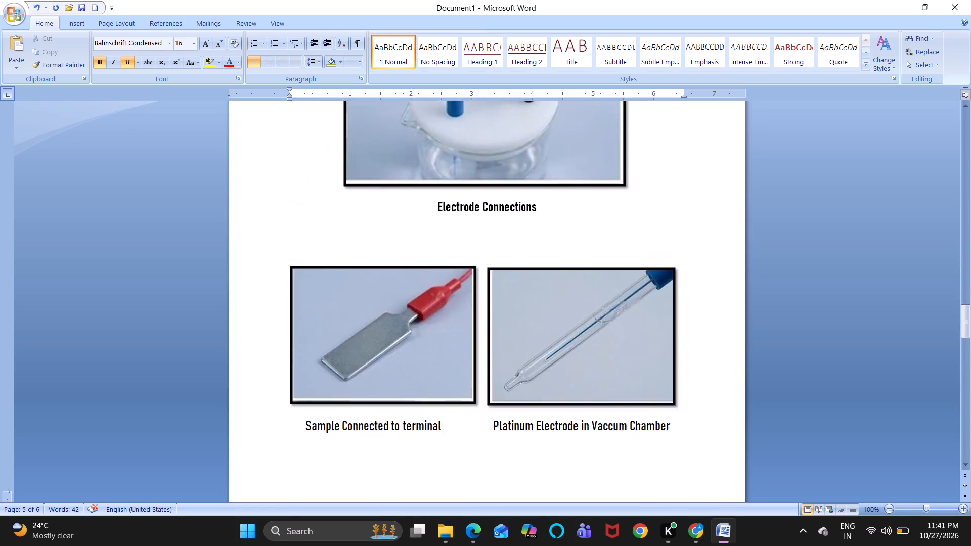
scroll(551, 281, "down", 19)
scroll(551, 281, "up", 3)
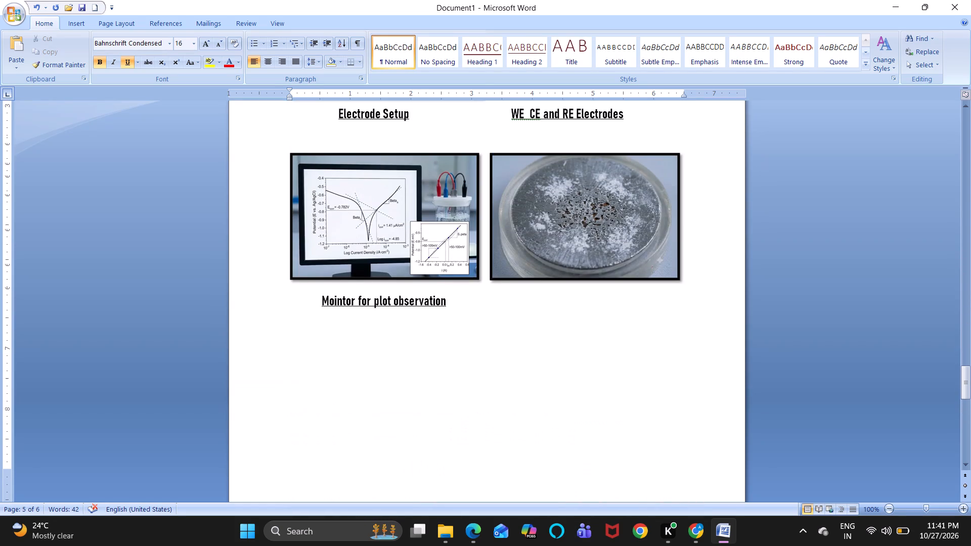
Enter the caption "Corroded Sample" beneath the corroded disc picture, on the same line as the monitor caption.
left_click(551, 281)
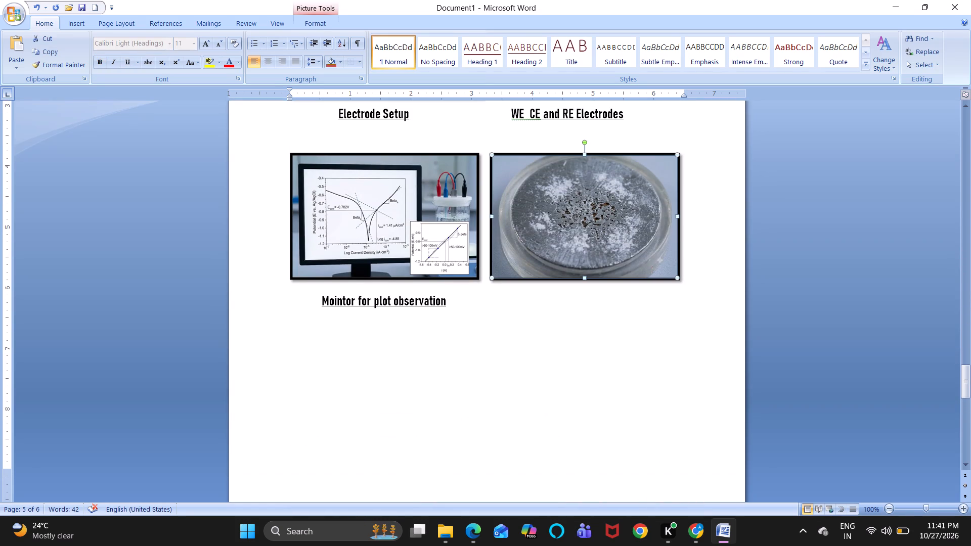
left_click(521, 300)
key("shift+c")
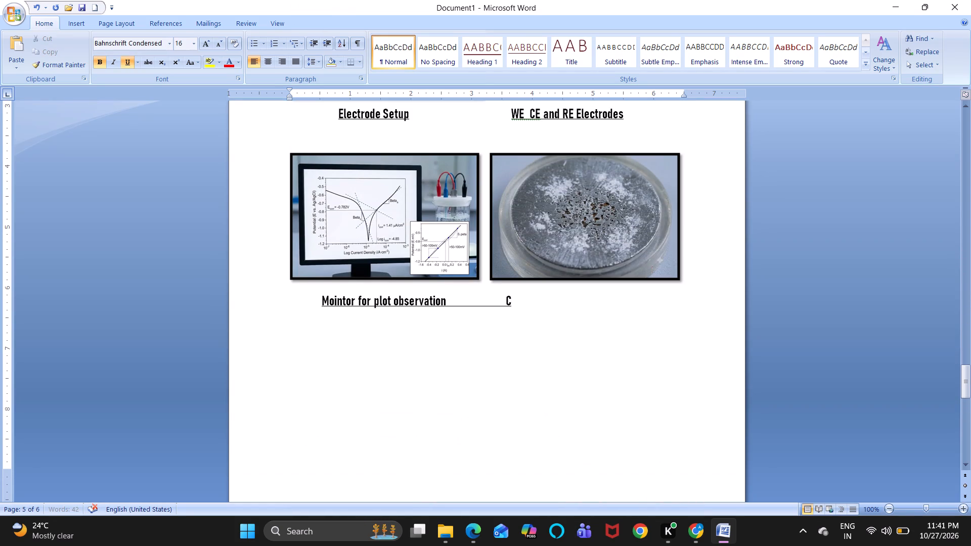
key("o")
type("rr")
type("oded")
key("space")
type("Sample")
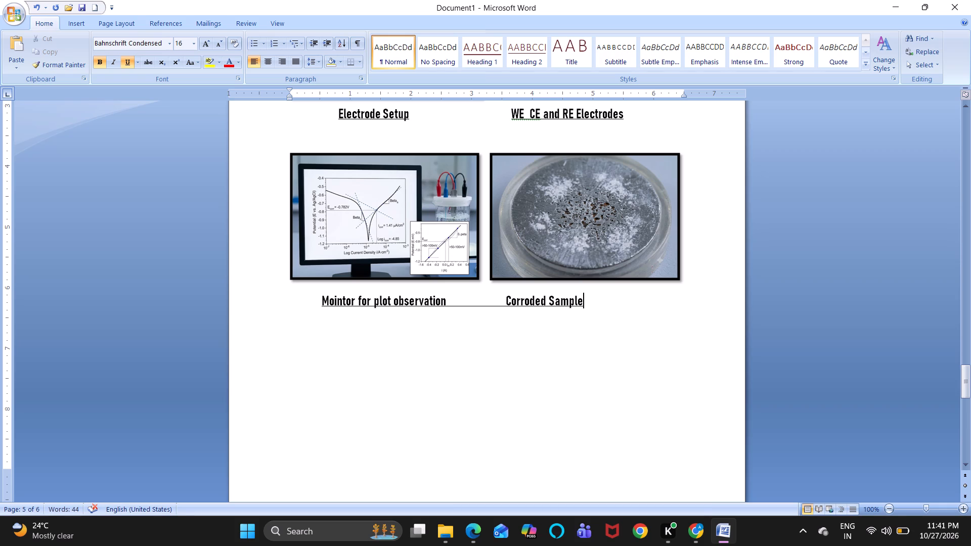
Add spaces before "Corroded Sample" to shift the caption toward the centre of its picture.
left_click(505, 304)
key("space")
key("space")
key("space")
key("space")
key("space")
key("space")
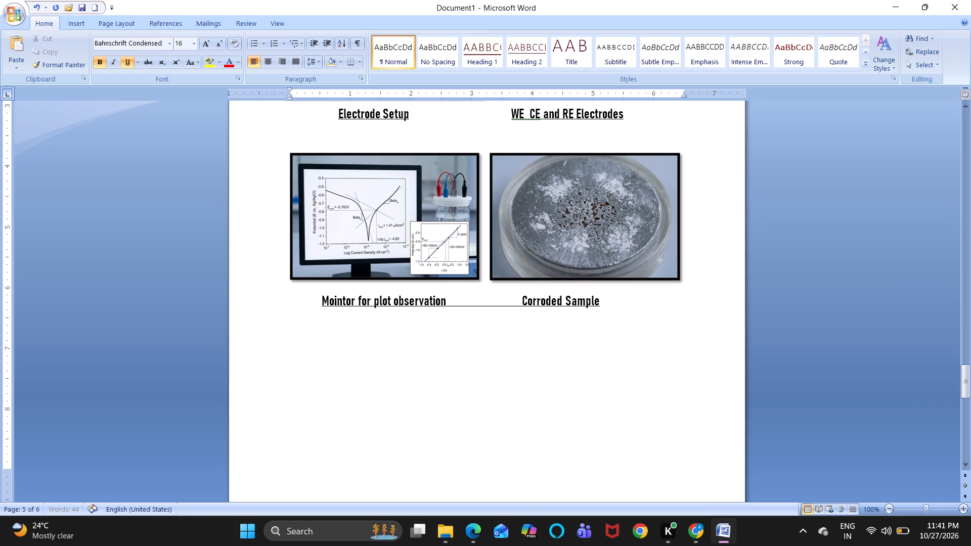
key("space")
key("space")
key("space")
key("space")
key("space")
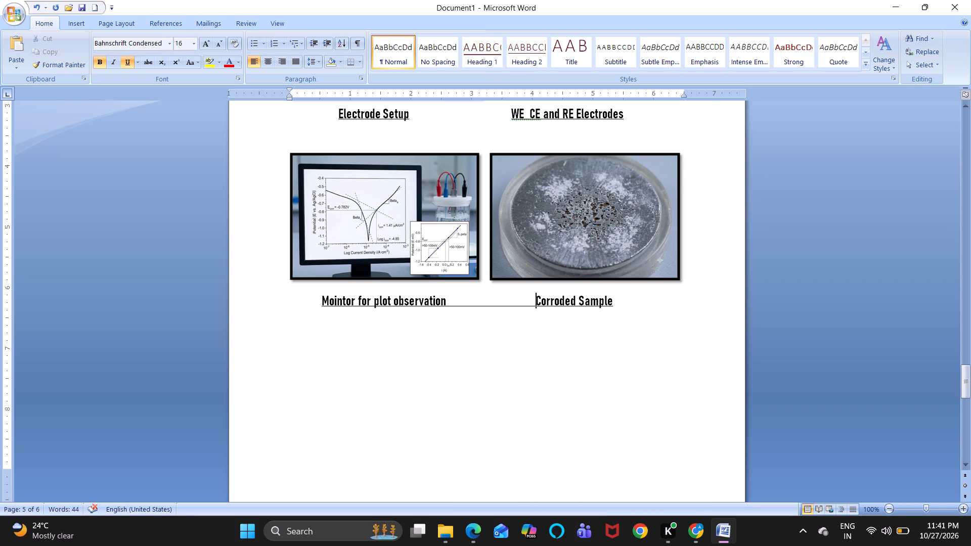
Remove the underline from the blank gap between "Mointor for plot observation" and "Corroded Sample".
left_click_drag(535, 301, 506, 299)
left_click_drag(506, 299, 445, 297)
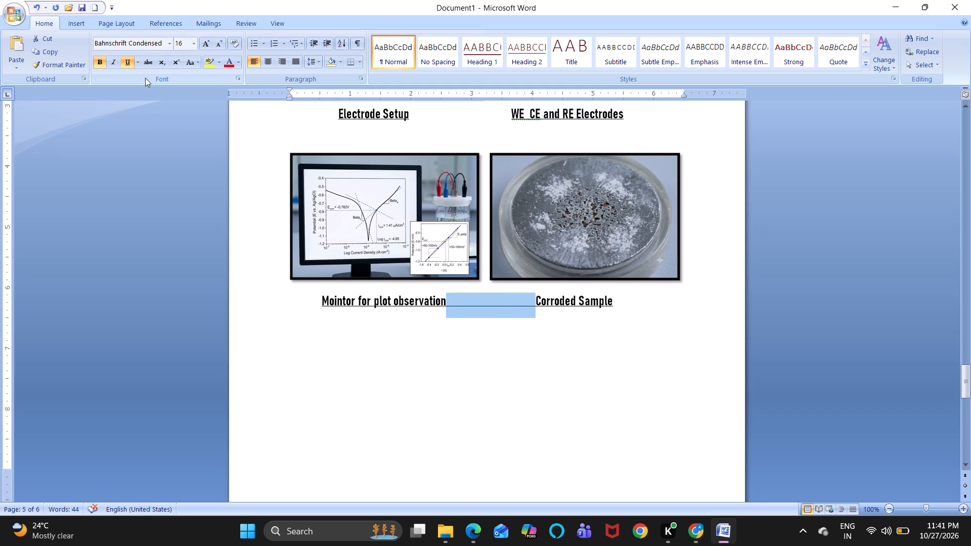
left_click(128, 61)
left_click(412, 361)
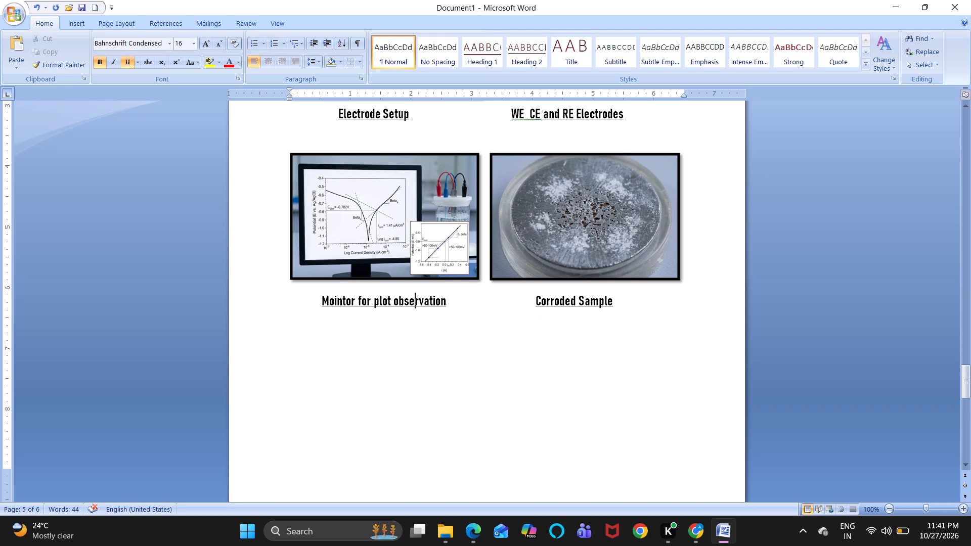
Start a caption two lines below the circuit diagram on the last page with the words "Circuit Setup Image".
scroll(491, 369, "down", 5)
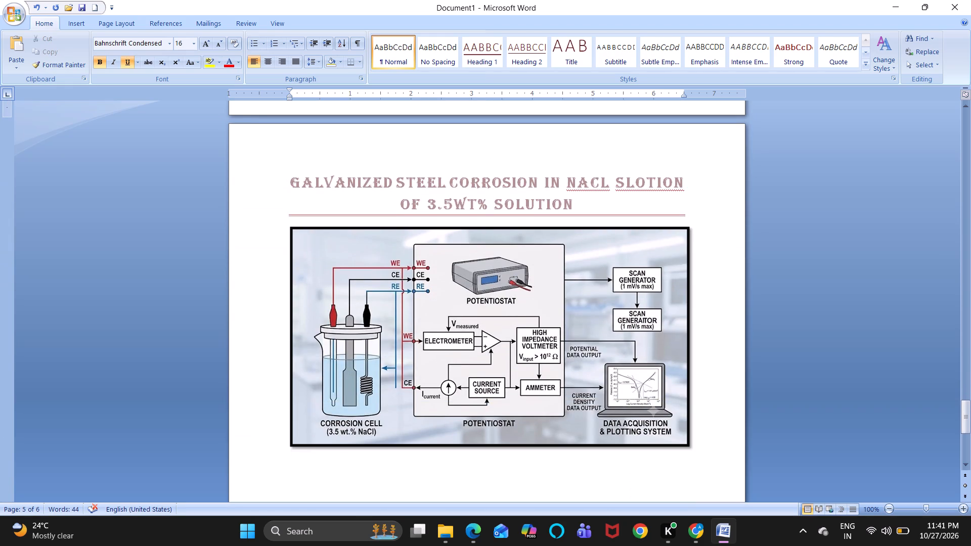
left_click(491, 369)
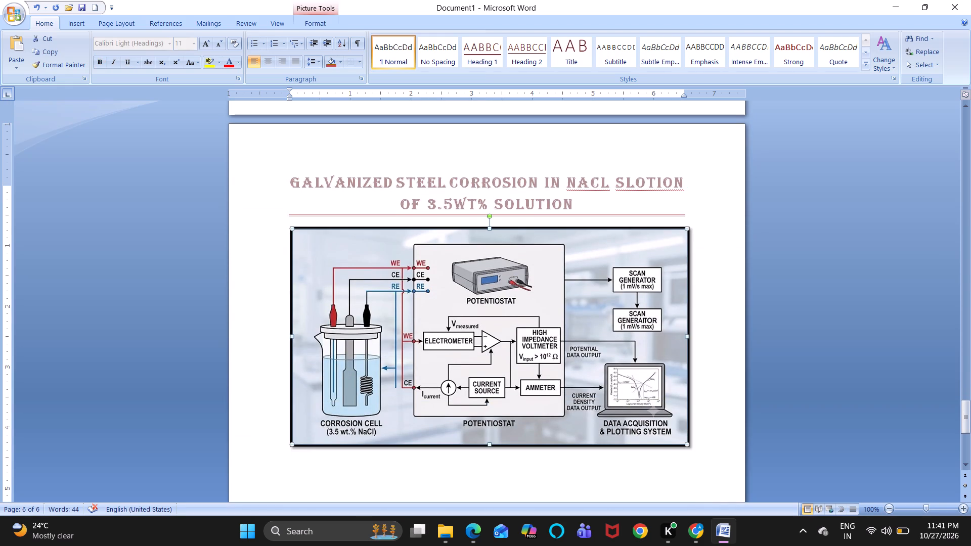
left_click(712, 442)
key("Return")
key("Return")
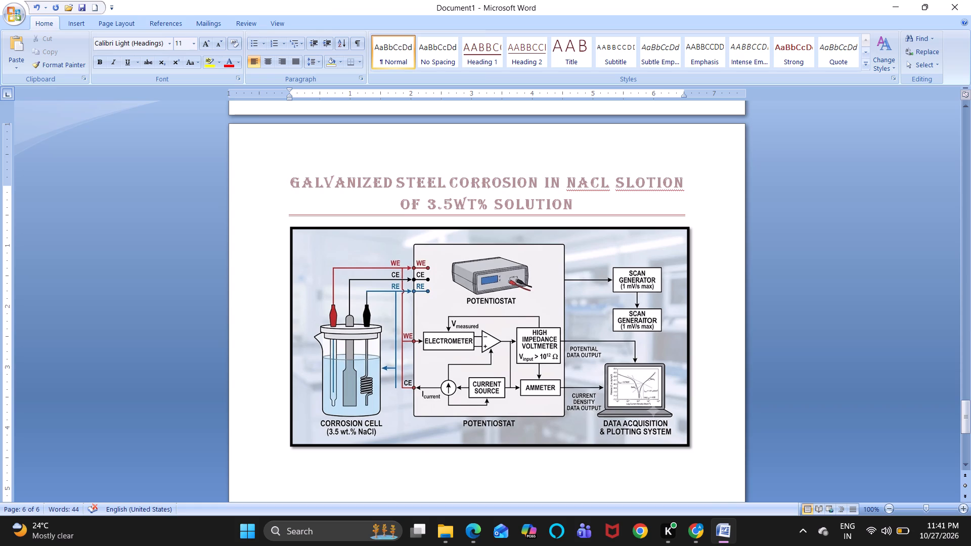
key("shift+c")
type("ircuit")
key("space")
type("Set")
key("i")
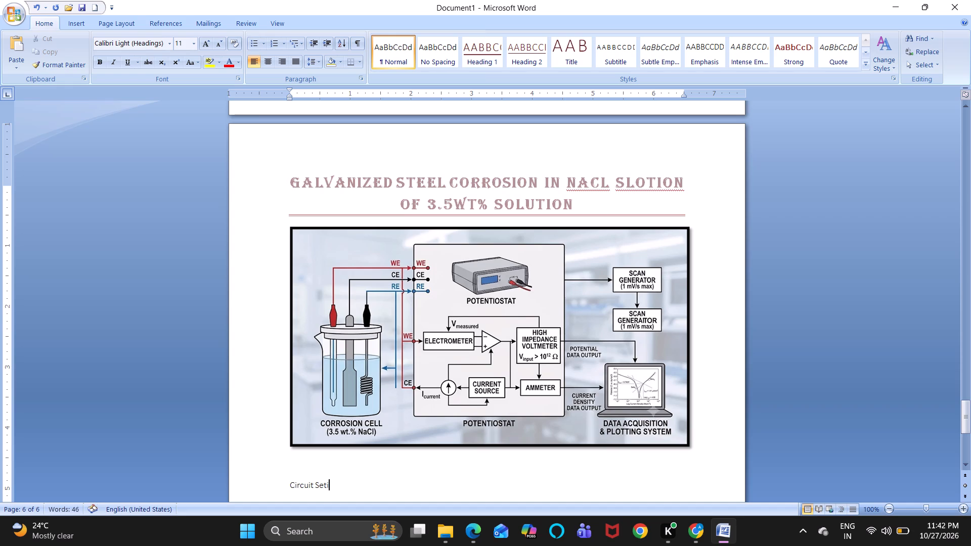
key("BackSpace")
type("up")
key("space")
type("Image")
key("space")
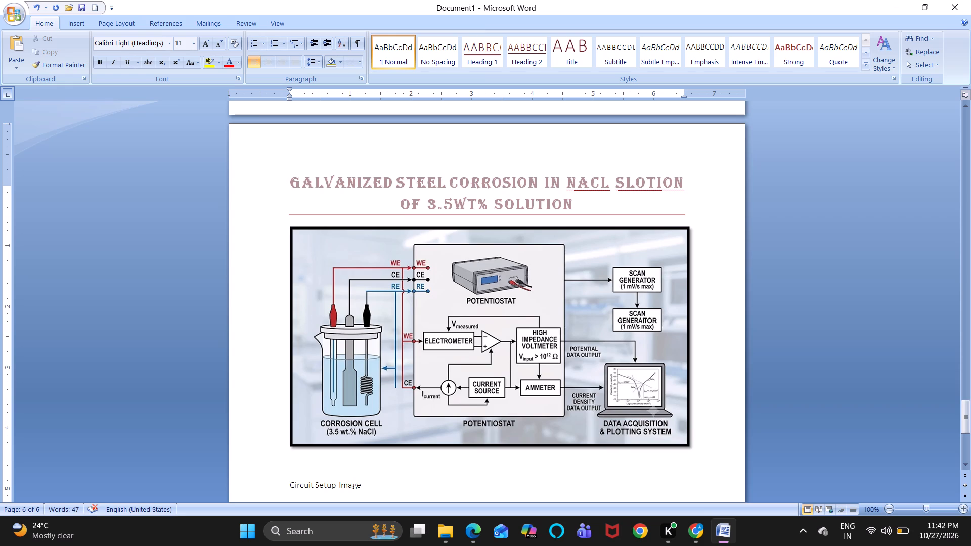
Continue the circuit diagram caption with "of Corrosion of Galvanized stainless".
type("of")
key("space")
type("Corrosion")
key("space")
type("of")
key("space")
key("shift+g")
type("al")
type("va")
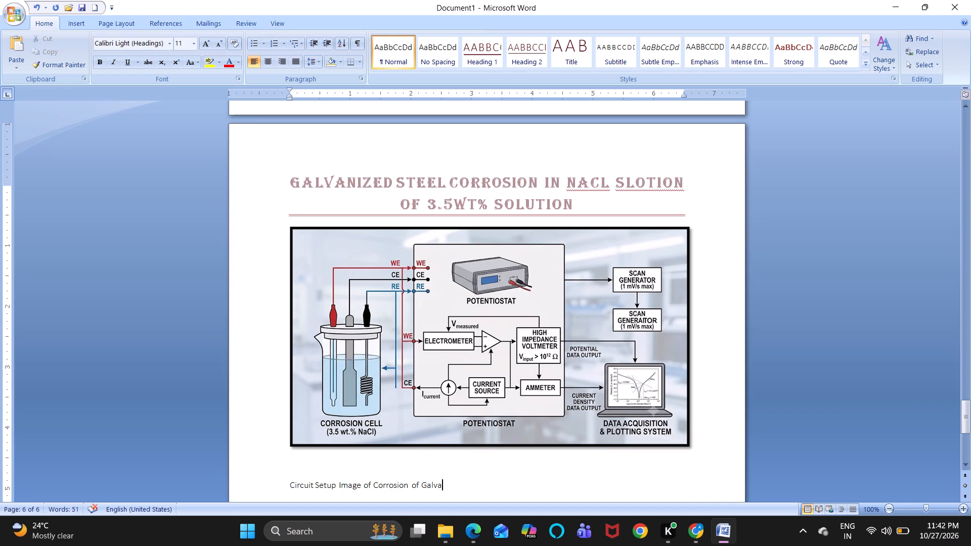
type("nized")
key("space")
type("sta")
type("inless")
key("space")
key("shift+s")
key("BackSpace")
Capitalize the first letter of "stainless" in the circuit diagram caption.
key("Left")
key("Left")
key("Left")
key("Left")
key("Left")
key("Left")
key("Left")
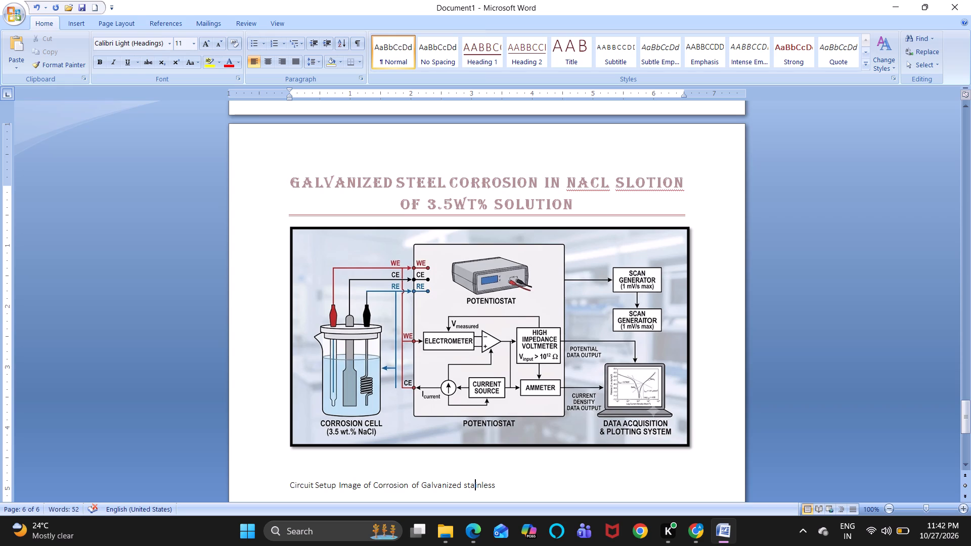
key("Left")
key("Left")
key("BackSpace")
key("shift+s")
Add the word "Steel" at the end of the circuit diagram caption.
key("Right")
key("Right")
key("Right")
key("Right")
key("Right")
key("Right")
key("Right")
key("Right")
key("Right")
key("Right")
key("Right")
key("Left")
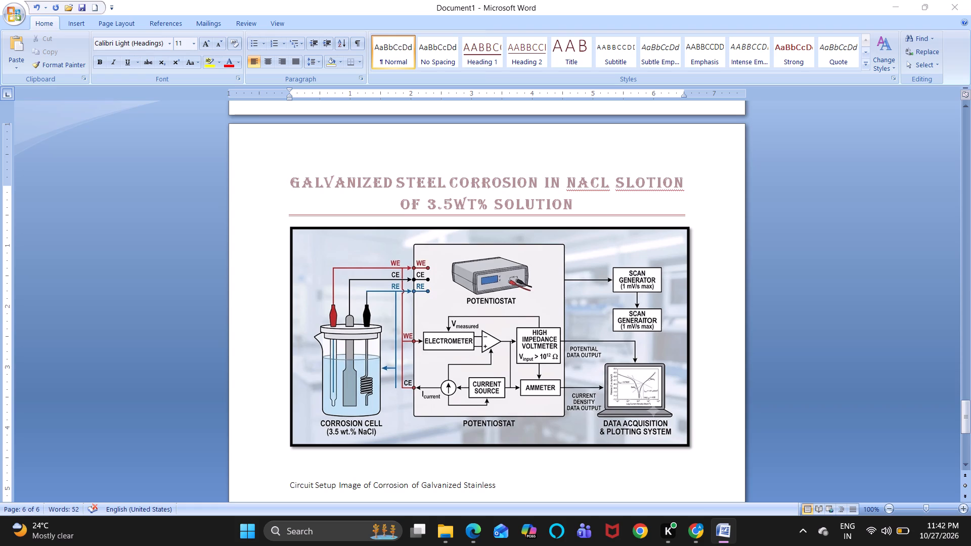
key("Left")
scroll(712, 442, "down", 2)
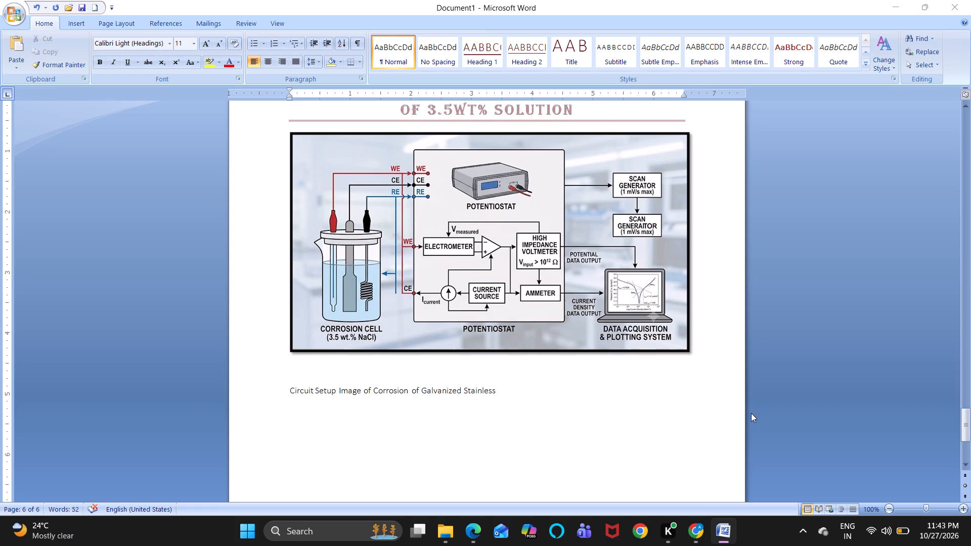
key("Left")
key("Left")
key("Left")
key("Left")
left_click(569, 396)
type("Ste")
type("el")
key("space")
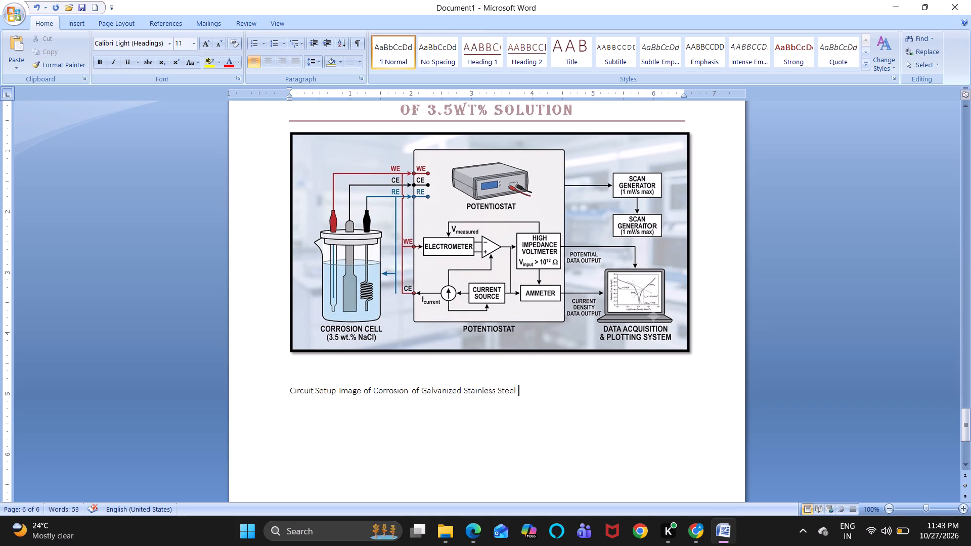
Format the whole circuit diagram caption as bold Bahnschrift Condensed, size 16, and centre it beneath the picture.
left_click_drag(288, 388, 492, 383)
left_click_drag(492, 383, 525, 396)
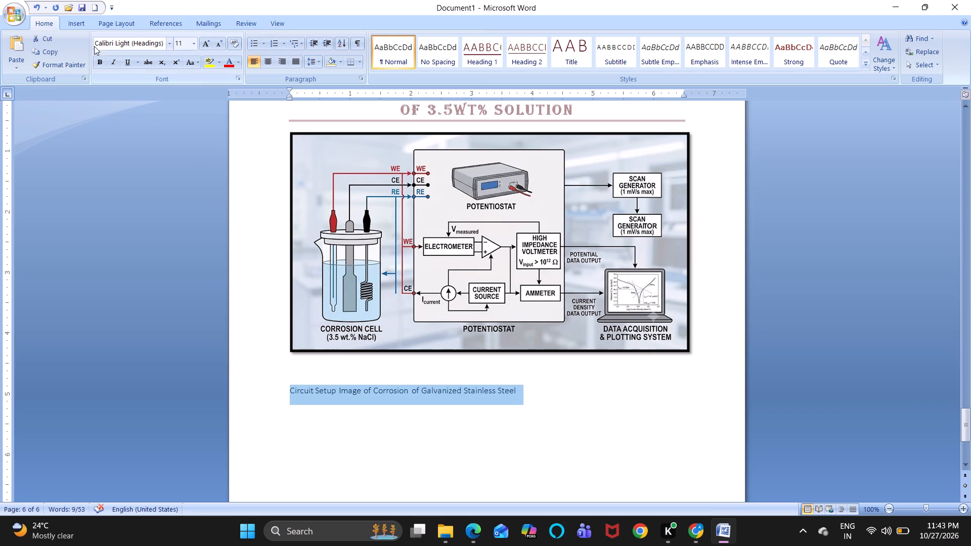
left_click(101, 64)
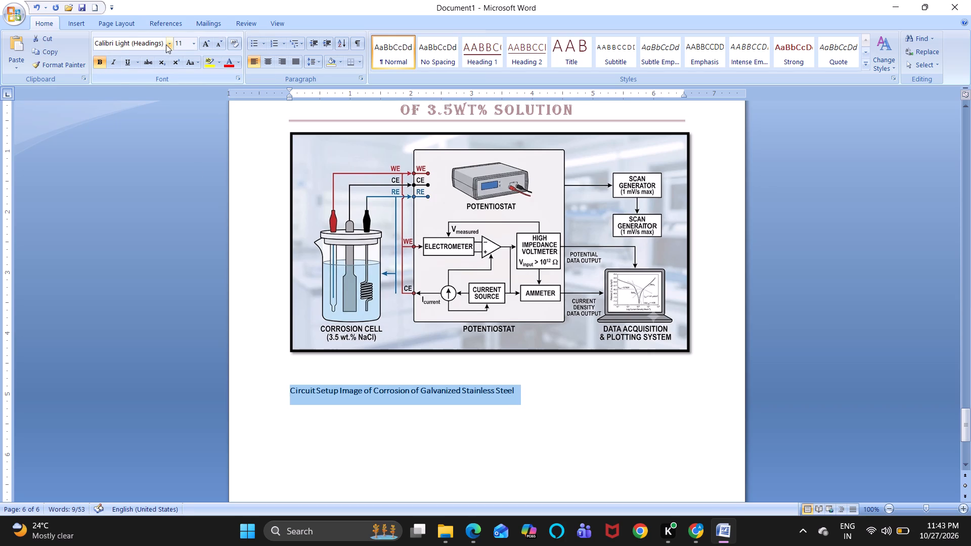
left_click(166, 44)
left_click(157, 111)
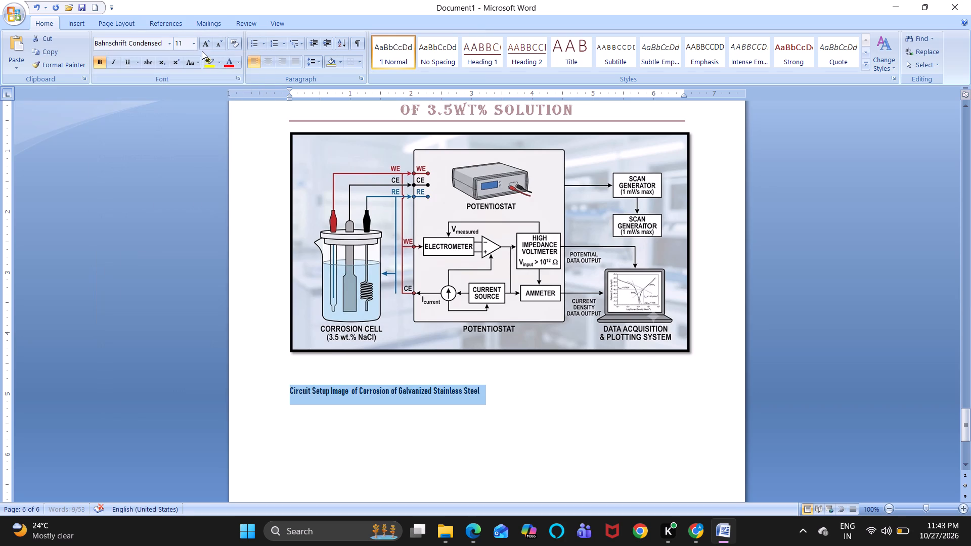
left_click(209, 41)
left_click(209, 41)
left_click(209, 41)
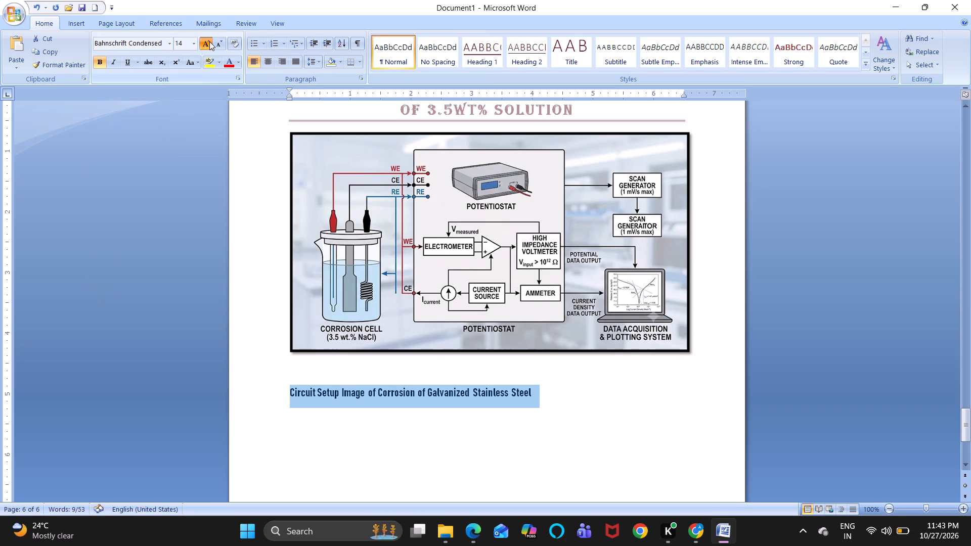
left_click(265, 62)
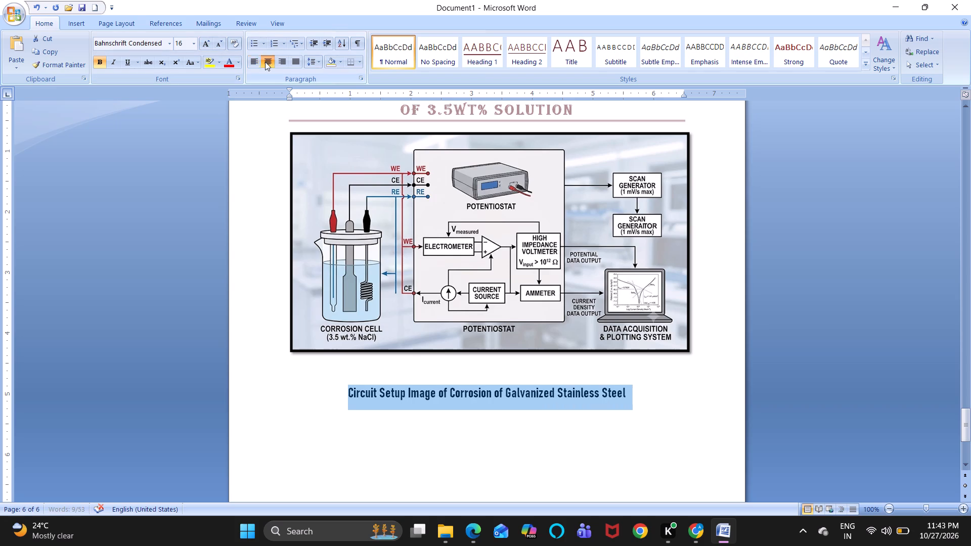
Review the pictures and captions on the other pages, back to the Tafel plot, to compare them with the circuit caption.
scroll(377, 334, "up", 13)
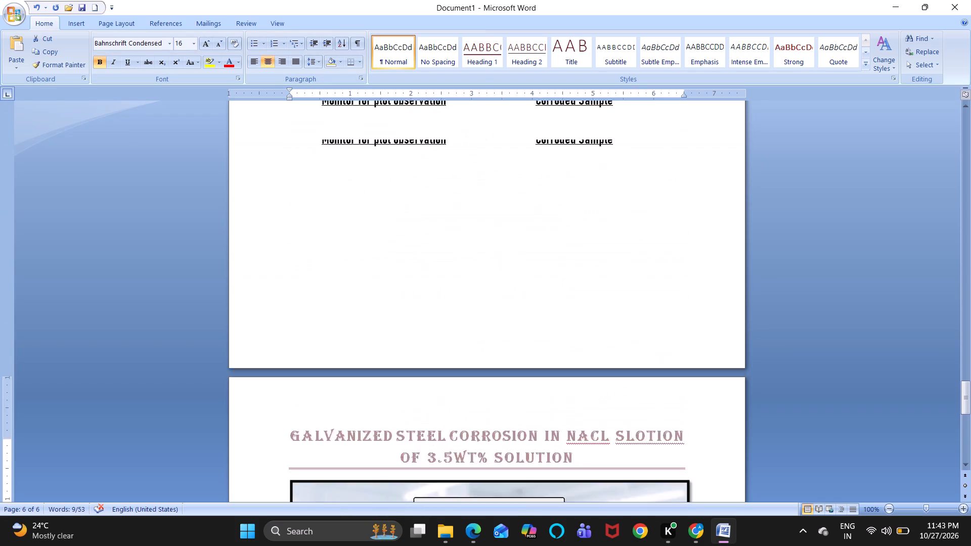
scroll(377, 334, "up", 6)
scroll(377, 334, "down", 17)
scroll(377, 334, "down", 4)
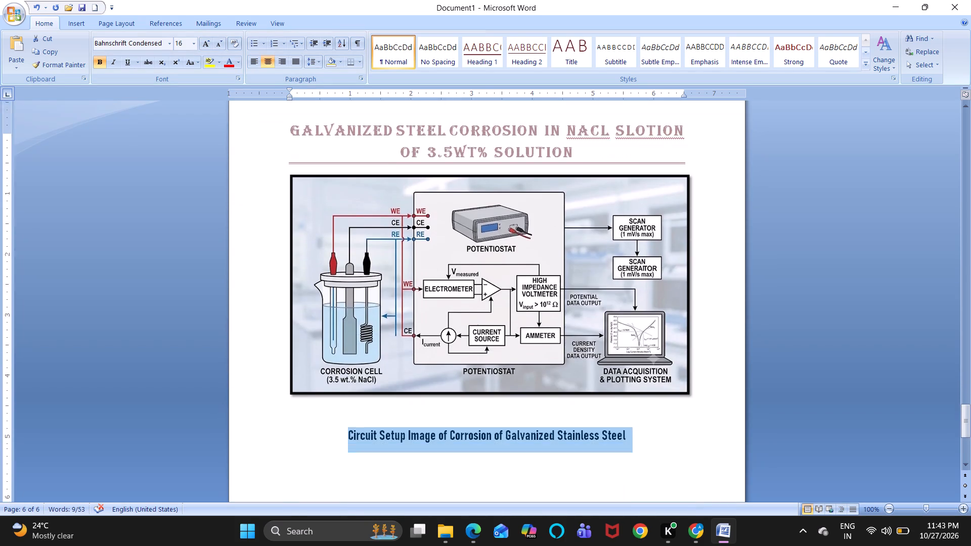
scroll(377, 334, "down", 2)
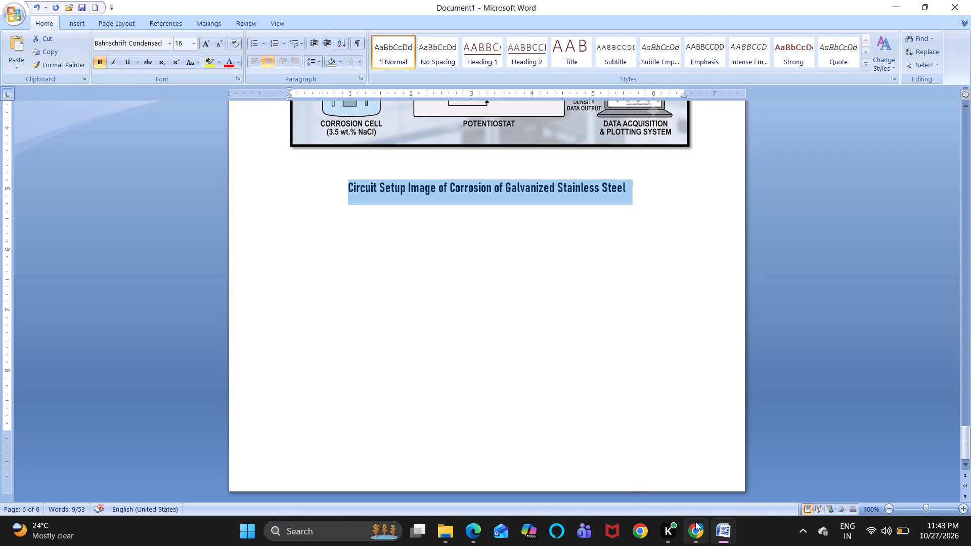
scroll(566, 348, "up", 20)
scroll(566, 348, "up", 1)
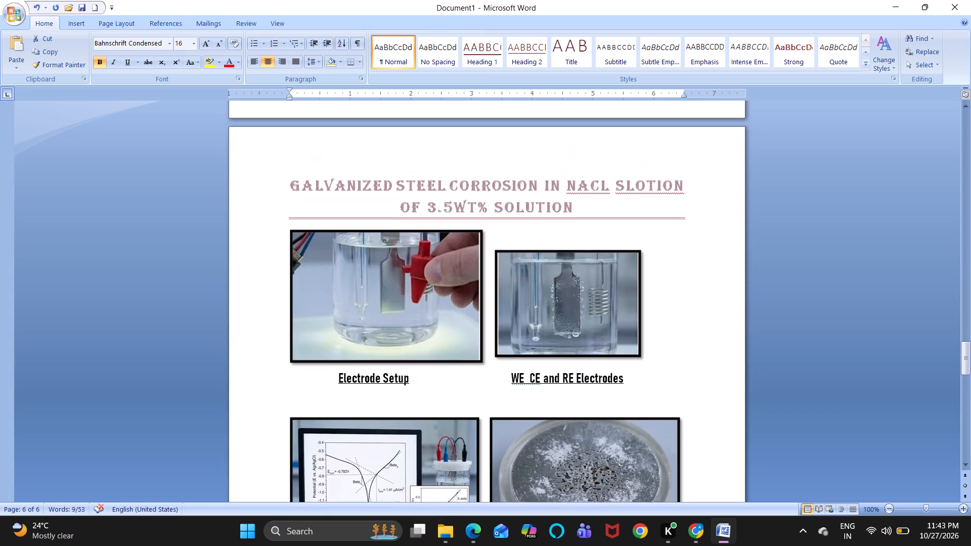
scroll(566, 348, "up", 20)
scroll(566, 348, "up", 14)
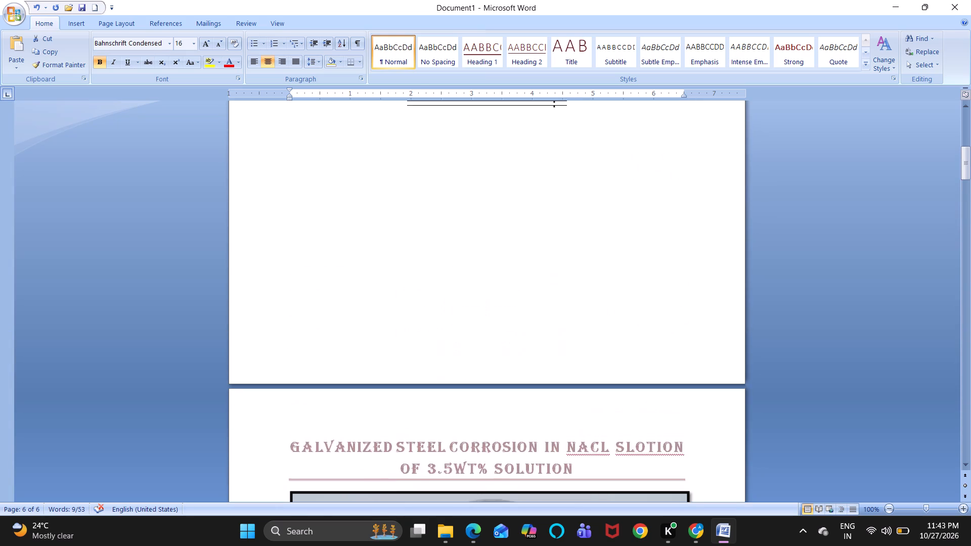
scroll(566, 348, "up", 6)
scroll(566, 348, "down", 1)
scroll(566, 348, "up", 11)
scroll(566, 348, "down", 1)
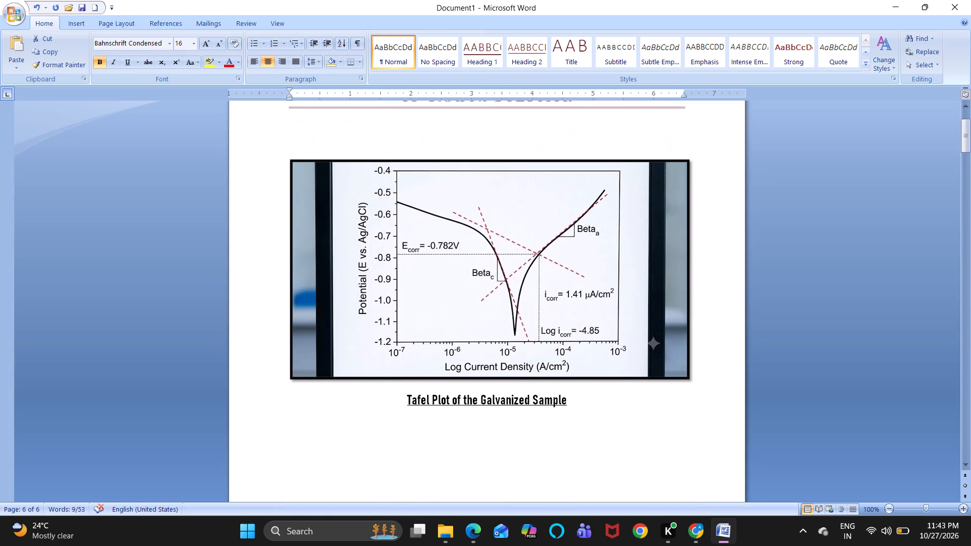
Change the font colour of the whole header title about galvanized steel corrosion to Black, Text 1, and return to the document body.
scroll(566, 348, "down", 6)
scroll(566, 348, "up", 20)
scroll(566, 348, "up", 4)
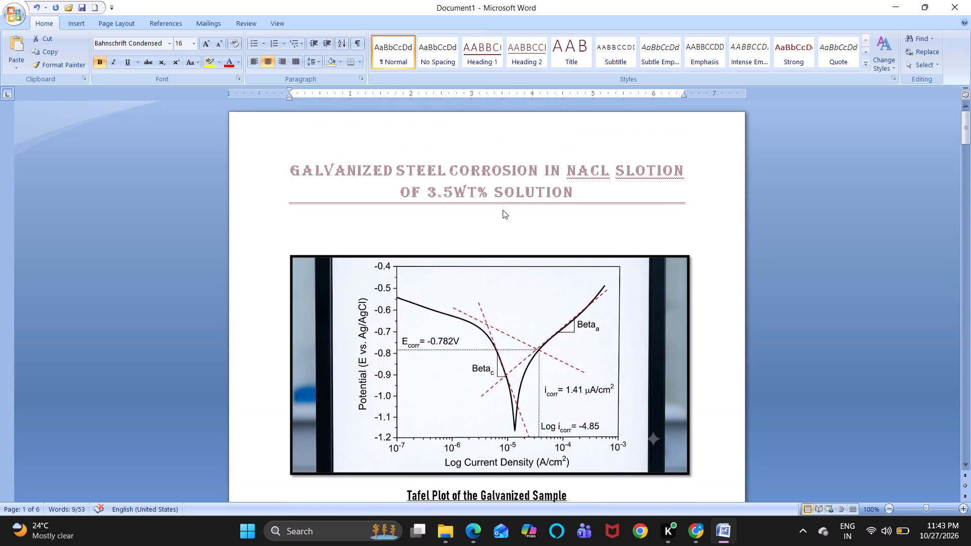
left_click(502, 202)
left_click(537, 192)
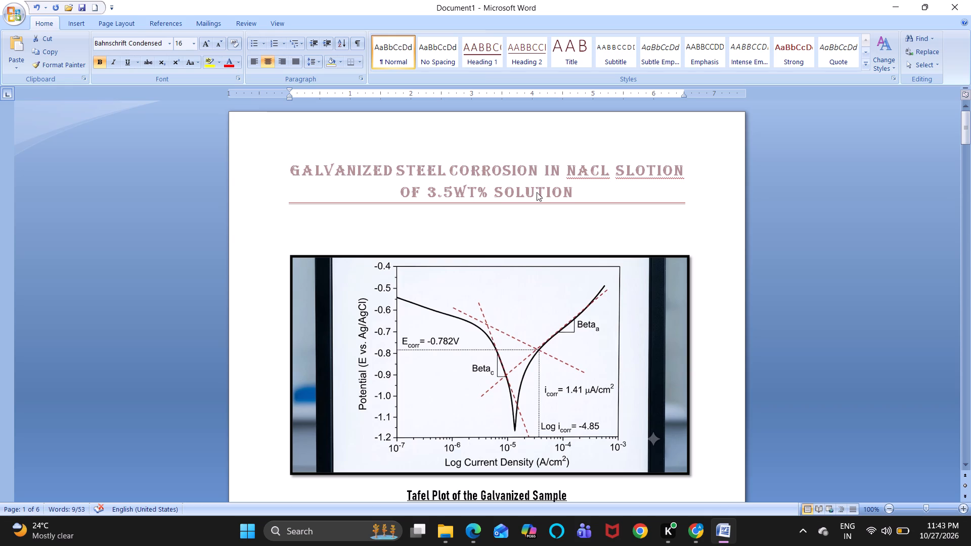
left_click(539, 197)
triple_click(528, 160)
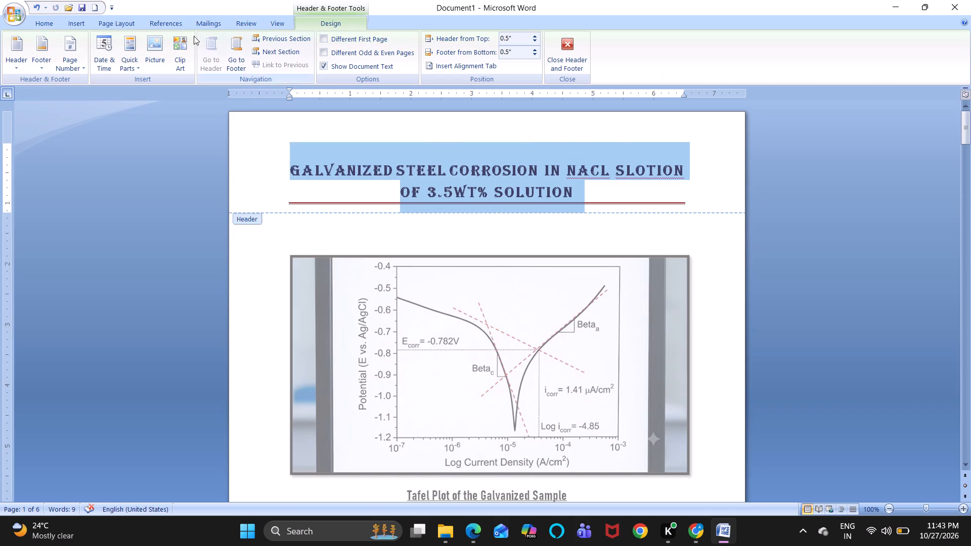
left_click(42, 19)
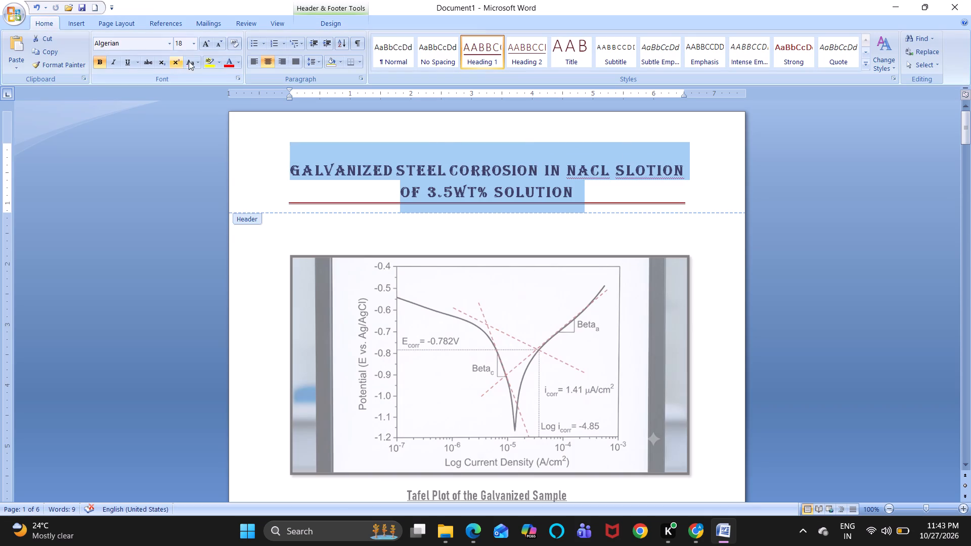
left_click(238, 64)
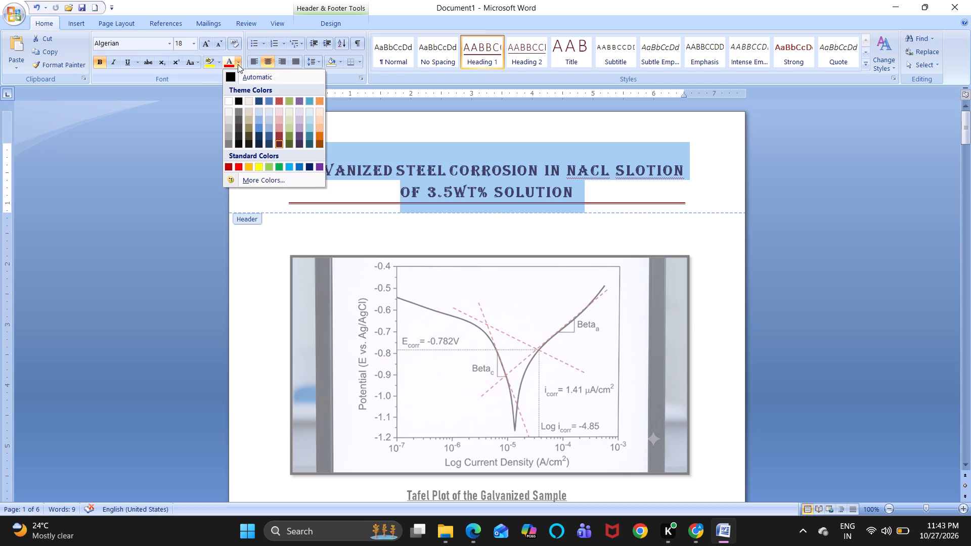
left_click(239, 100)
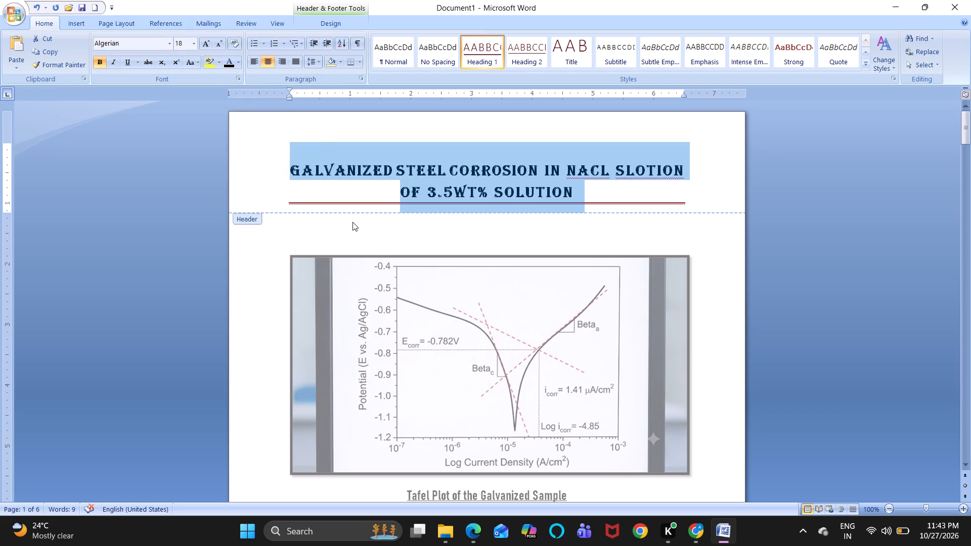
left_click(352, 222)
scroll(352, 222, "down", 11)
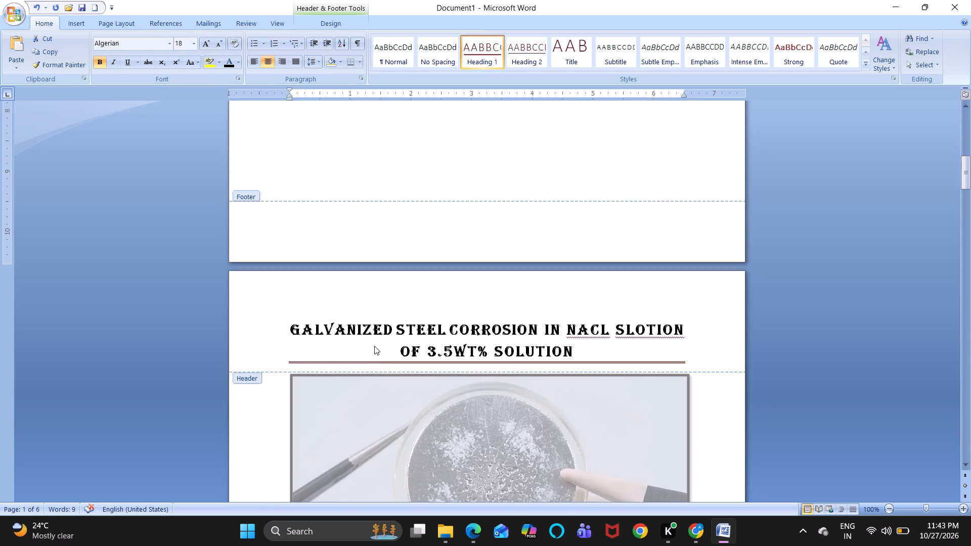
left_click(261, 418)
triple_click(261, 418)
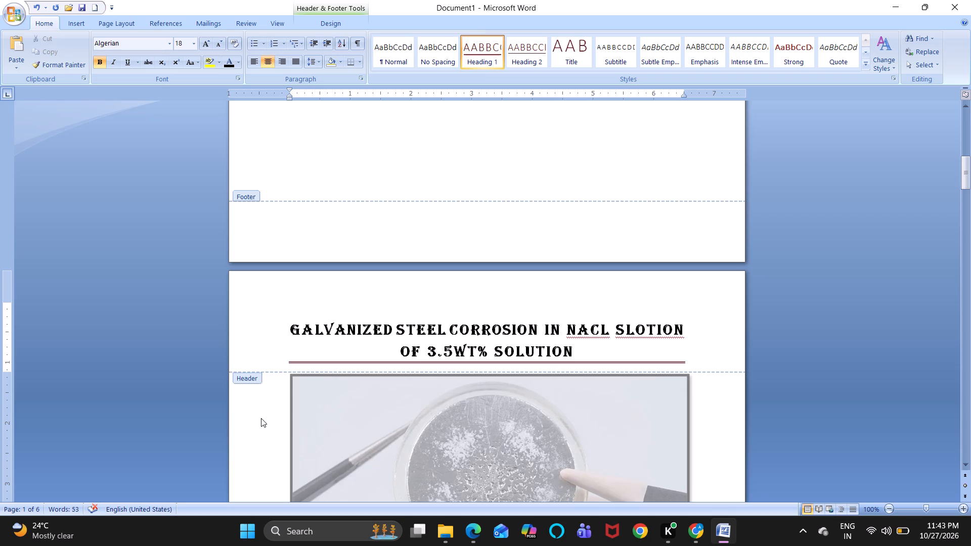
Review the header title, pictures and captions from the first page through to the circuit setup caption on the last page.
scroll(261, 418, "down", 1)
scroll(261, 418, "up", 9)
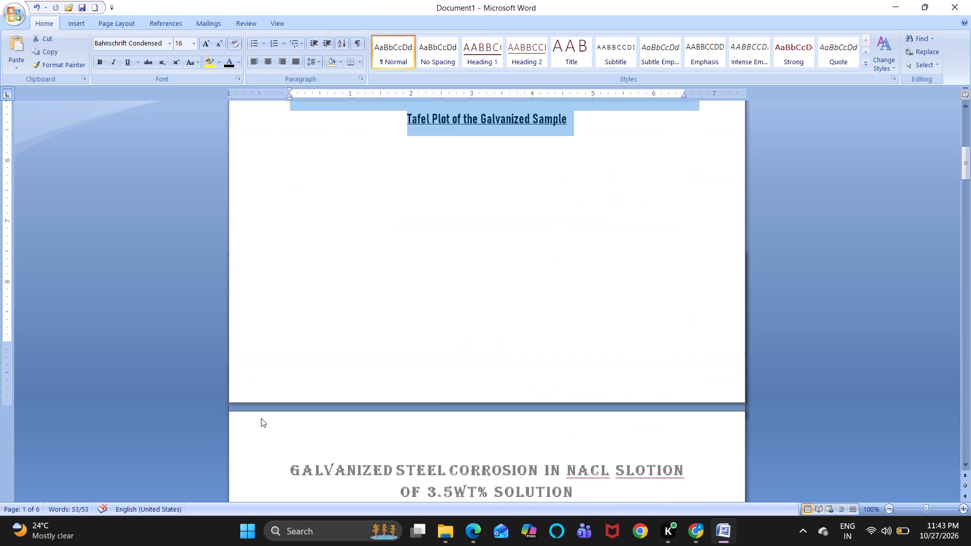
scroll(261, 418, "up", 8)
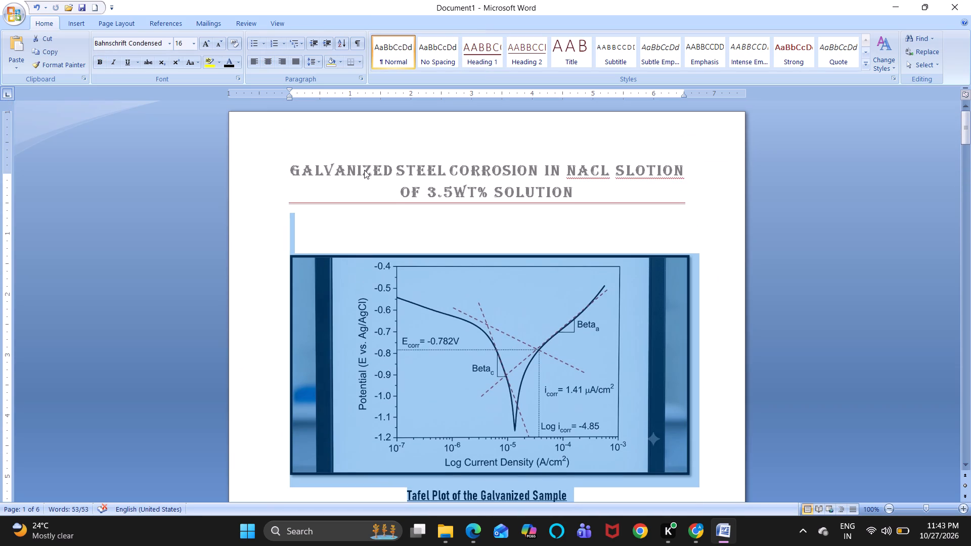
left_click(364, 170)
scroll(388, 220, "down", 1)
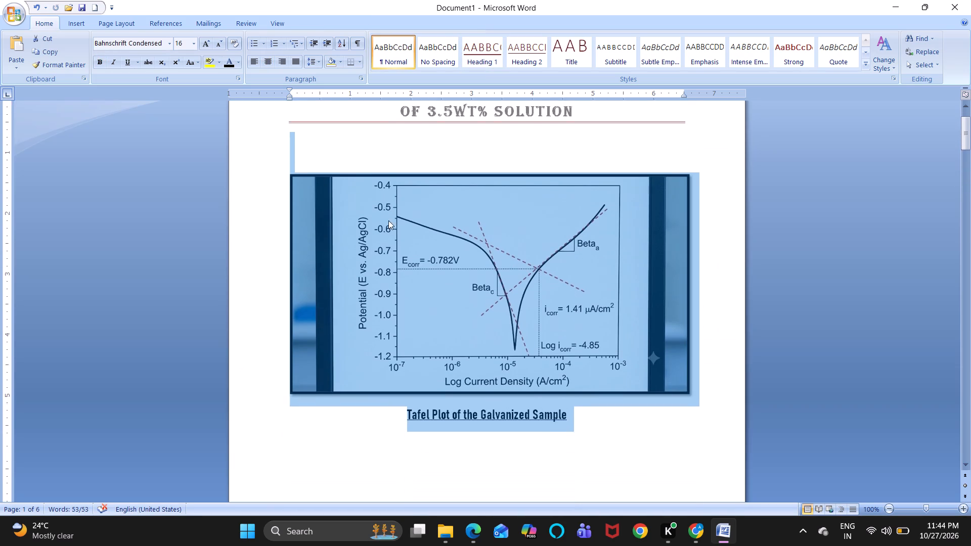
scroll(388, 220, "down", 1)
scroll(368, 324, "down", 4)
scroll(400, 230, "down", 3)
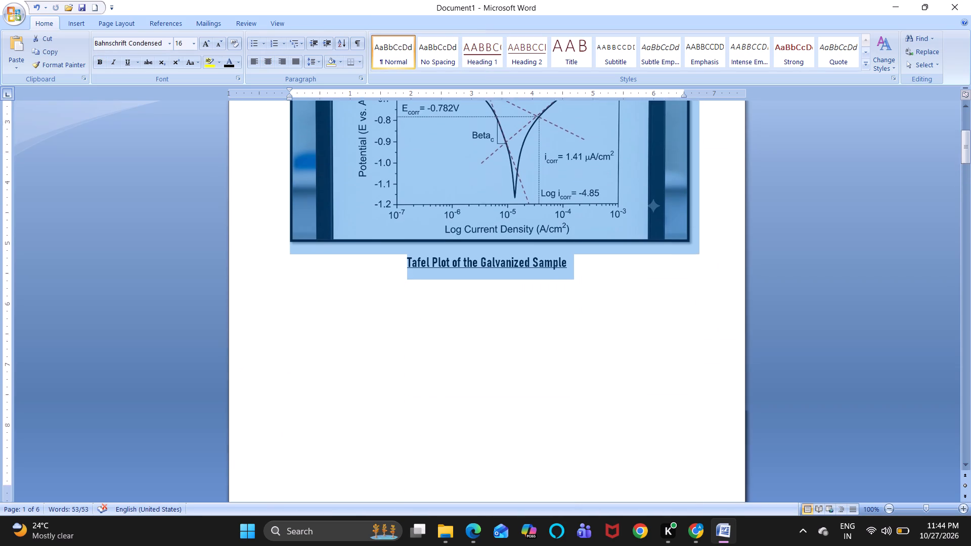
scroll(358, 425, "down", 20)
scroll(358, 425, "down", 5)
scroll(358, 425, "down", 20)
scroll(358, 425, "down", 14)
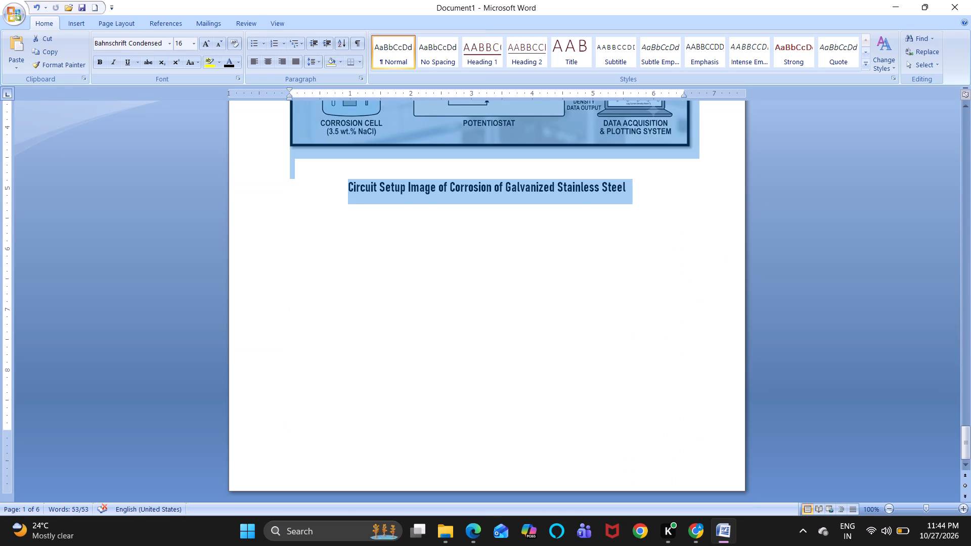
scroll(358, 425, "down", 2)
scroll(358, 425, "up", 1)
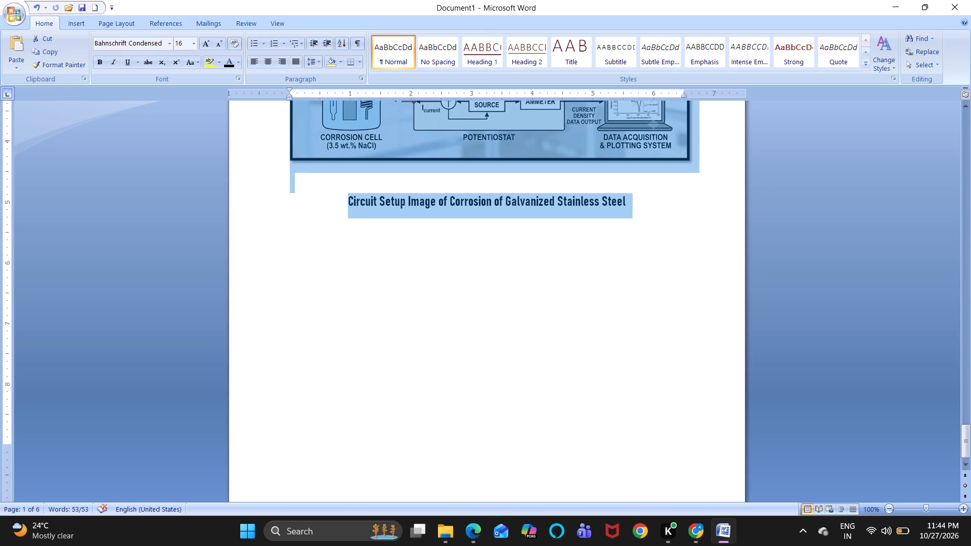
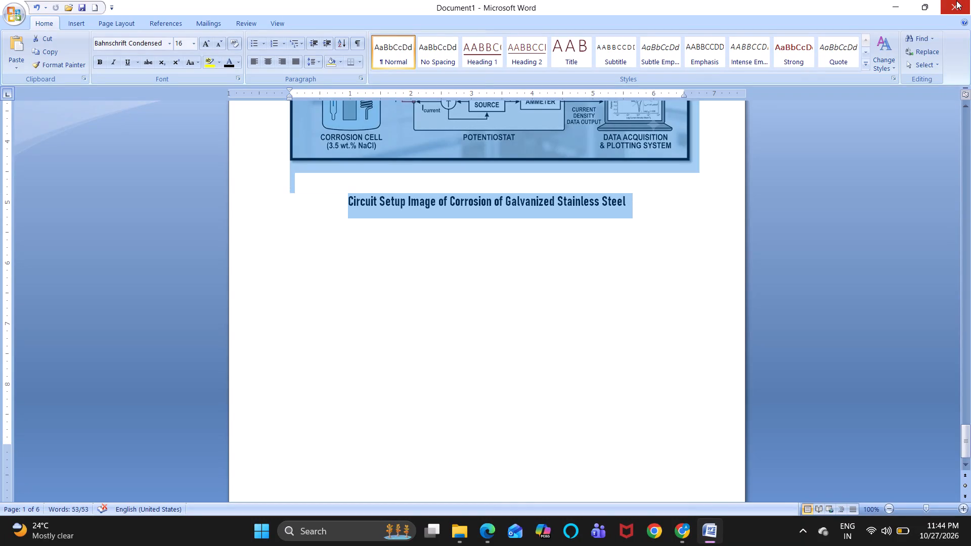
Close the Word document about galvanized steel corrosion without saving the changes.
left_click(956, 1)
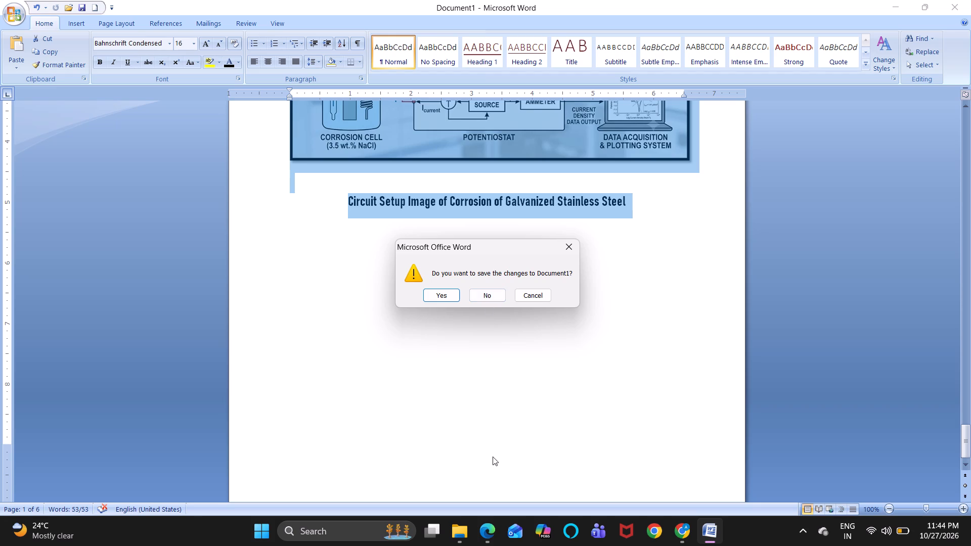
left_click(490, 294)
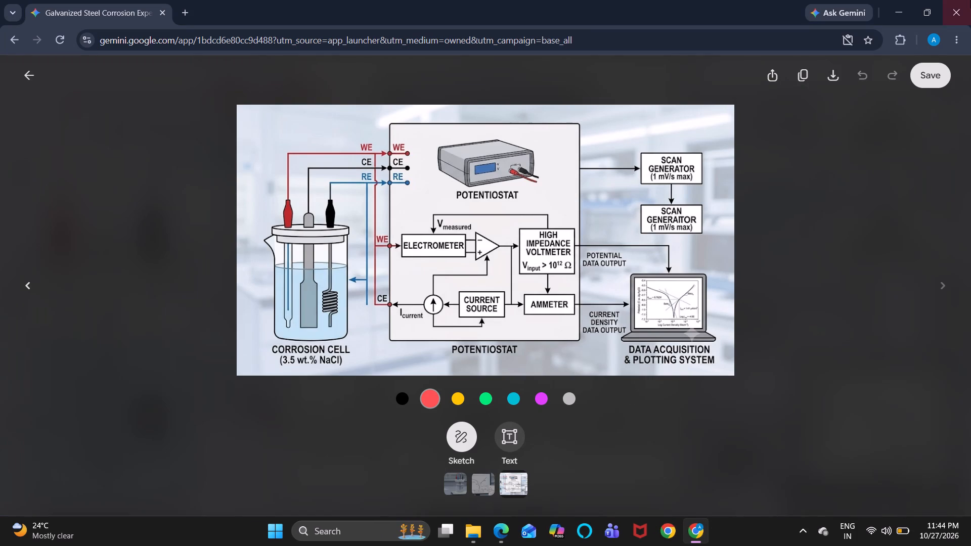
Close the remaining open windows, from the browser with the Gemini circuit image to the Downloads folder, leaving only the desktop.
left_click(963, 17)
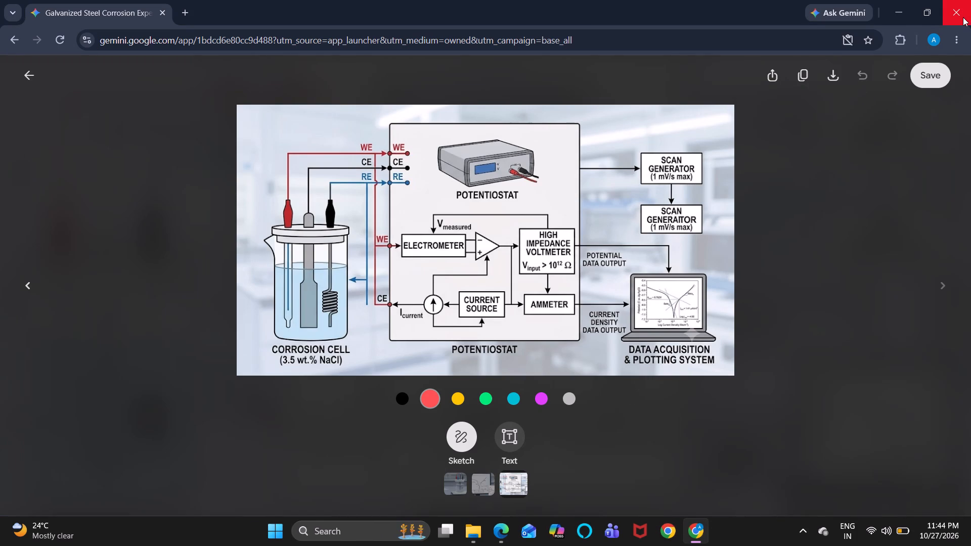
double_click(960, 0)
left_click_drag(960, 0, 970, 0)
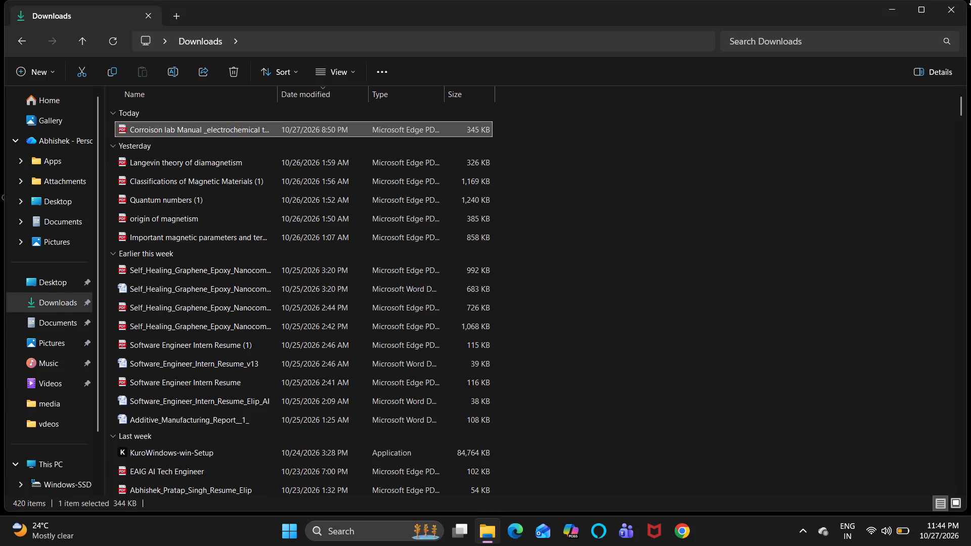
left_click_drag(970, 0, 944, 38)
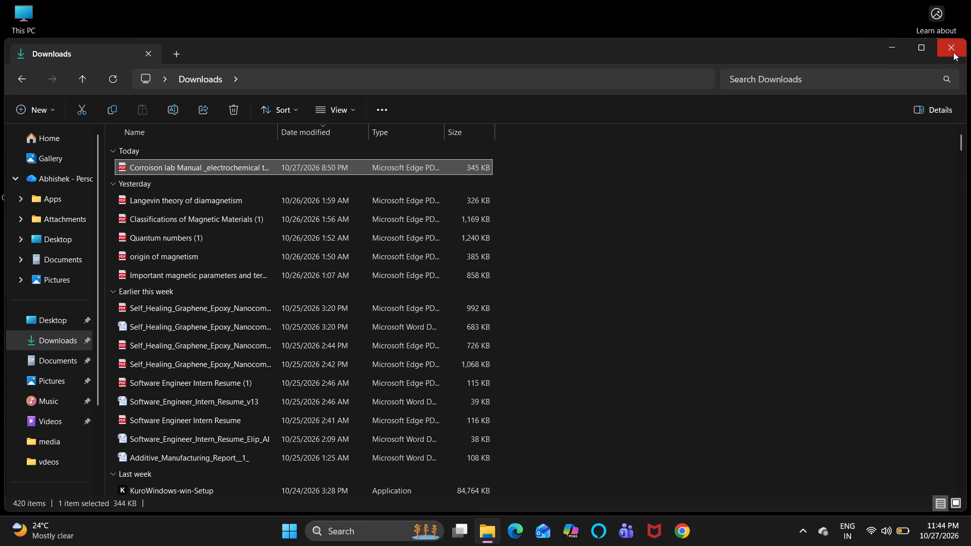
left_click(947, 47)
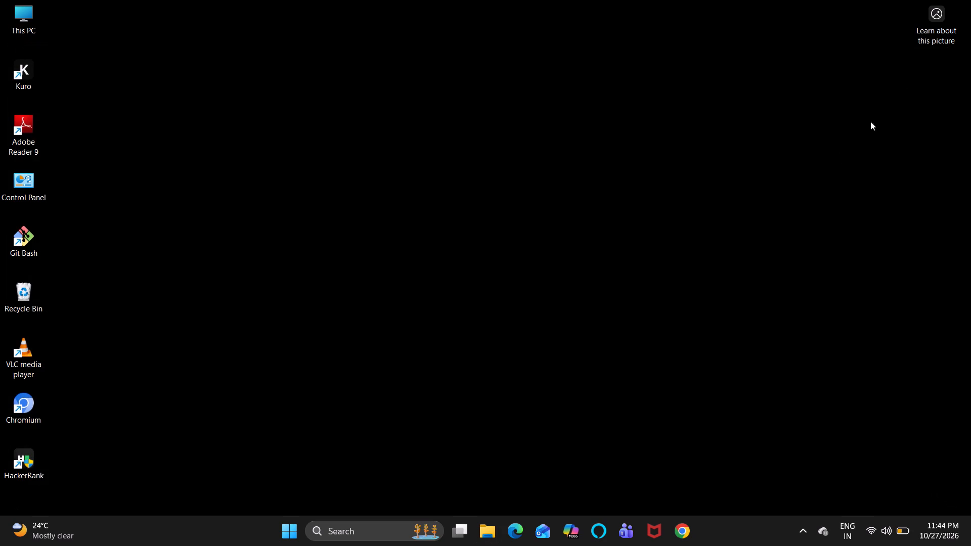
Shut down the computer from the desktop.
left_click(761, 244)
key("super+x")
type("uu")
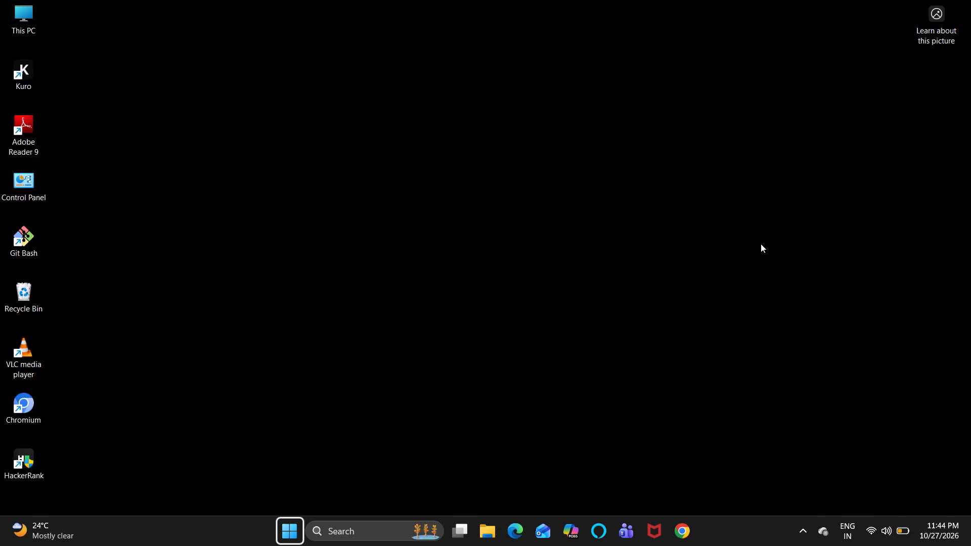